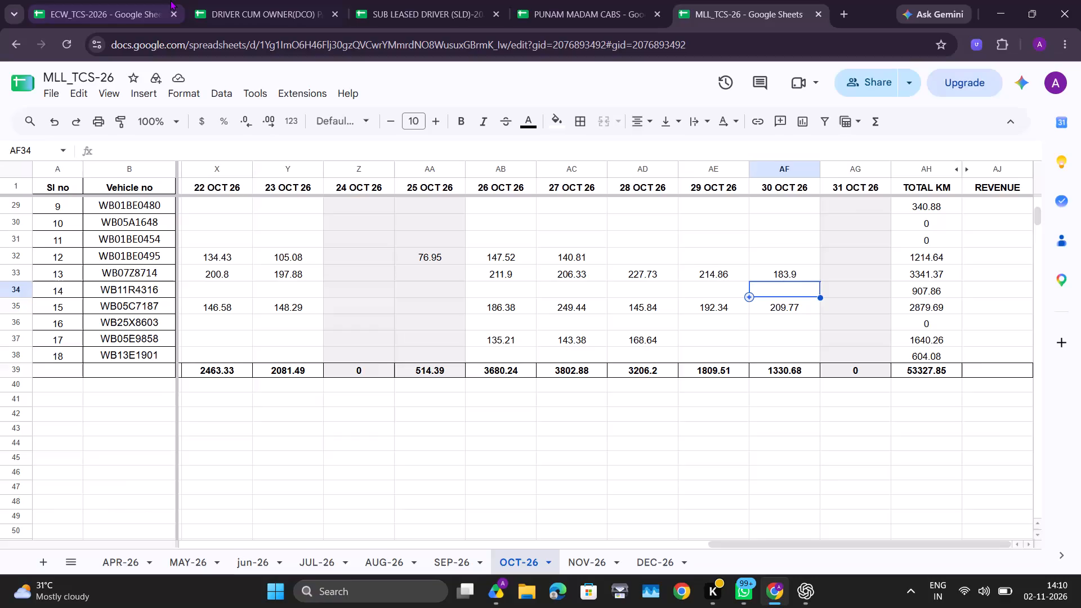
{"action": "left_click", "coordinate": [170, 0]}
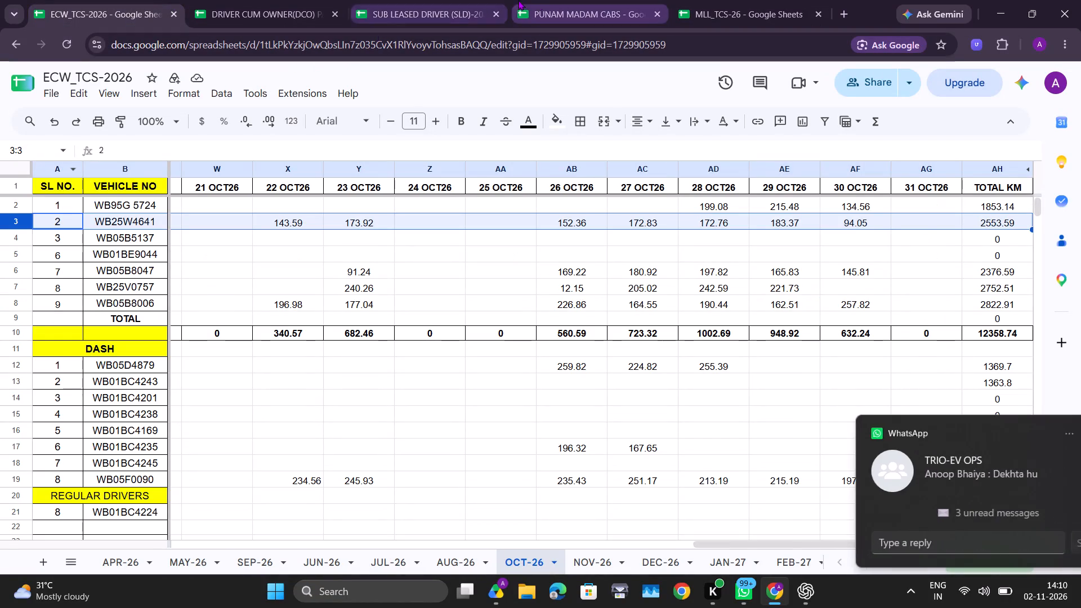
{"action": "left_click", "coordinate": [293, 0]}
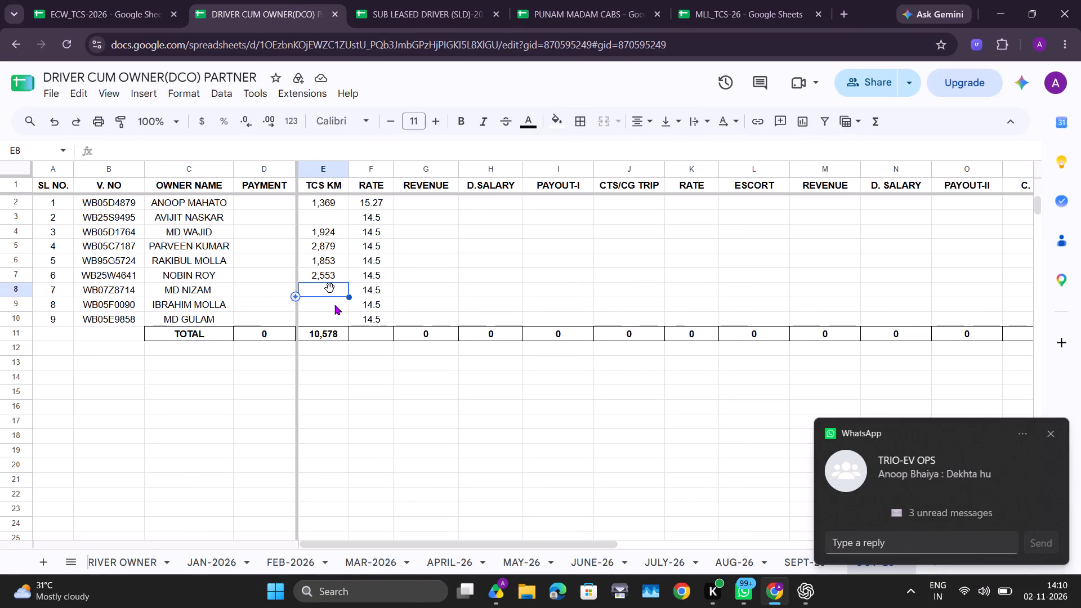
{"action": "left_click", "coordinate": [699, 2]}
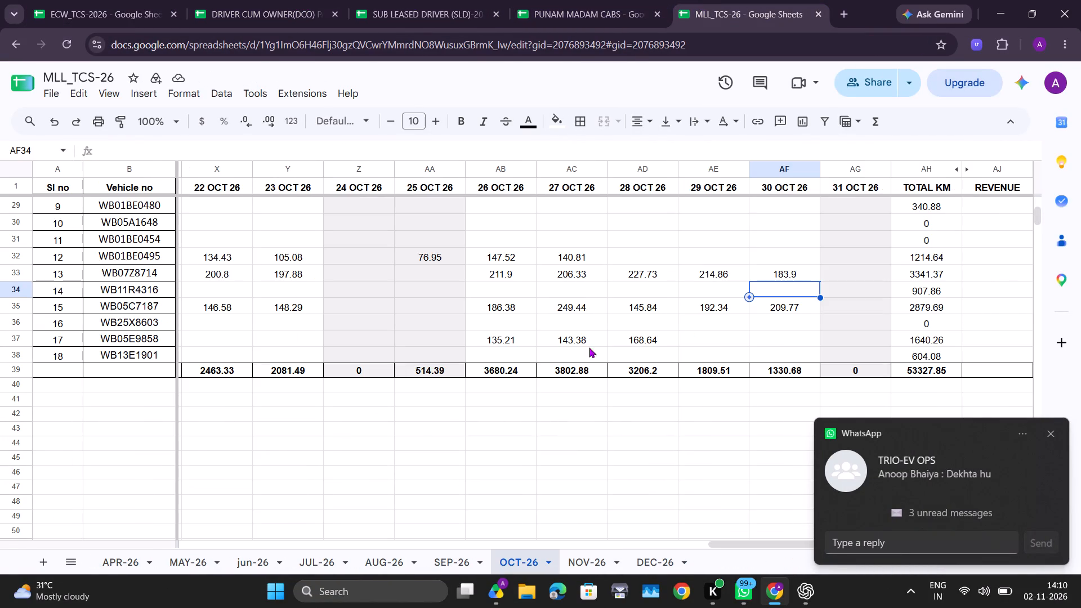
{"action": "left_click", "coordinate": [26, 265]}
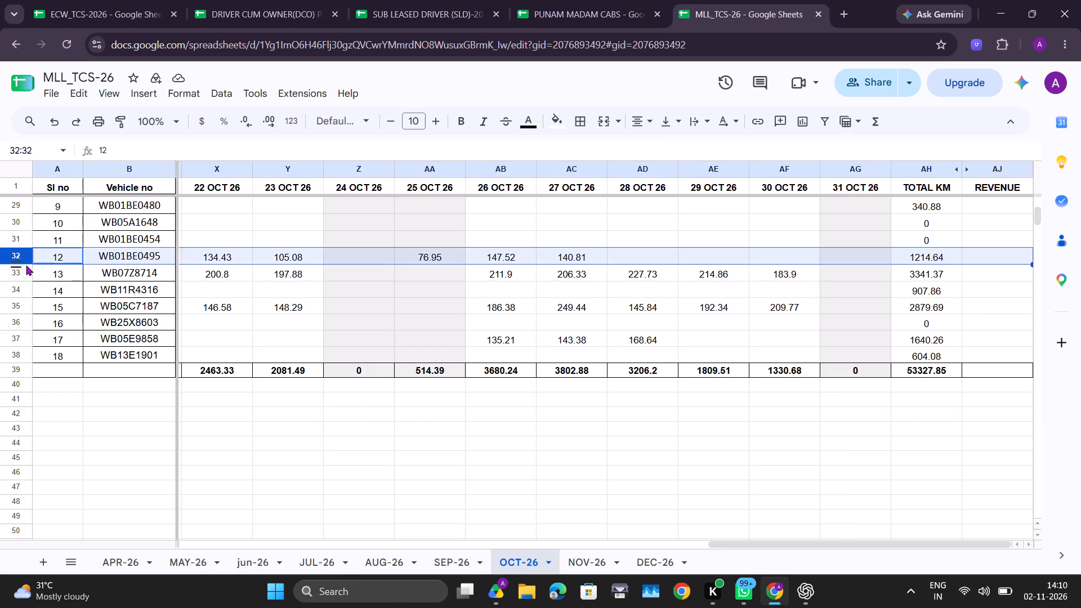
{"action": "left_click", "coordinate": [24, 272]}
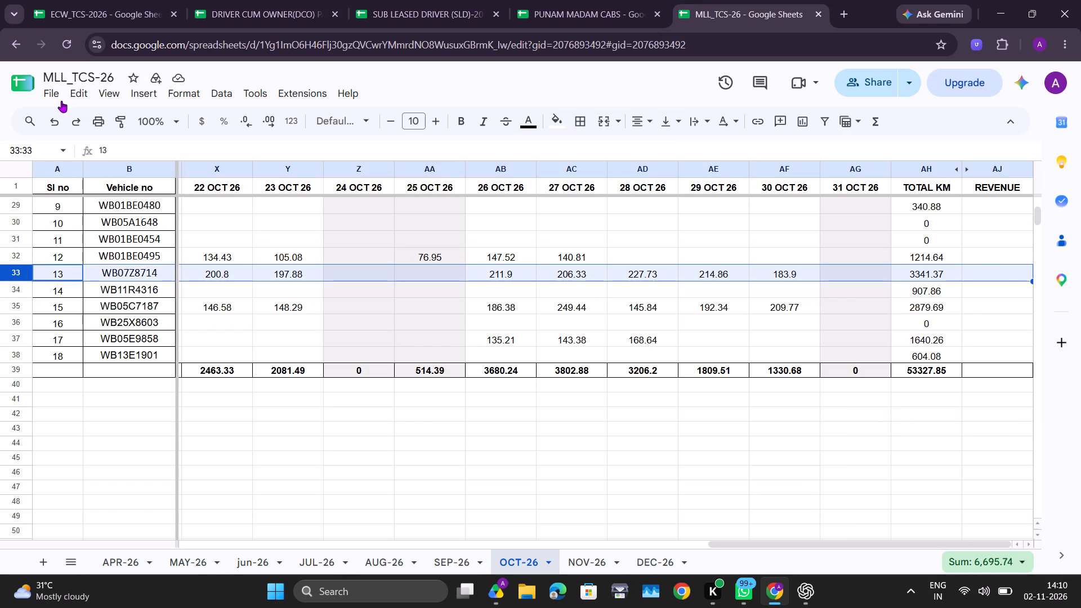
{"action": "left_click", "coordinate": [38, 0]}
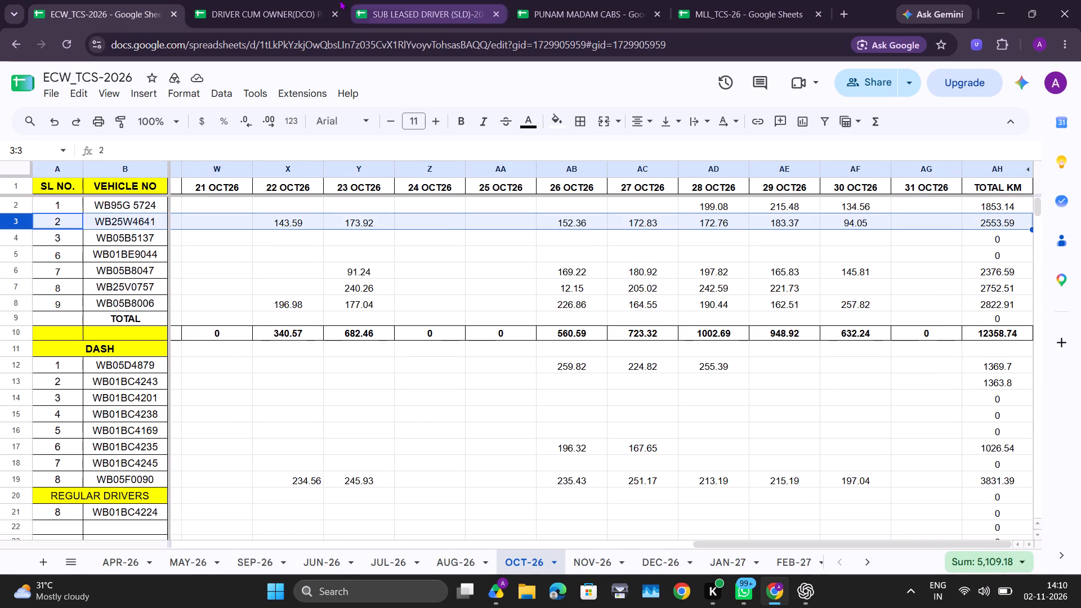
{"action": "left_click", "coordinate": [229, 0]}
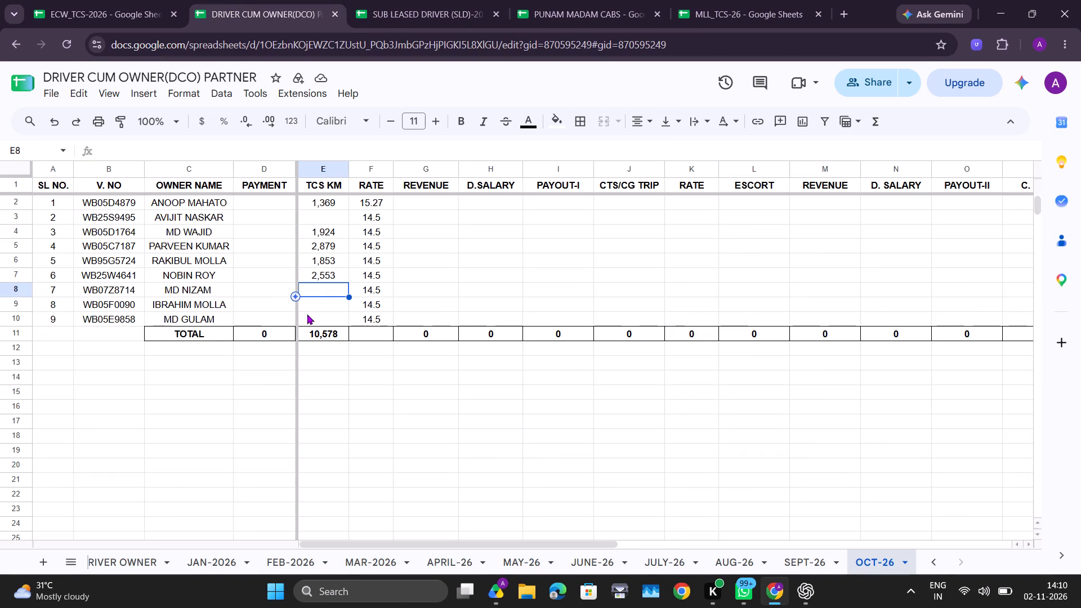
{"action": "type", "text": "3341"}
{"action": "key", "text": "Return"}
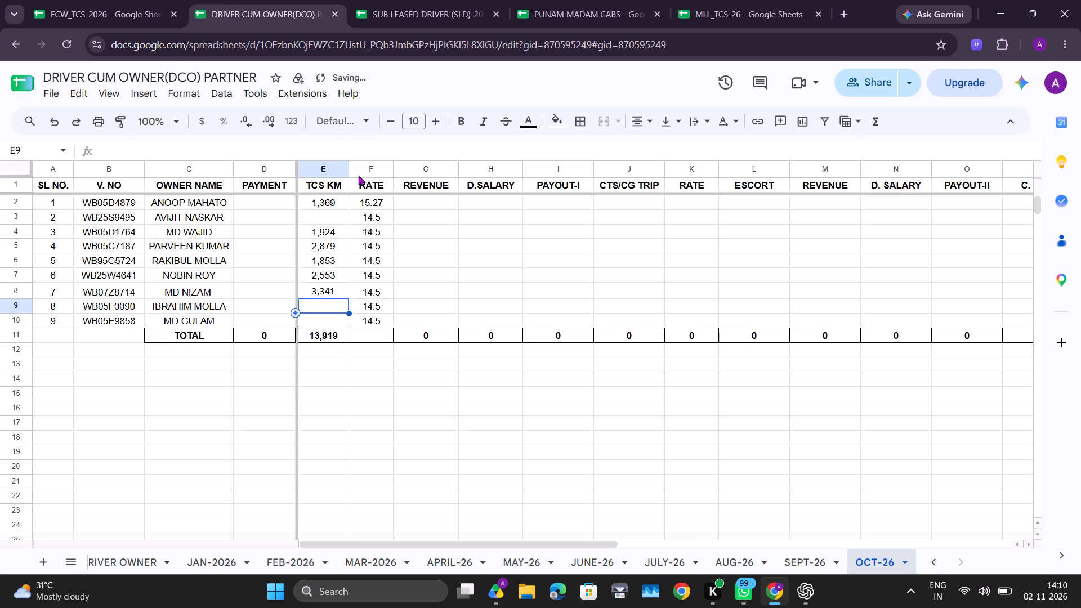
{"action": "left_click", "coordinate": [168, 0]}
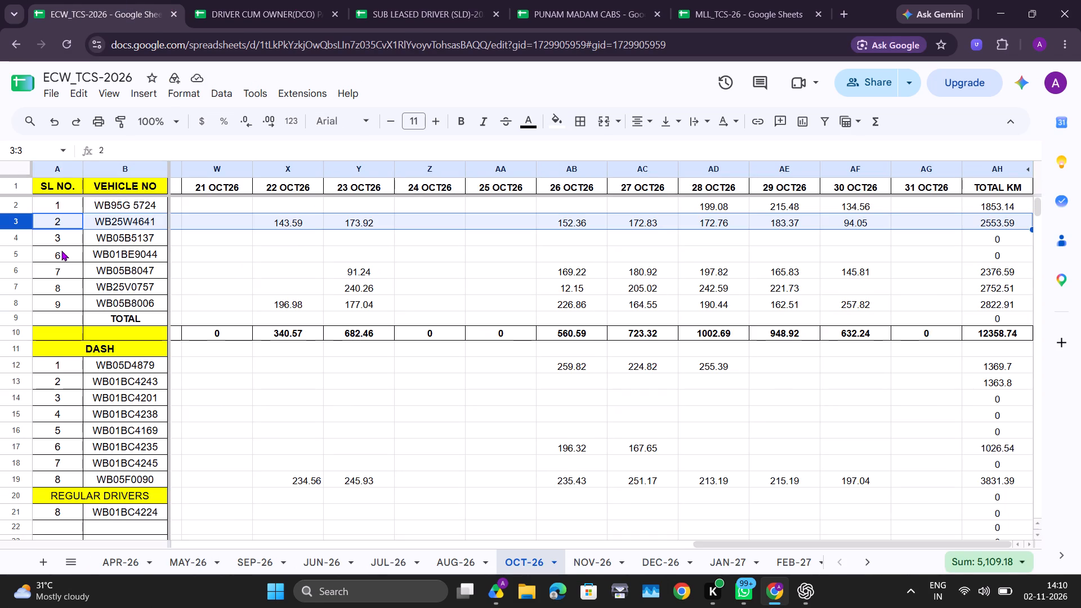
{"action": "scroll", "coordinate": [61, 251], "scroll_direction": "down", "scroll_amount": 1}
{"action": "left_click", "coordinate": [5, 426]}
{"action": "scroll", "coordinate": [5, 426], "scroll_direction": "down", "scroll_amount": 1}
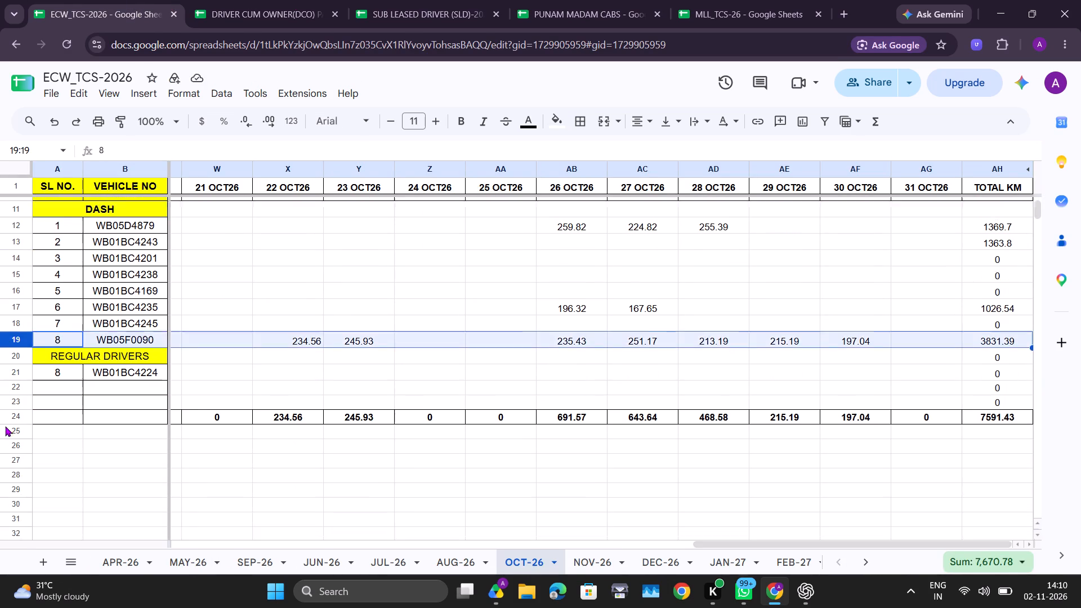
{"action": "scroll", "coordinate": [5, 426], "scroll_direction": "down", "scroll_amount": 1}
{"action": "scroll", "coordinate": [379, 290], "scroll_direction": "left", "scroll_amount": 8}
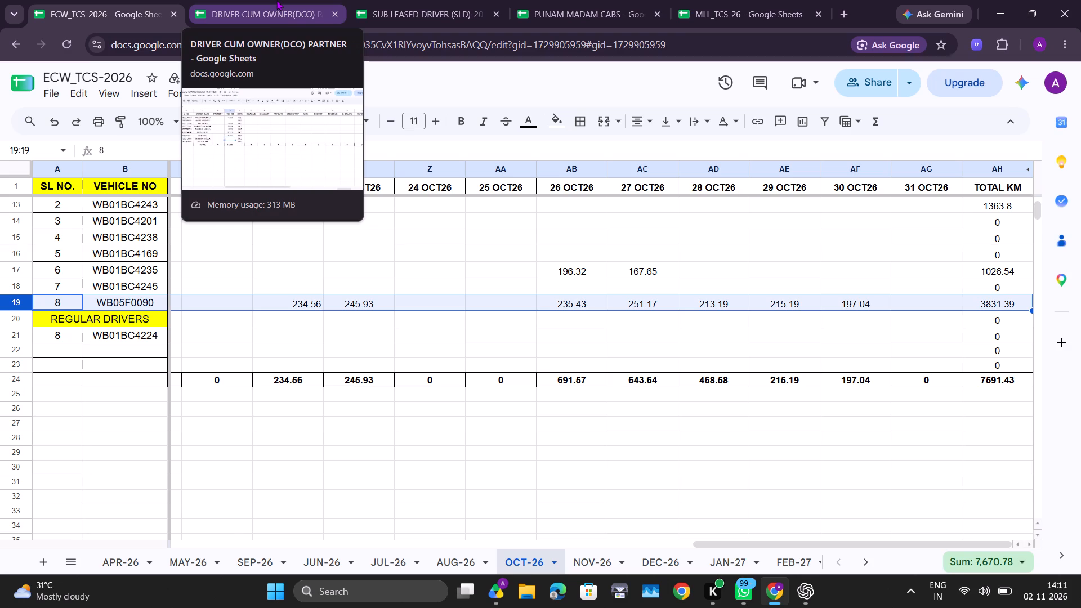
{"action": "left_click", "coordinate": [276, 0]}
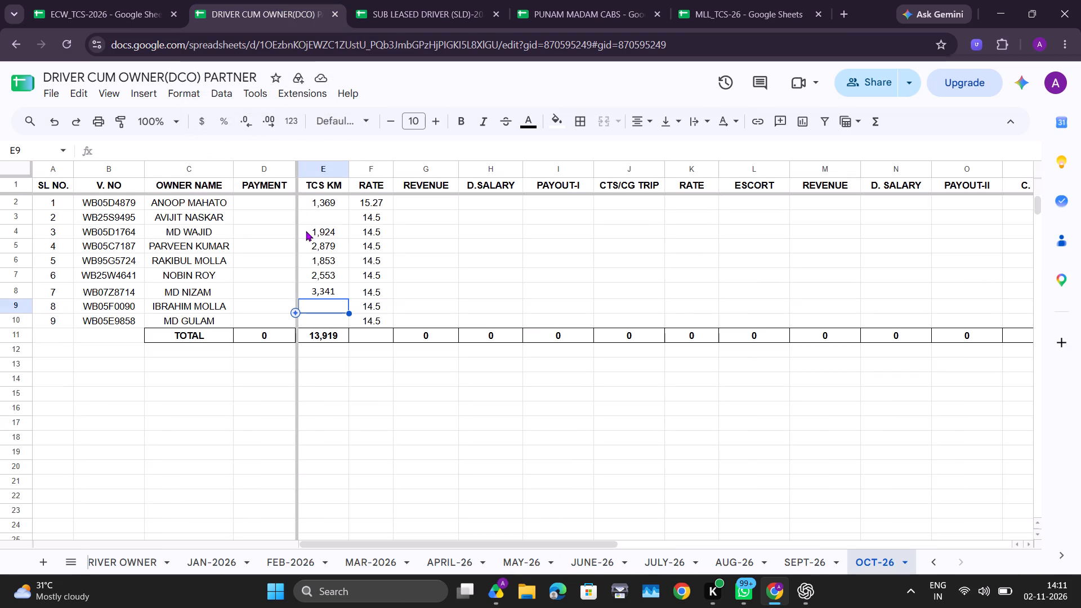
{"action": "type", "text": "38"}
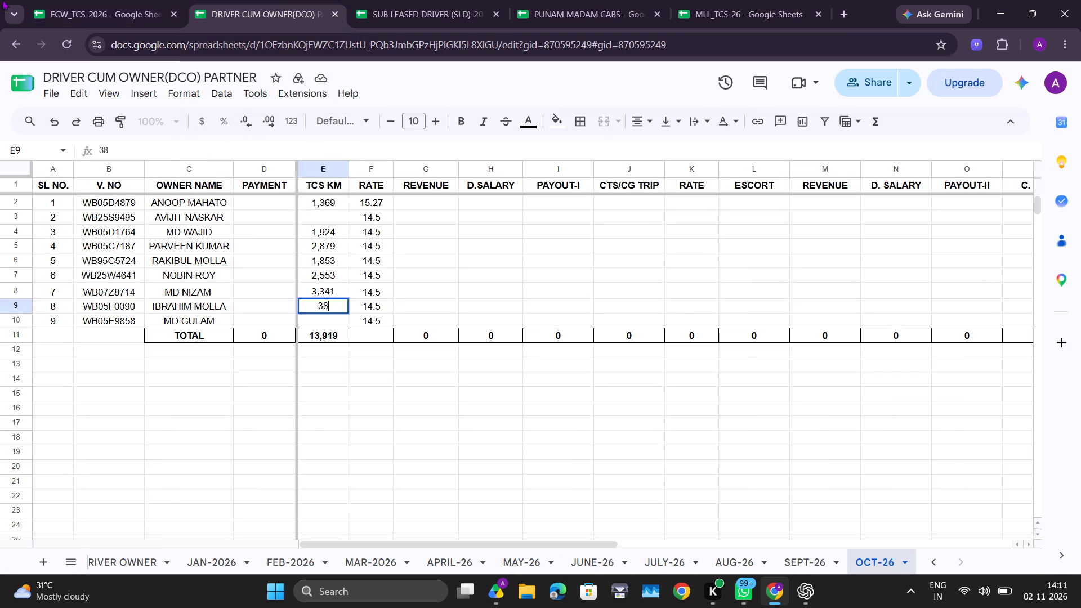
{"action": "left_click", "coordinate": [73, 0]}
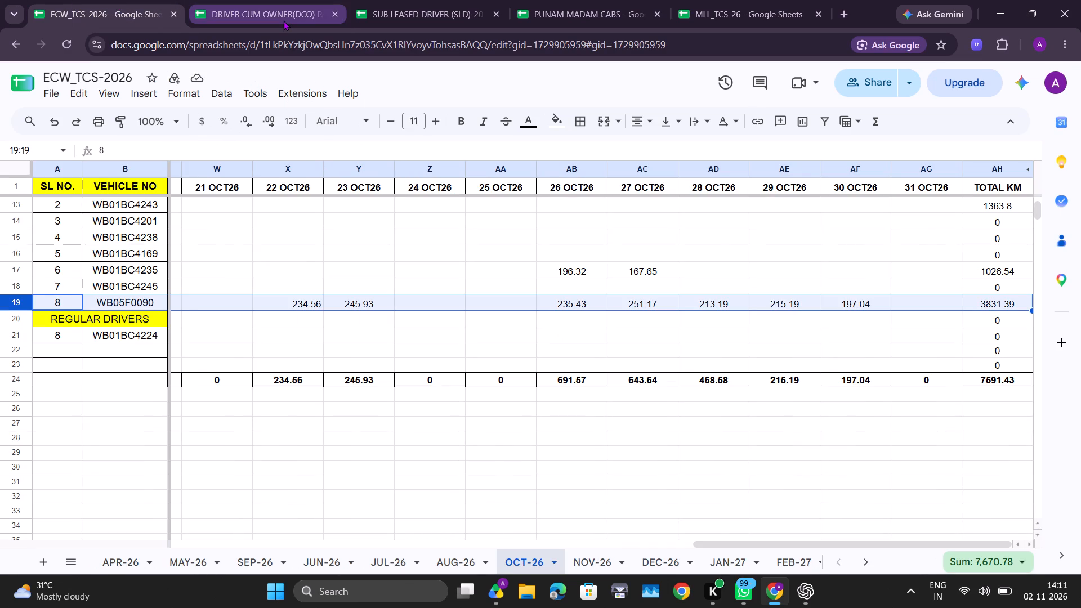
{"action": "left_click", "coordinate": [283, 20]}
{"action": "type", "text": "31"}
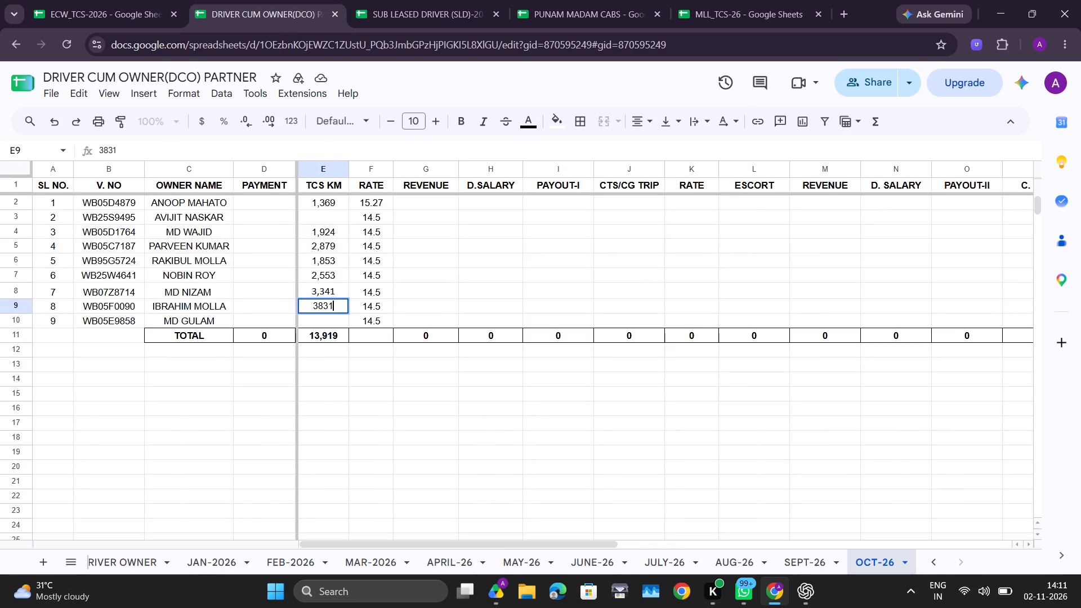
{"action": "key", "text": "Return"}
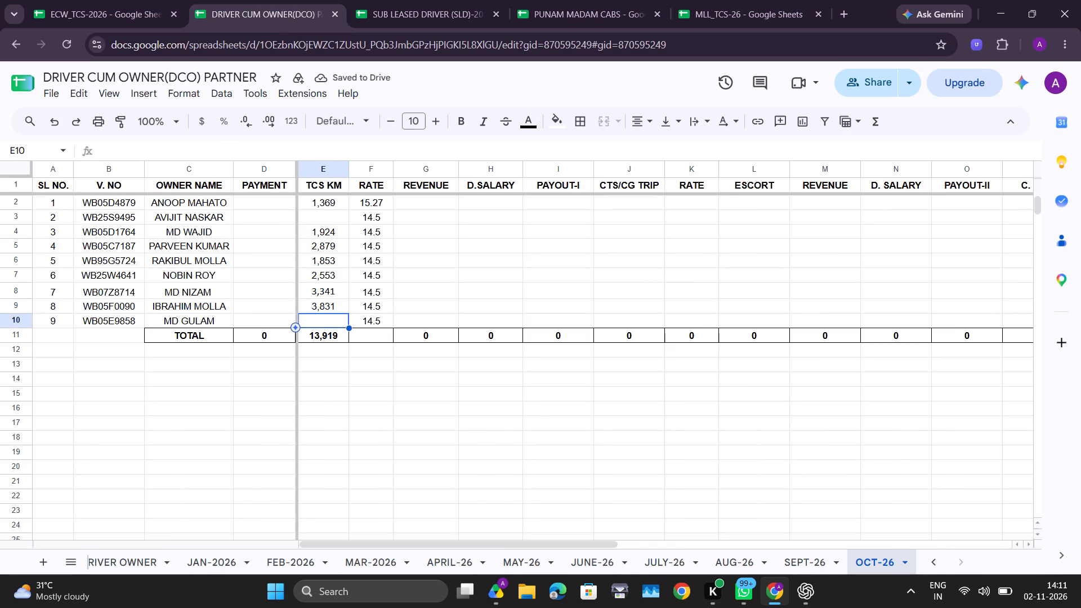
{"action": "left_click", "coordinate": [789, 0]}
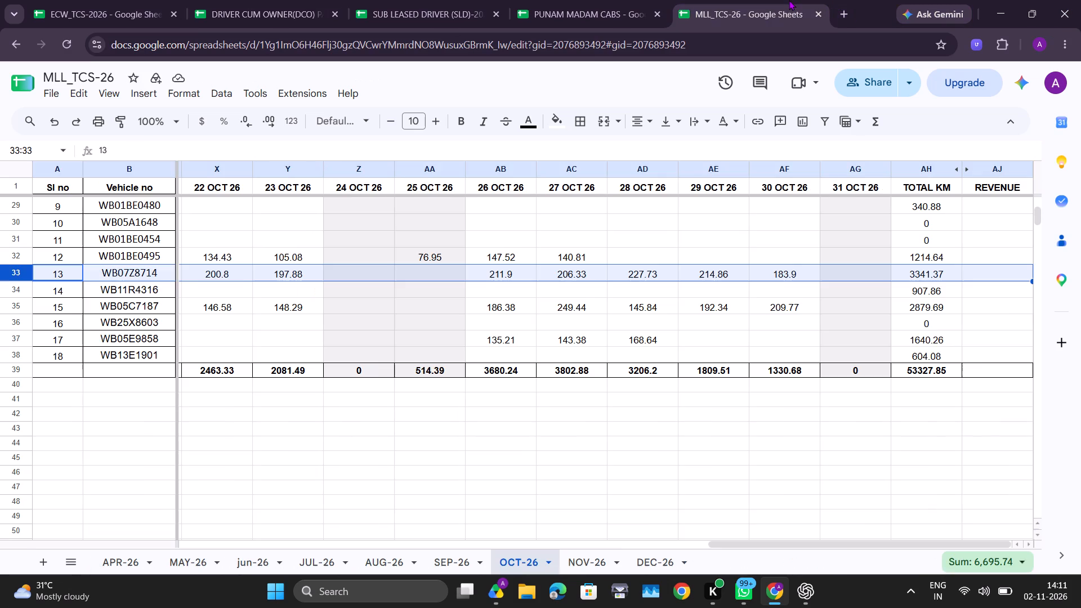
{"action": "left_click", "coordinate": [10, 341]}
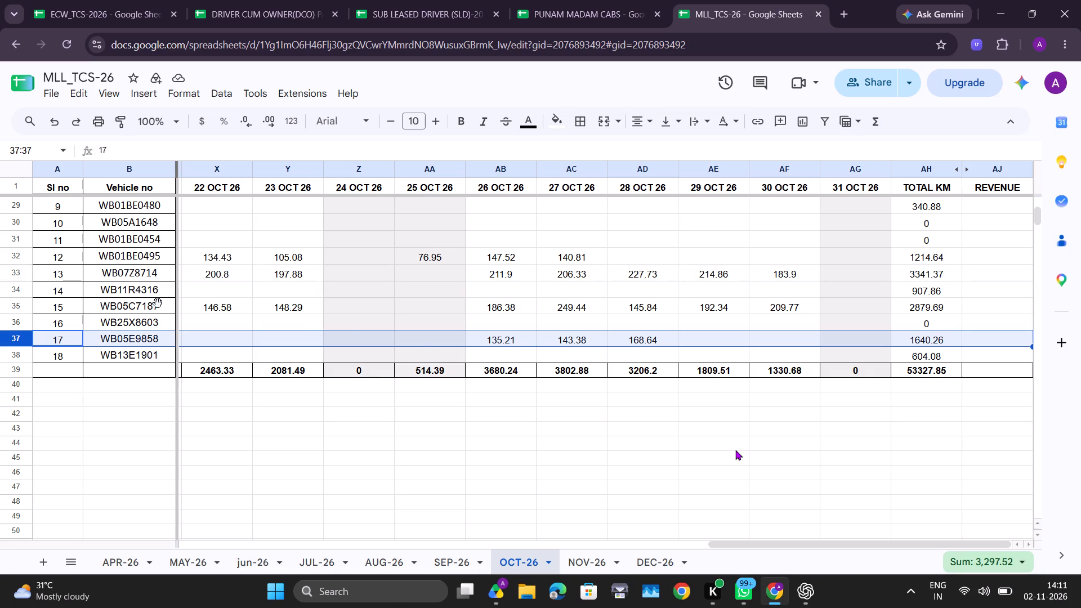
{"action": "left_click", "coordinate": [785, 339]}
{"action": "type", "text": "76.03"}
{"action": "key", "text": "Return"}
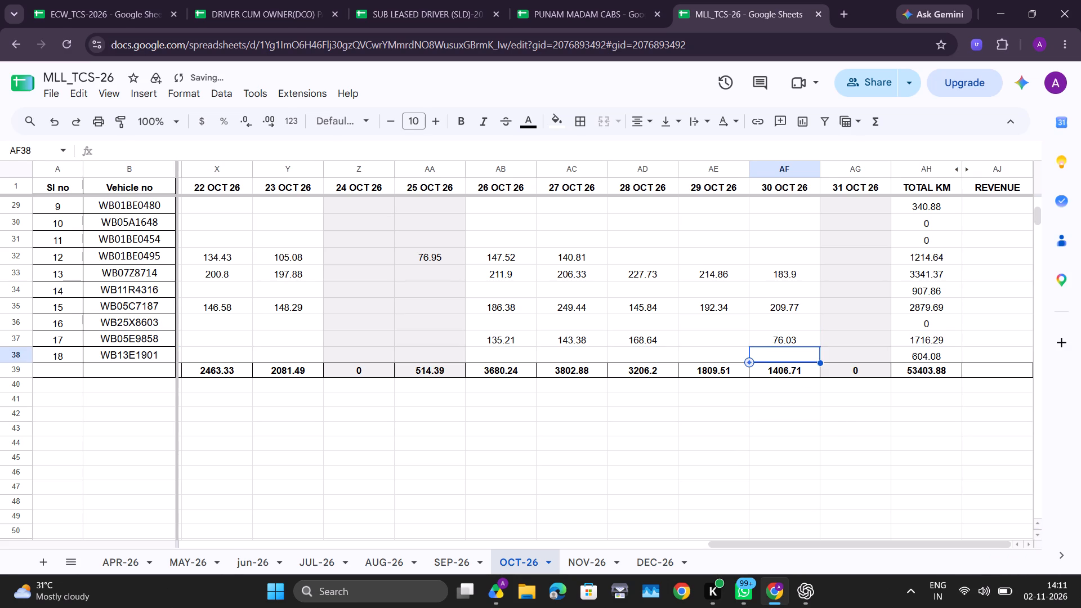
{"action": "key", "text": "Up"}
{"action": "key", "text": "Left"}
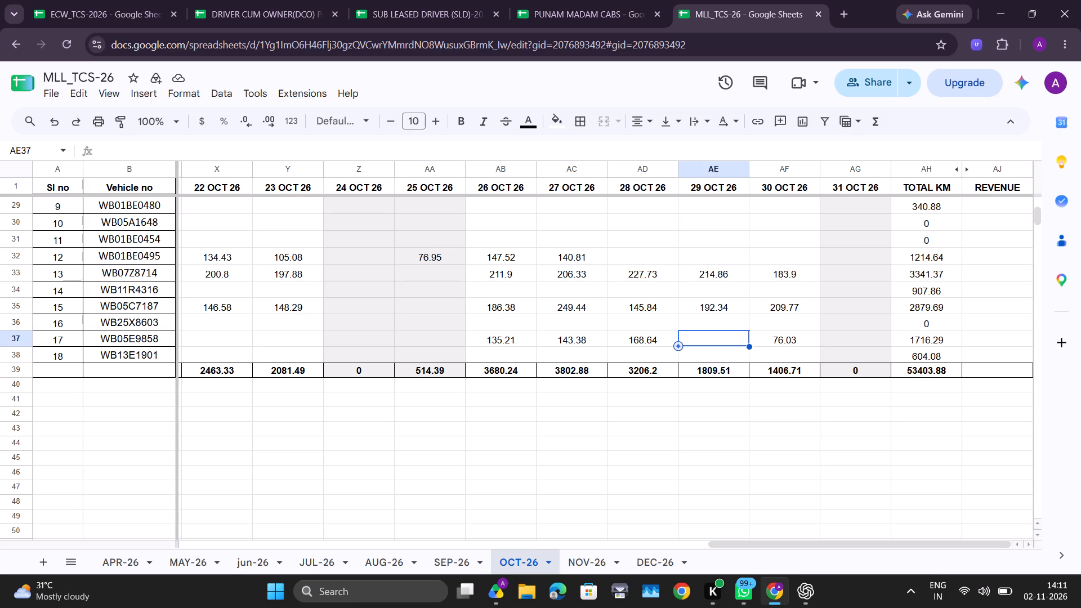
{"action": "type", "text": "119.39"}
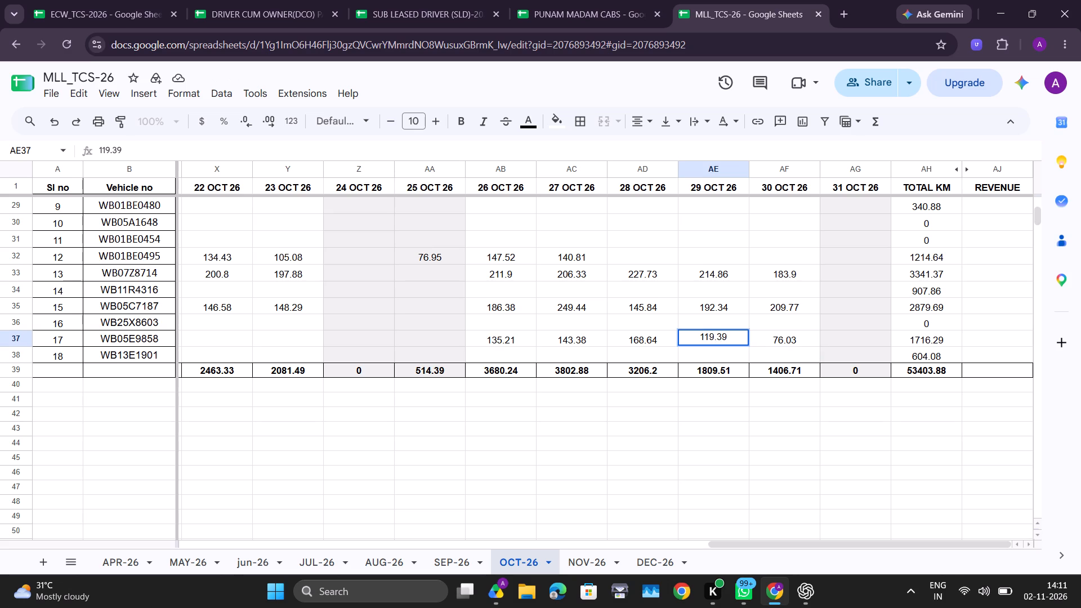
{"action": "key", "text": "Return"}
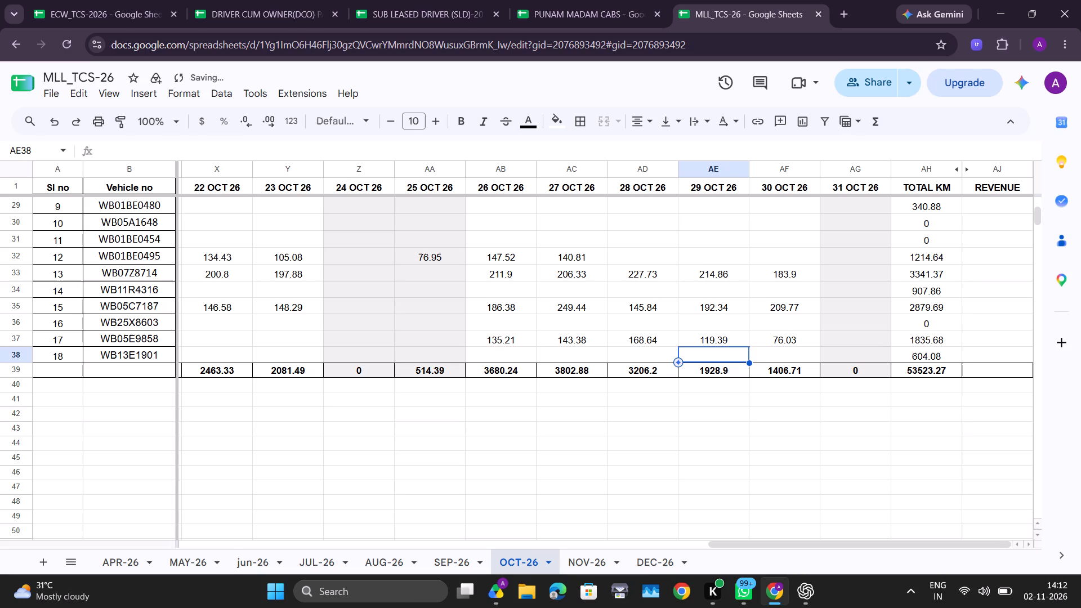
{"action": "left_click", "coordinate": [938, 337]}
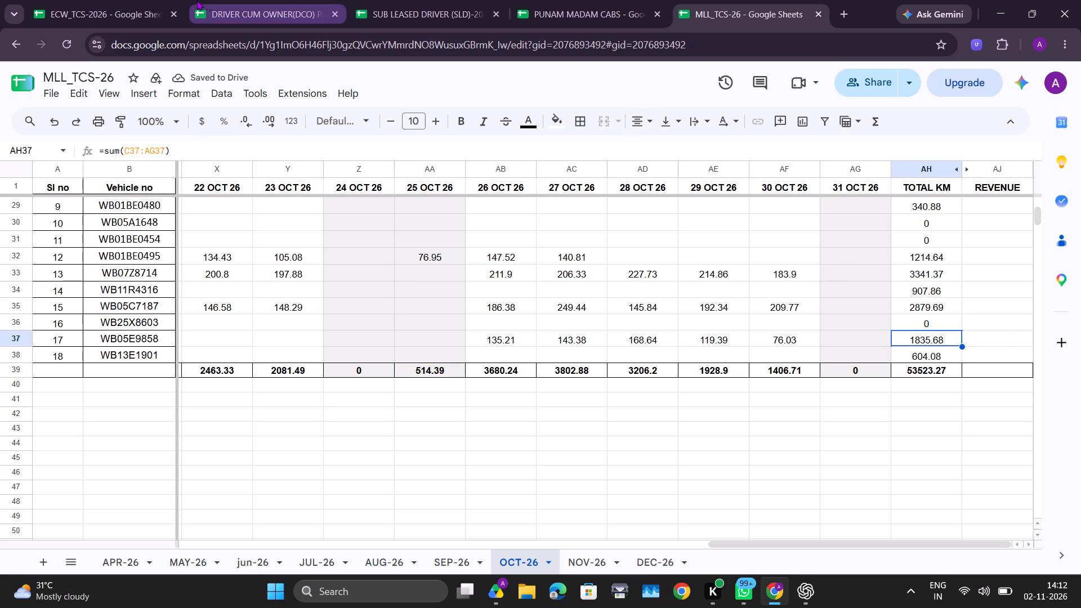
{"action": "left_click", "coordinate": [248, 0]}
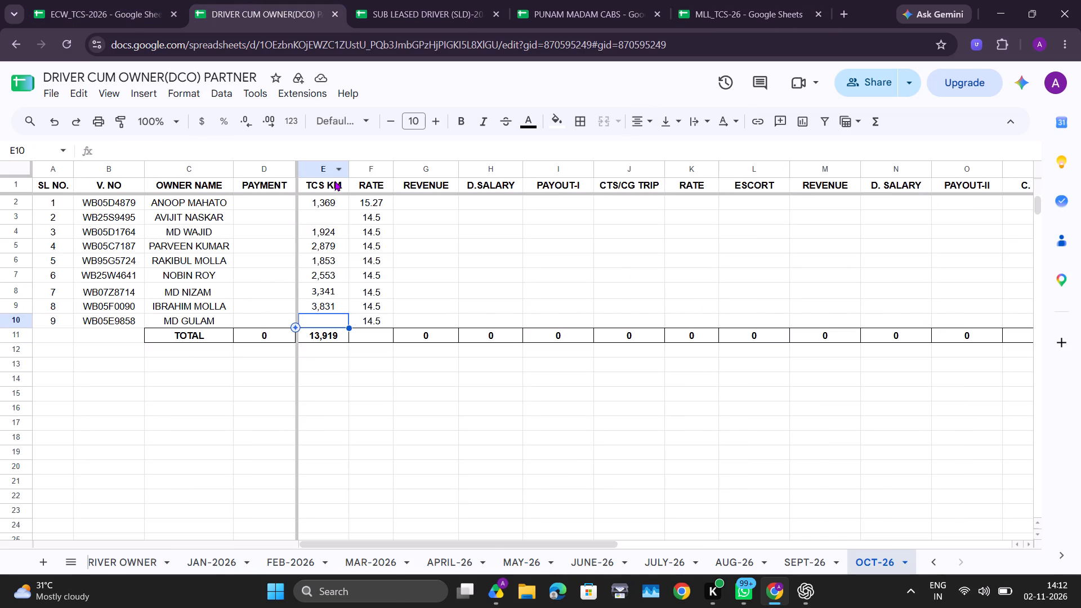
{"action": "type", "text": "1835"}
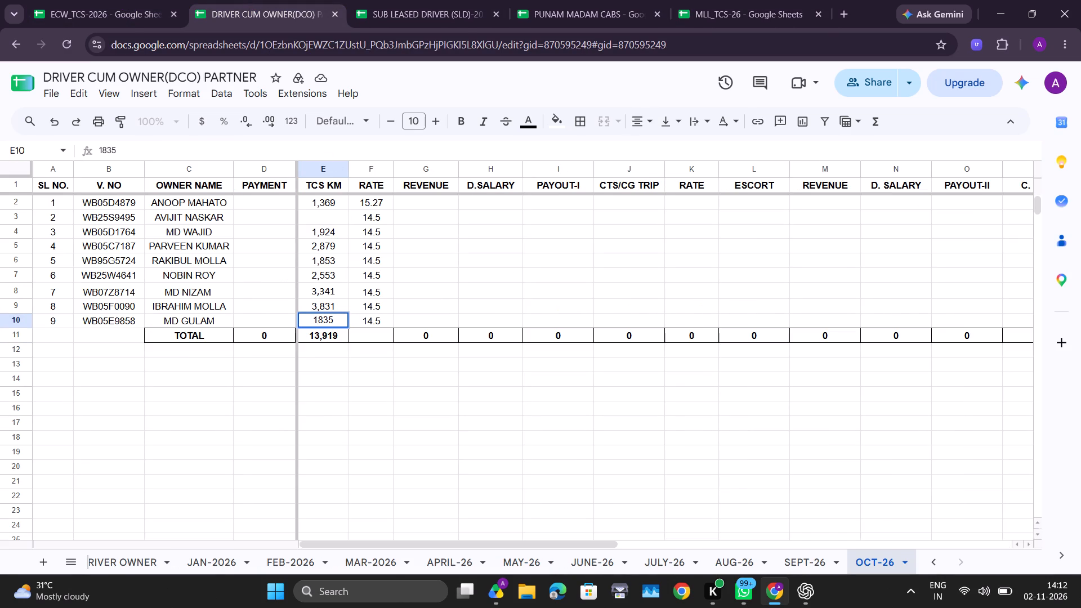
{"action": "key", "text": "Return"}
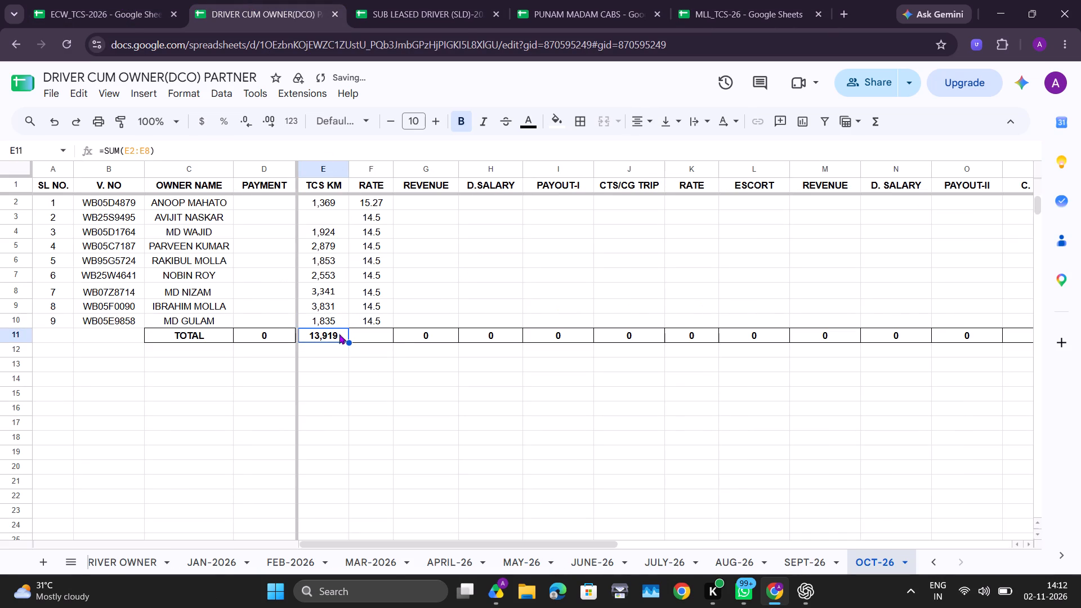
Copy the first vehicle's revenue formula =E2*F2 from the SEPT-26 sheet into cell G2 of the OCT-26 sheet.
{"action": "left_click", "coordinate": [305, 216]}
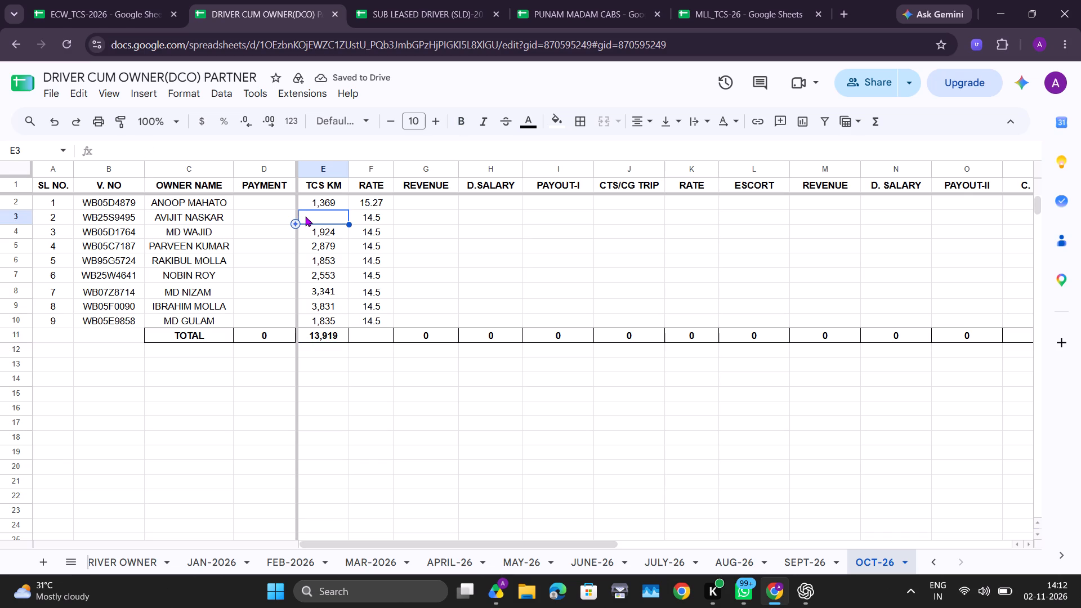
{"action": "scroll", "coordinate": [653, 258], "scroll_direction": "left", "scroll_amount": 1}
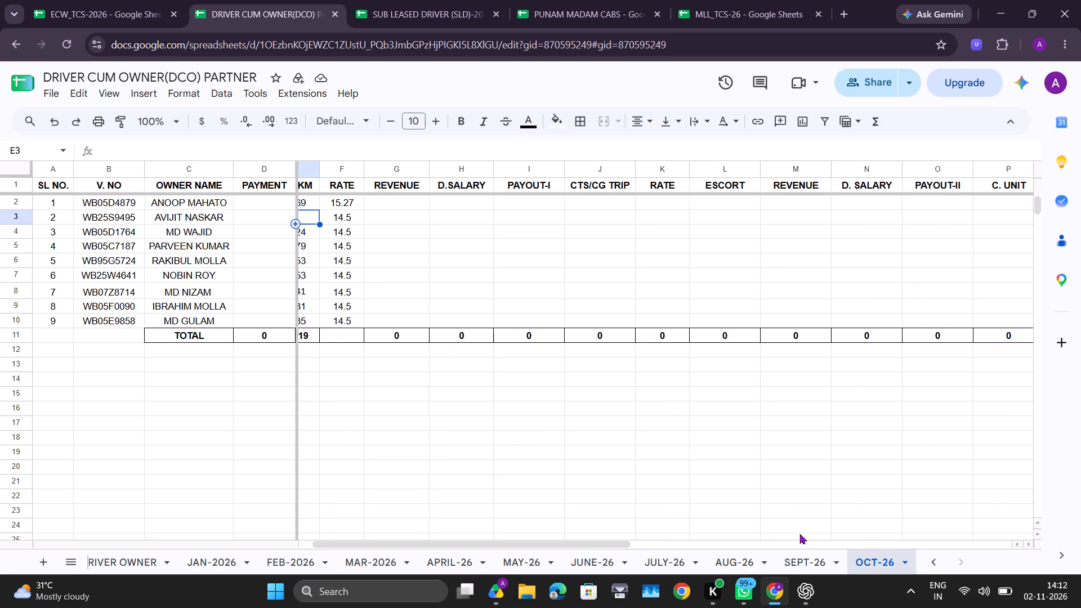
{"action": "left_click", "coordinate": [799, 565]}
{"action": "scroll", "coordinate": [444, 334], "scroll_direction": "right", "scroll_amount": 6}
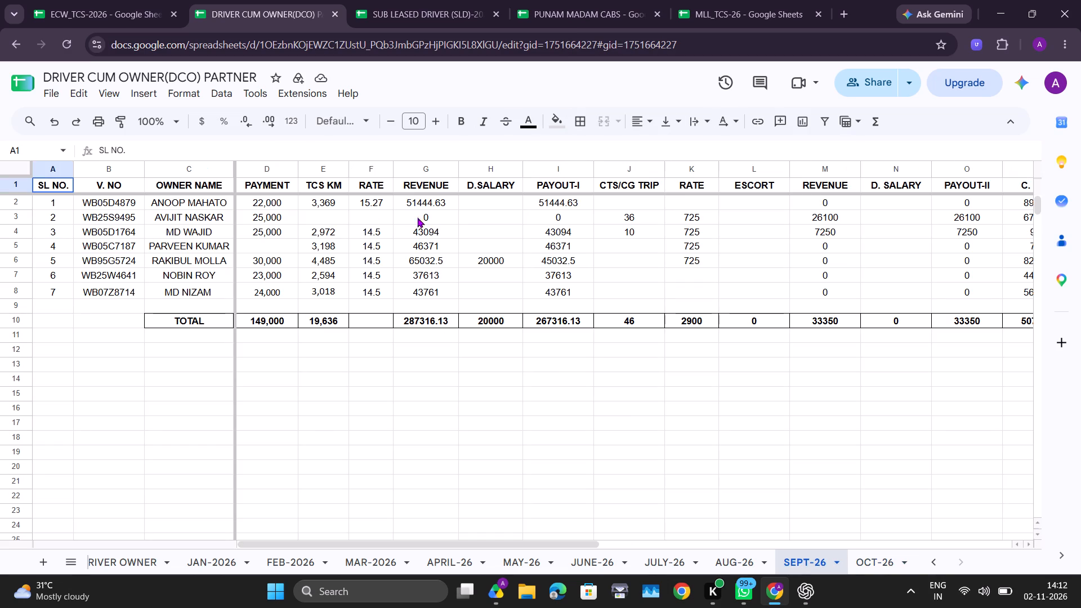
{"action": "double_click", "coordinate": [436, 204]}
{"action": "double_click", "coordinate": [436, 204]}
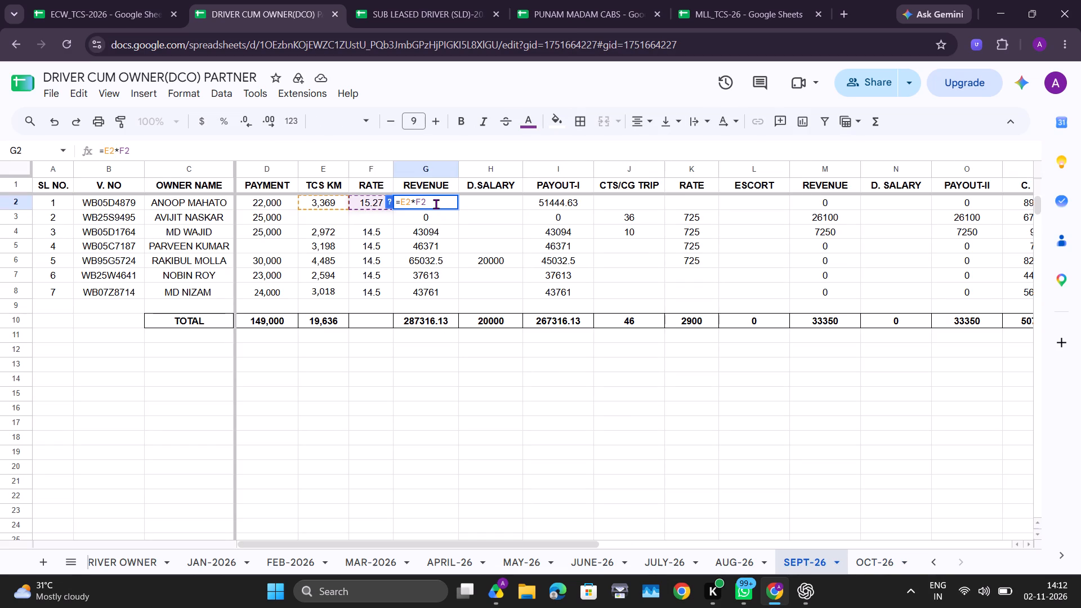
{"action": "double_click", "coordinate": [436, 204]}
{"action": "left_click_drag", "start_coordinate": [436, 204], "coordinate": [413, 204]}
{"action": "key", "text": "ctrl+c"}
{"action": "left_click", "coordinate": [872, 553]}
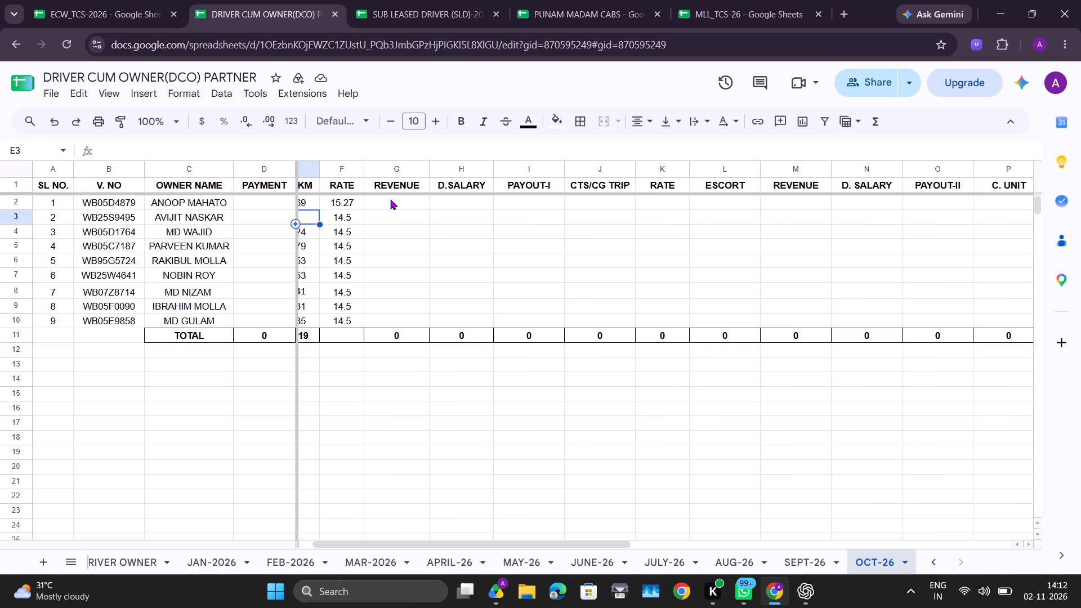
{"action": "double_click", "coordinate": [390, 199]}
{"action": "key", "text": "ctrl+v"}
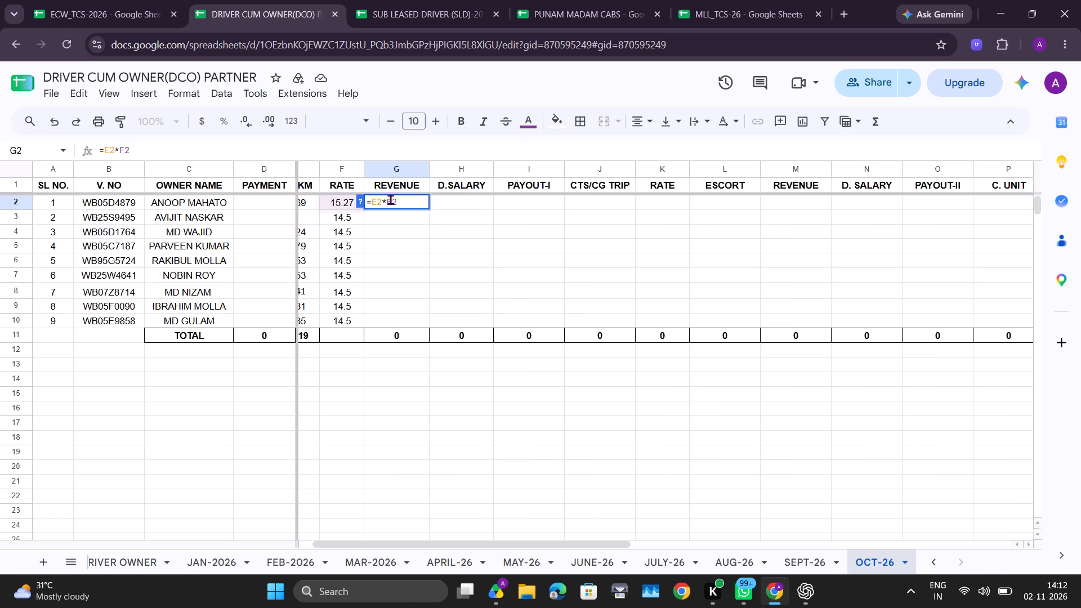
{"action": "key", "text": "Return"}
Fill the G2 revenue formula down through row 10 for all the vehicles.
{"action": "left_click", "coordinate": [427, 200]}
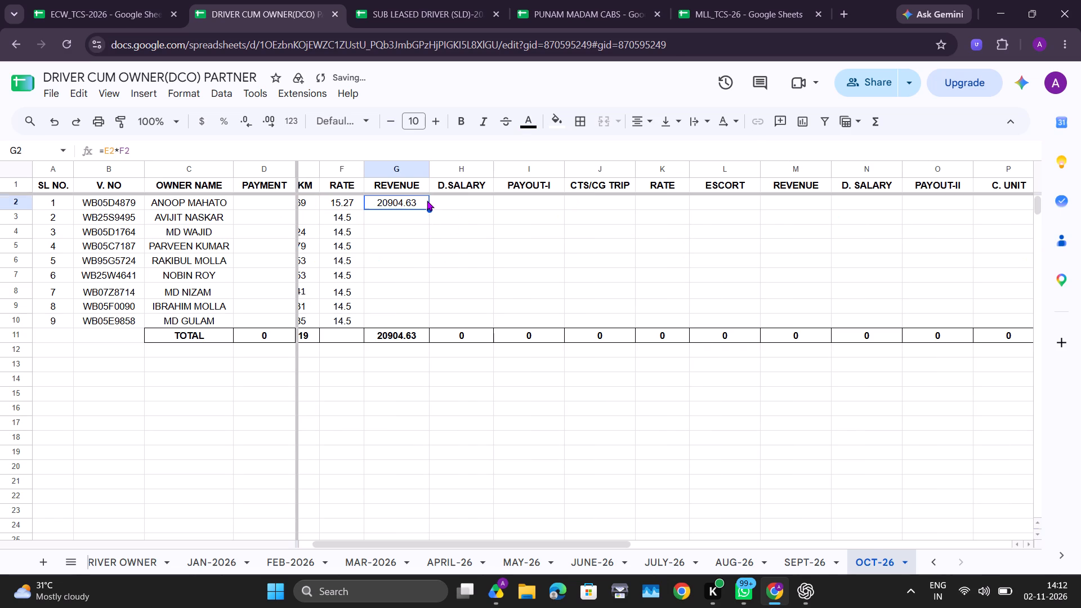
{"action": "left_click_drag", "start_coordinate": [428, 205], "coordinate": [421, 324]}
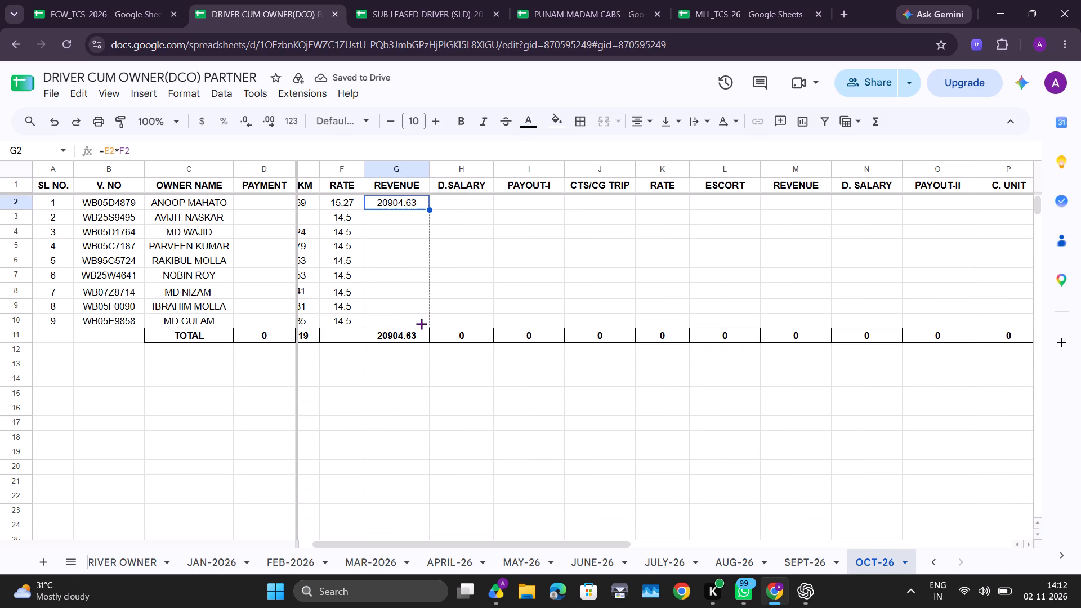
{"action": "left_click", "coordinate": [450, 201]}
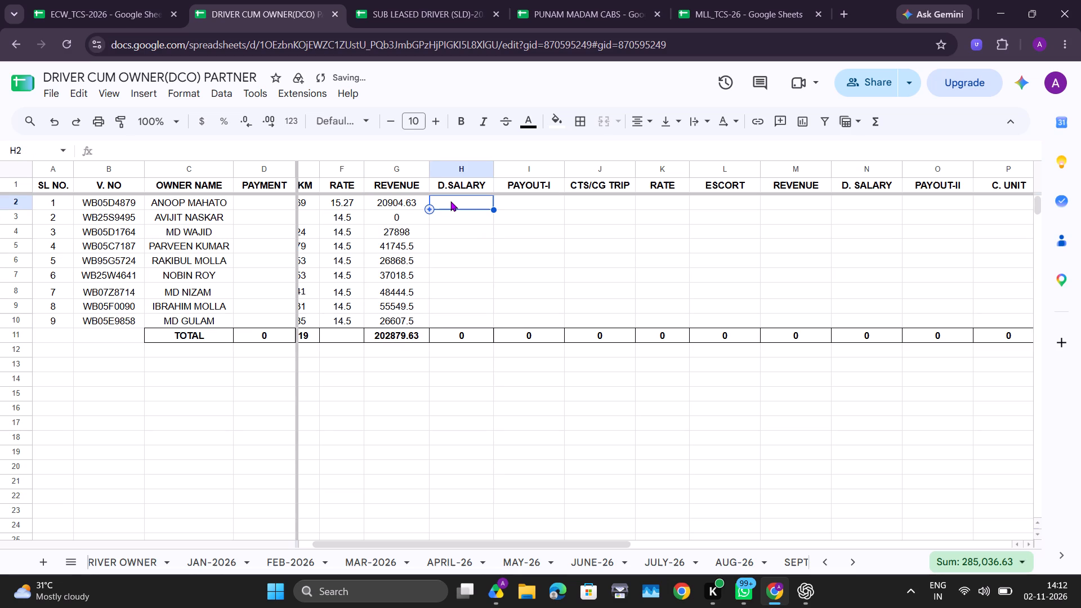
Copy the first vehicle's PAYOUT-I formula =G2-H2 from the SEPT-26 sheet into cell I2 of the OCT-26 sheet.
{"action": "left_click", "coordinate": [819, 564]}
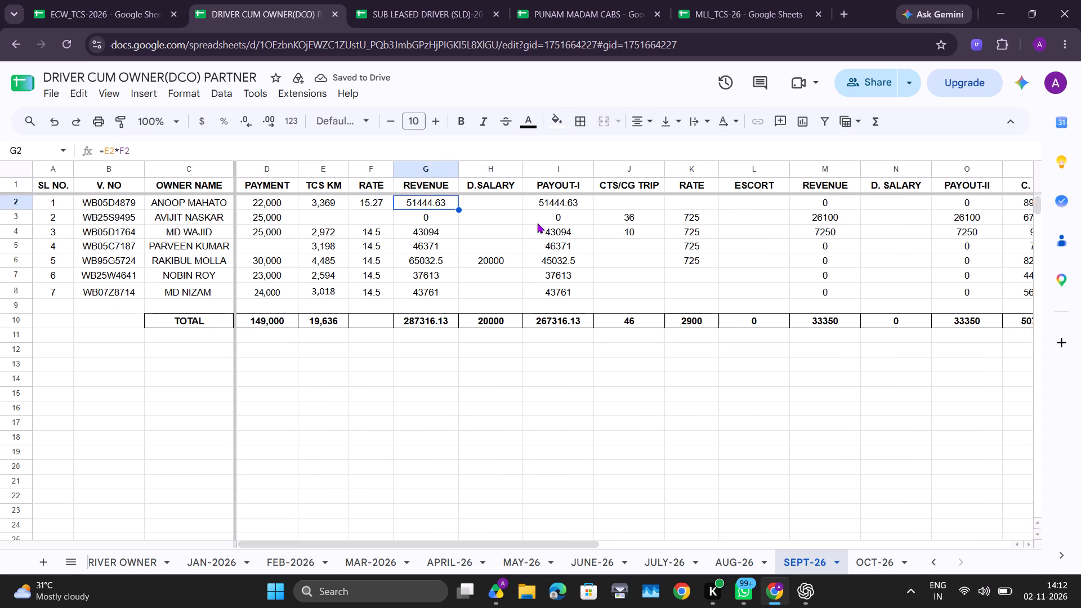
{"action": "double_click", "coordinate": [486, 263]}
{"action": "left_click", "coordinate": [491, 288]}
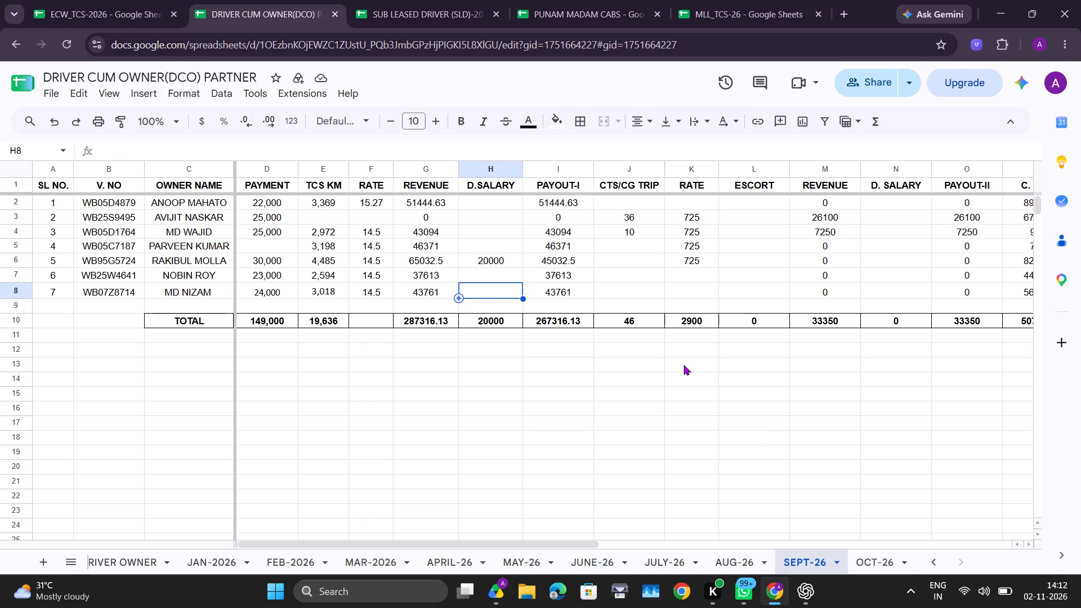
{"action": "double_click", "coordinate": [564, 203]}
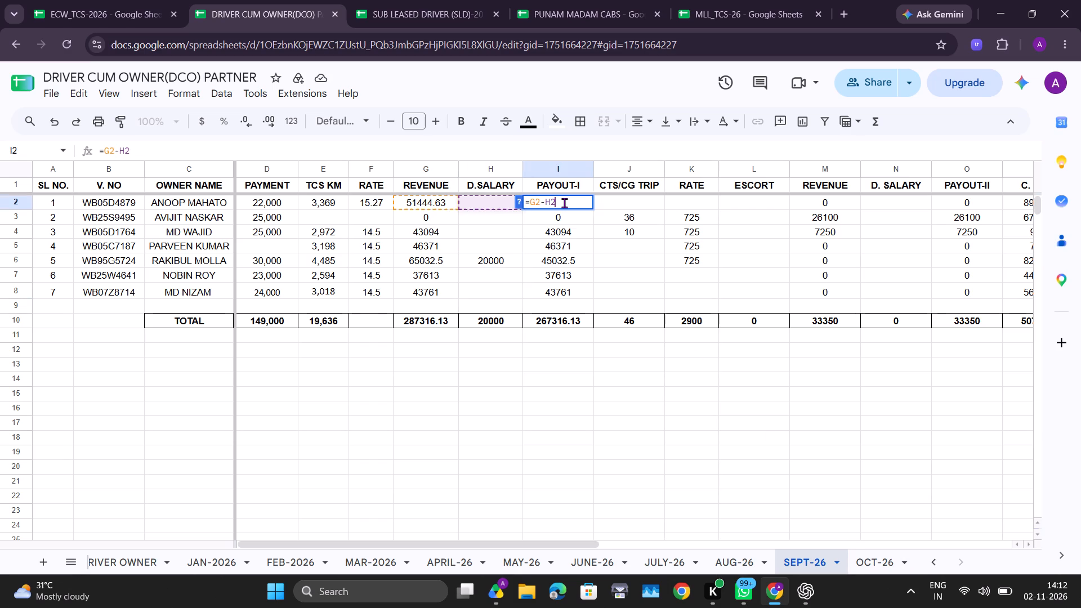
{"action": "double_click", "coordinate": [564, 203]}
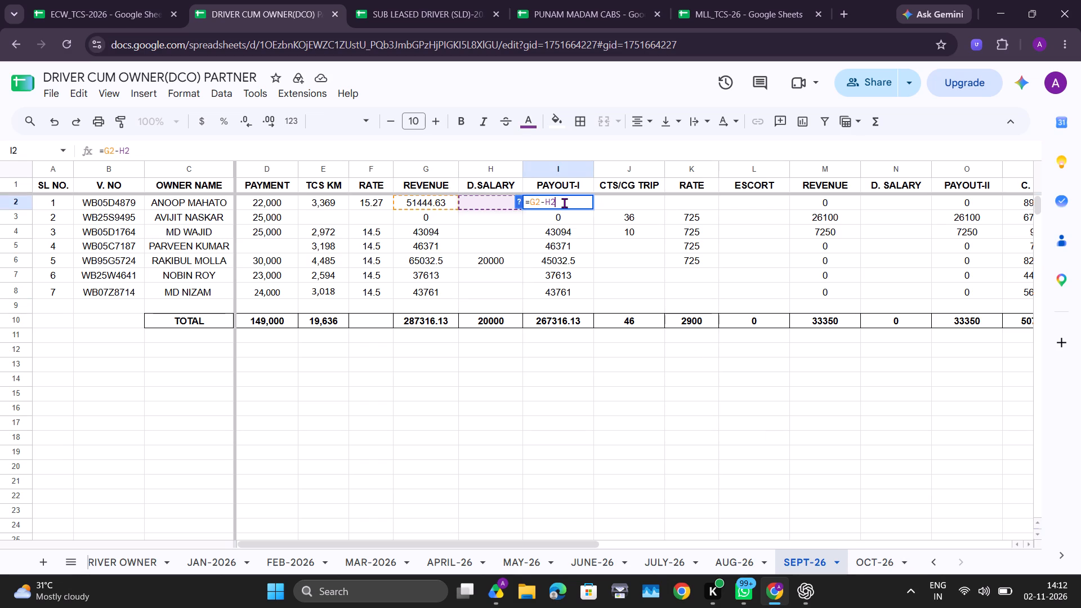
{"action": "left_click", "coordinate": [503, 239]}
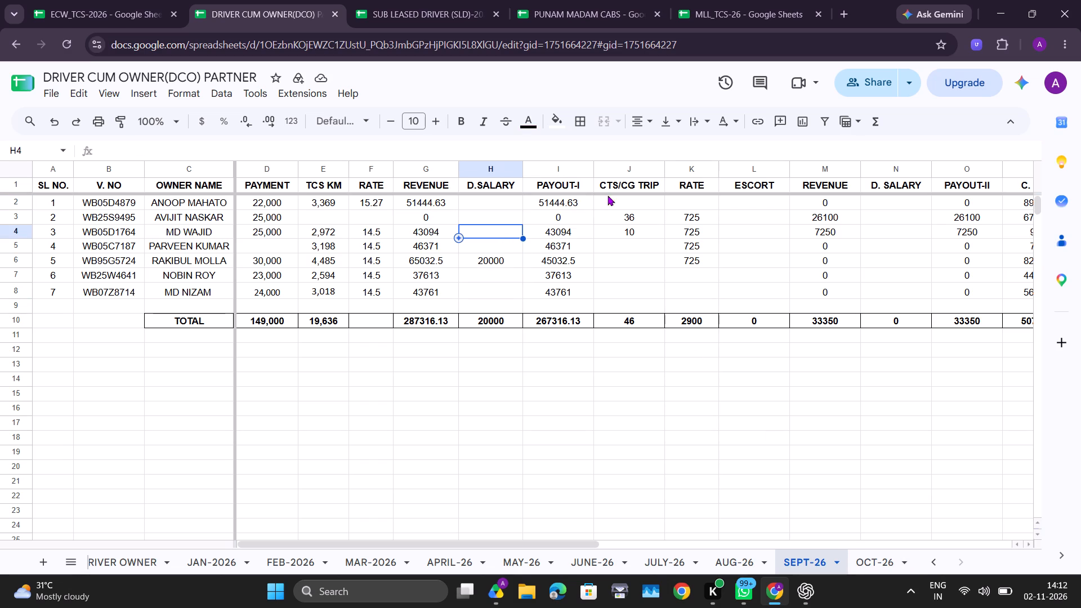
{"action": "double_click", "coordinate": [577, 206]}
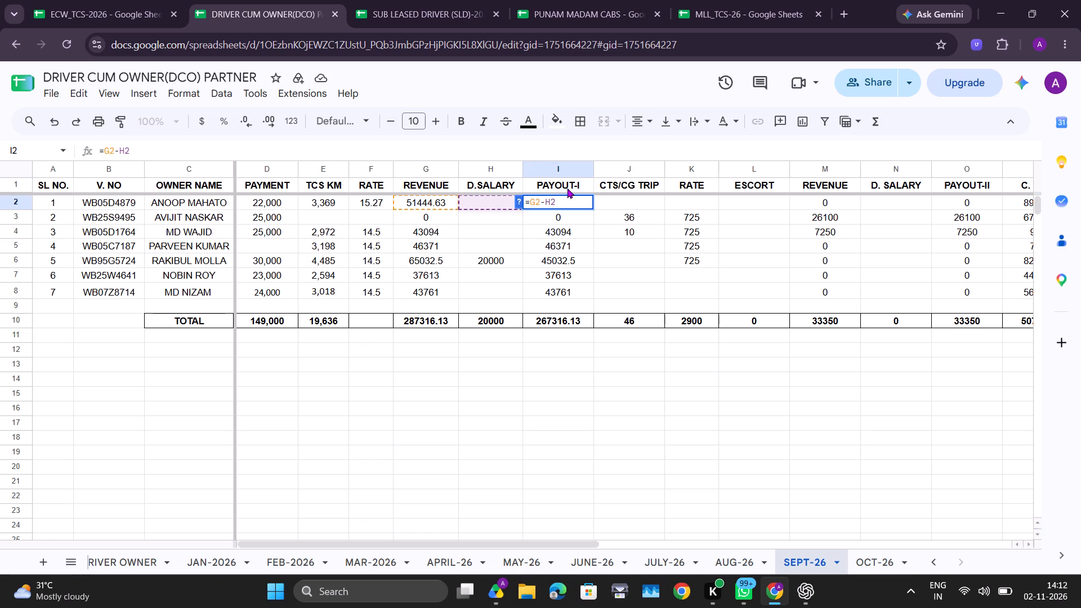
{"action": "left_click_drag", "start_coordinate": [562, 203], "coordinate": [524, 203]}
{"action": "key", "text": "ctrl+c"}
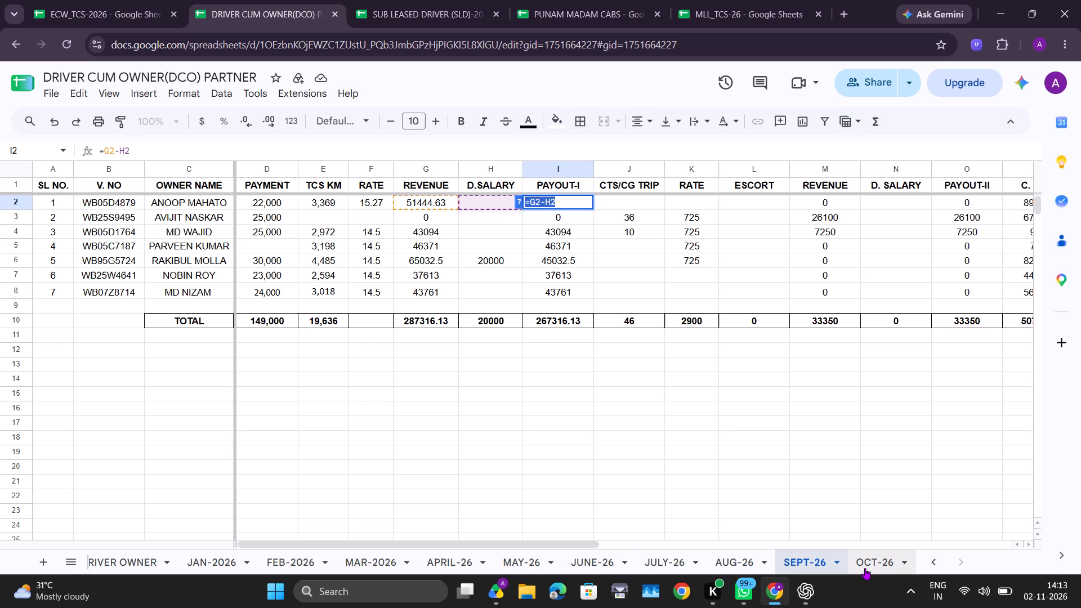
{"action": "left_click", "coordinate": [865, 568]}
{"action": "double_click", "coordinate": [518, 204]}
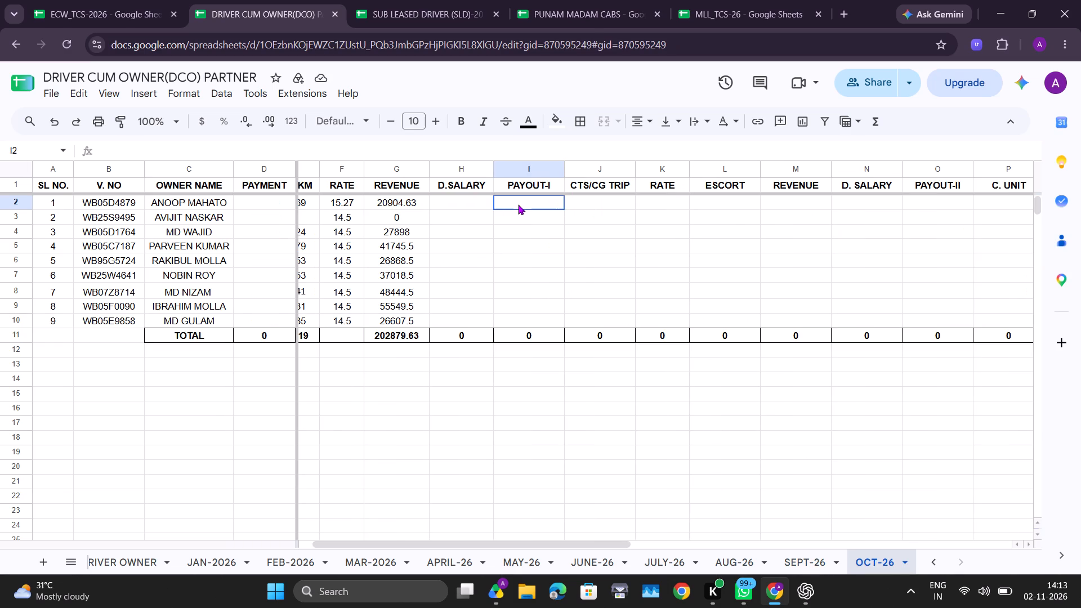
{"action": "key", "text": "ctrl+v"}
{"action": "key", "text": "Return"}
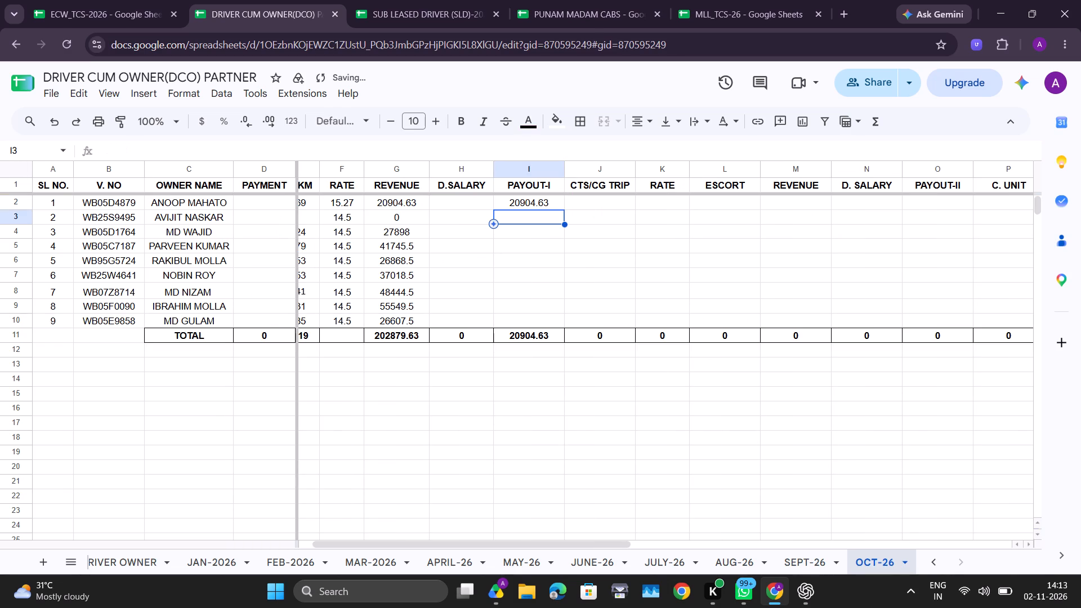
Fill the I2 PAYOUT-I formula down through row 10 for all the vehicles.
{"action": "left_click", "coordinate": [538, 204]}
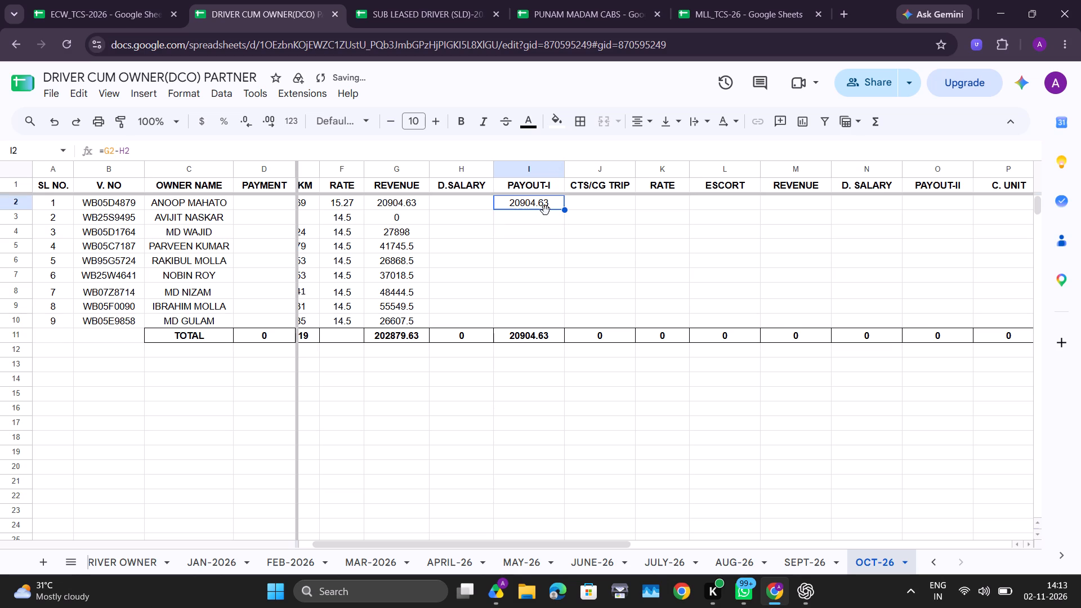
{"action": "left_click_drag", "start_coordinate": [564, 211], "coordinate": [536, 313]}
{"action": "left_click_drag", "start_coordinate": [536, 313], "coordinate": [535, 316]}
Review the October vehicle lists and kilometre entries in the MLL_TCS-26 and ECW_TCS-2026 spreadsheets.
{"action": "left_click", "coordinate": [607, 203]}
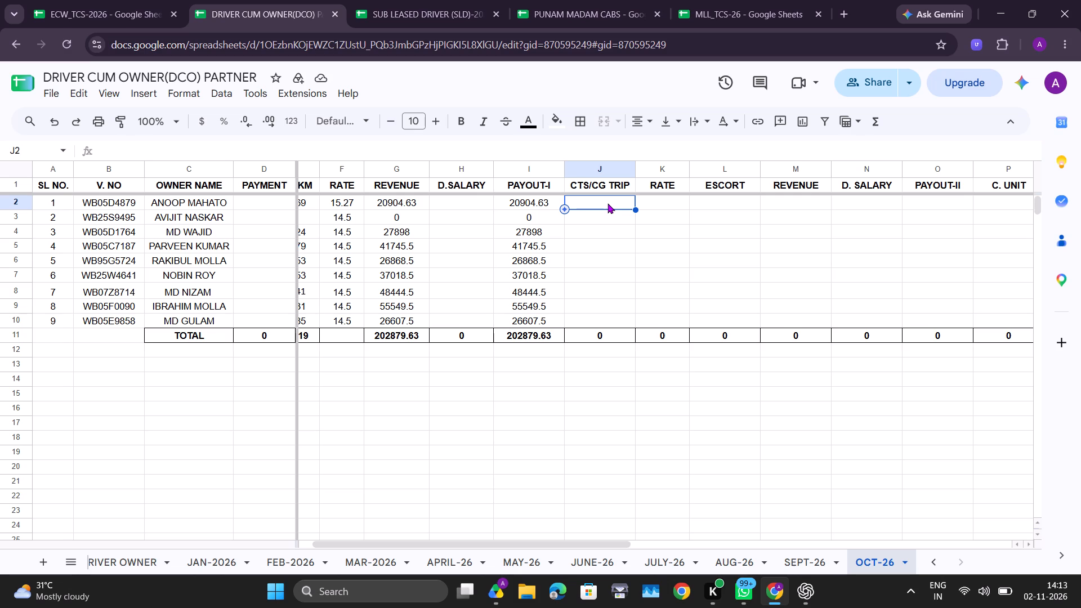
{"action": "left_click", "coordinate": [723, 0]}
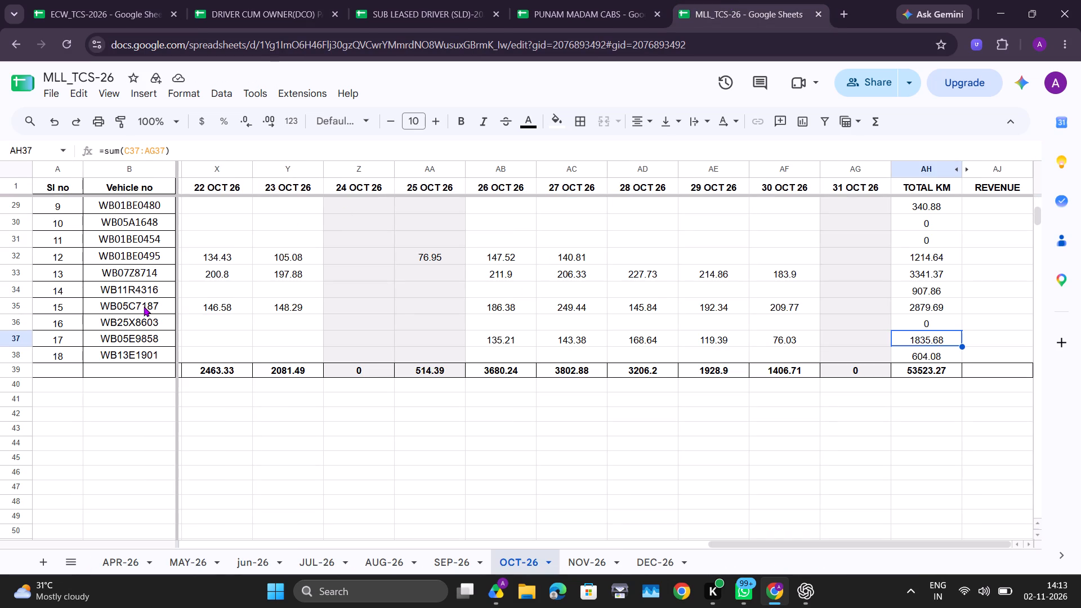
{"action": "scroll", "coordinate": [200, 332], "scroll_direction": "up", "scroll_amount": 2}
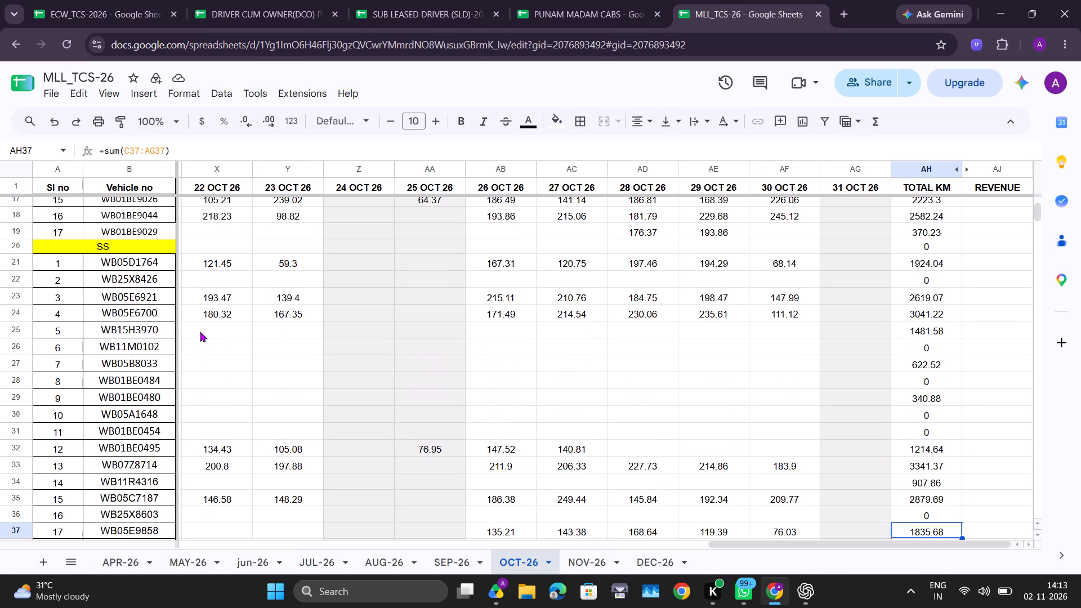
{"action": "left_click", "coordinate": [105, 0]}
{"action": "scroll", "coordinate": [170, 302], "scroll_direction": "up", "scroll_amount": 2}
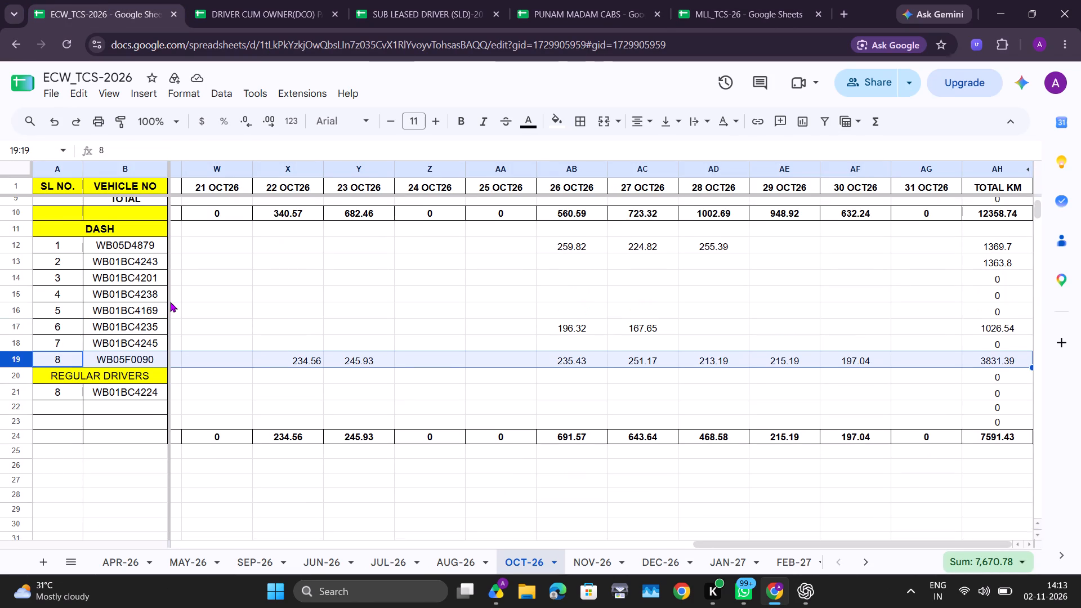
{"action": "scroll", "coordinate": [170, 302], "scroll_direction": "up", "scroll_amount": 4}
{"action": "left_click", "coordinate": [229, 275]}
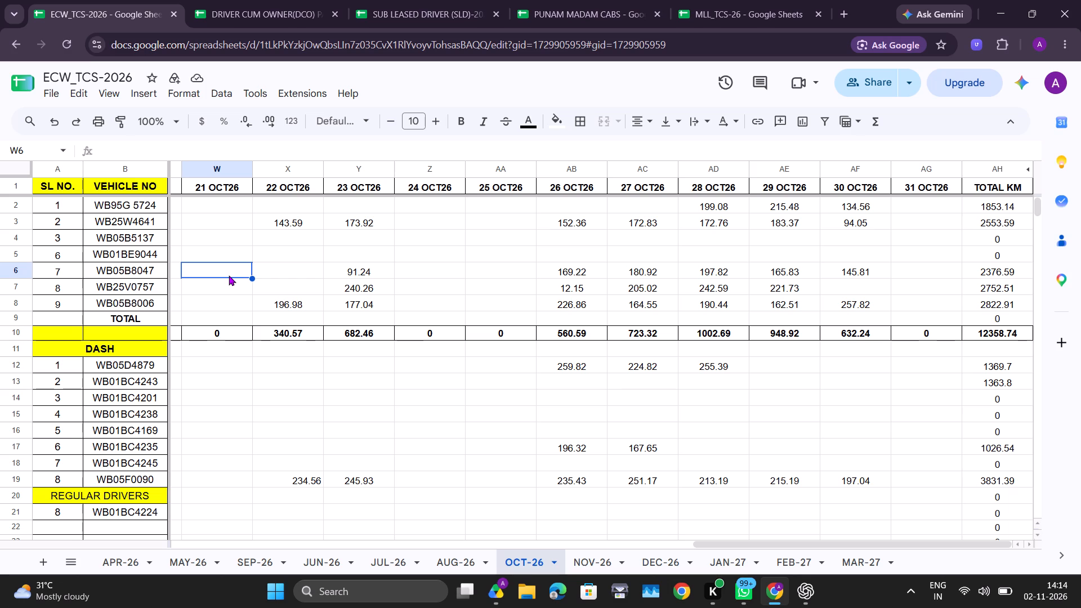
Back in the DCO partner spreadsheet, examine the SEPT-26 CTS/CG TRIP entries for rows 3 and 4 and return to OCT-26.
{"action": "left_click", "coordinate": [240, 0]}
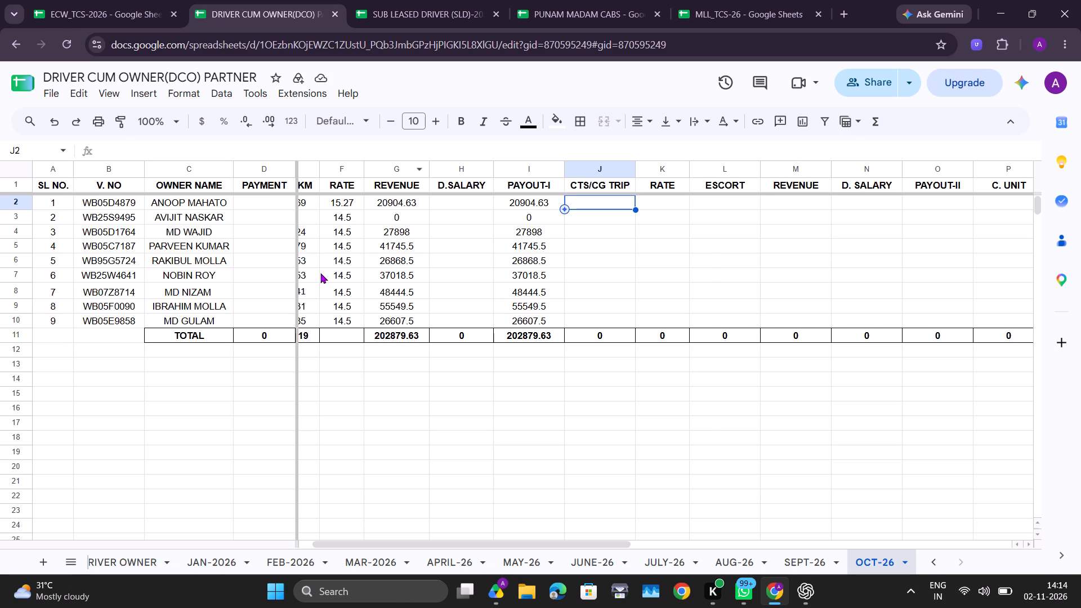
{"action": "scroll", "coordinate": [320, 273], "scroll_direction": "left", "scroll_amount": 2}
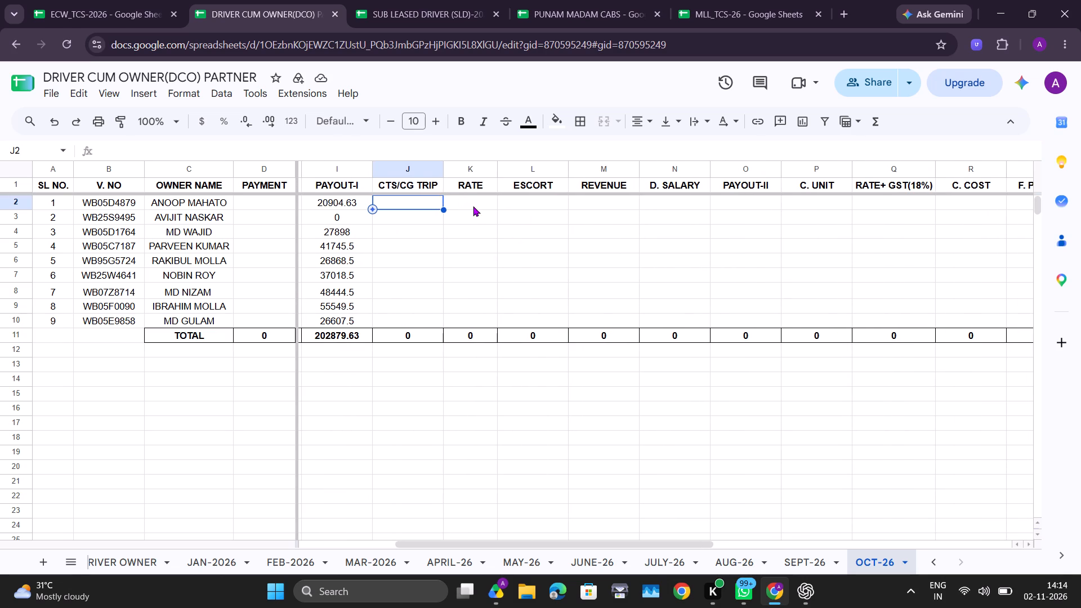
{"action": "left_click", "coordinate": [821, 552]}
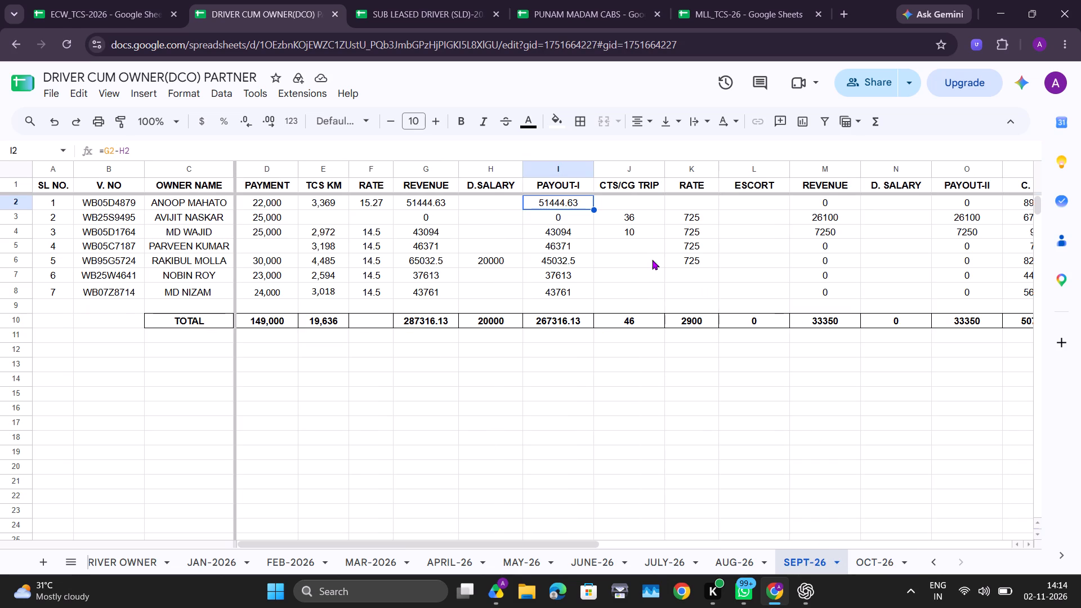
{"action": "left_click", "coordinate": [633, 215]}
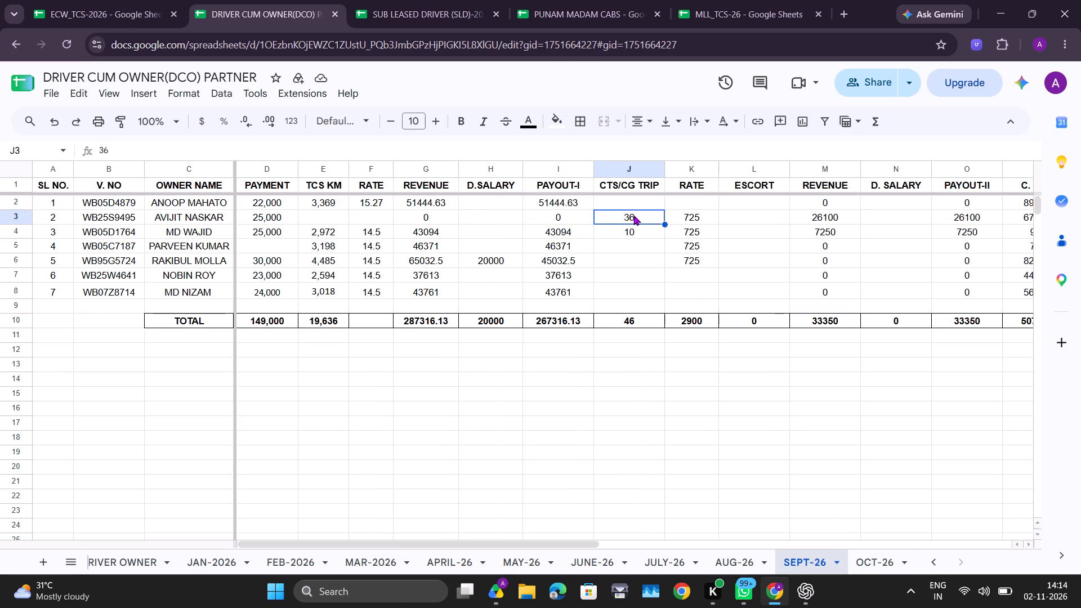
{"action": "left_click", "coordinate": [629, 229]}
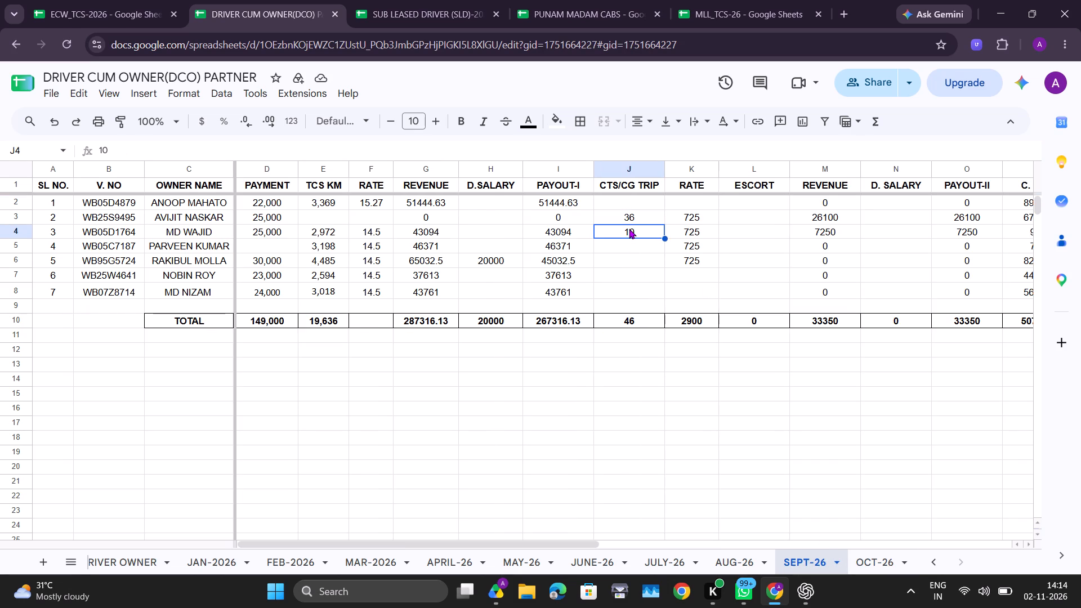
{"action": "left_click", "coordinate": [631, 213]}
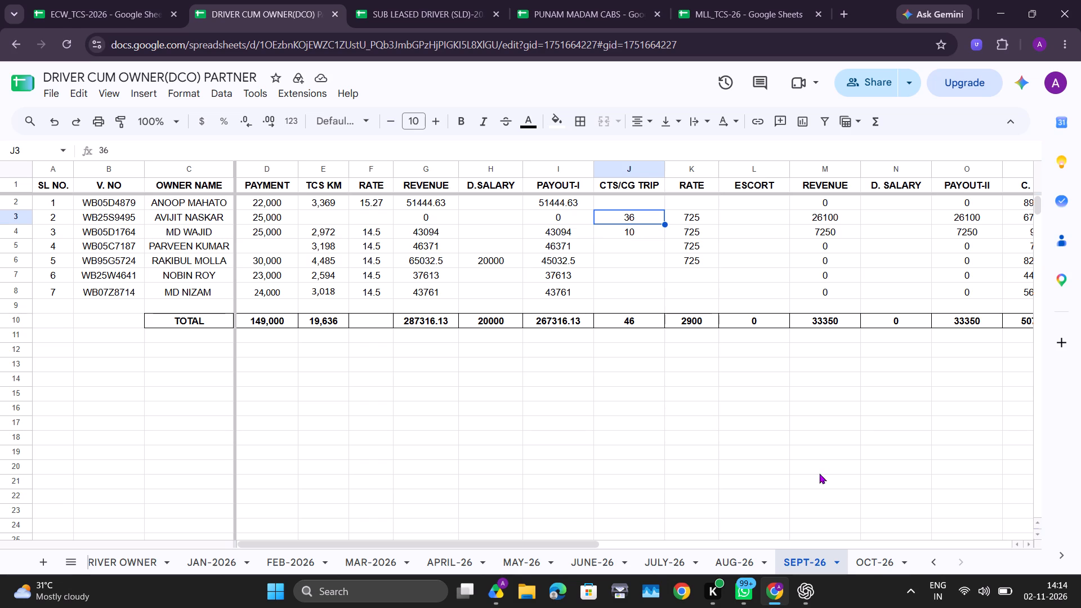
{"action": "left_click", "coordinate": [870, 564]}
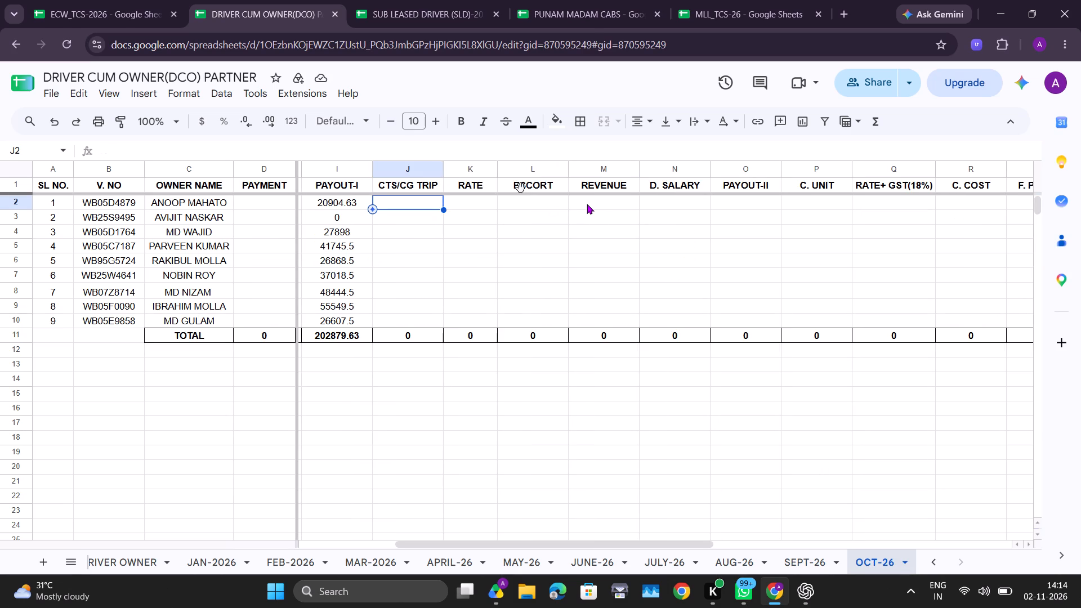
Select the first vehicle's C. UNIT cell P2 in OCT-26 and switch to the Google Drive window.
{"action": "scroll", "coordinate": [631, 213], "scroll_direction": "left", "scroll_amount": 2}
{"action": "left_click", "coordinate": [631, 213]}
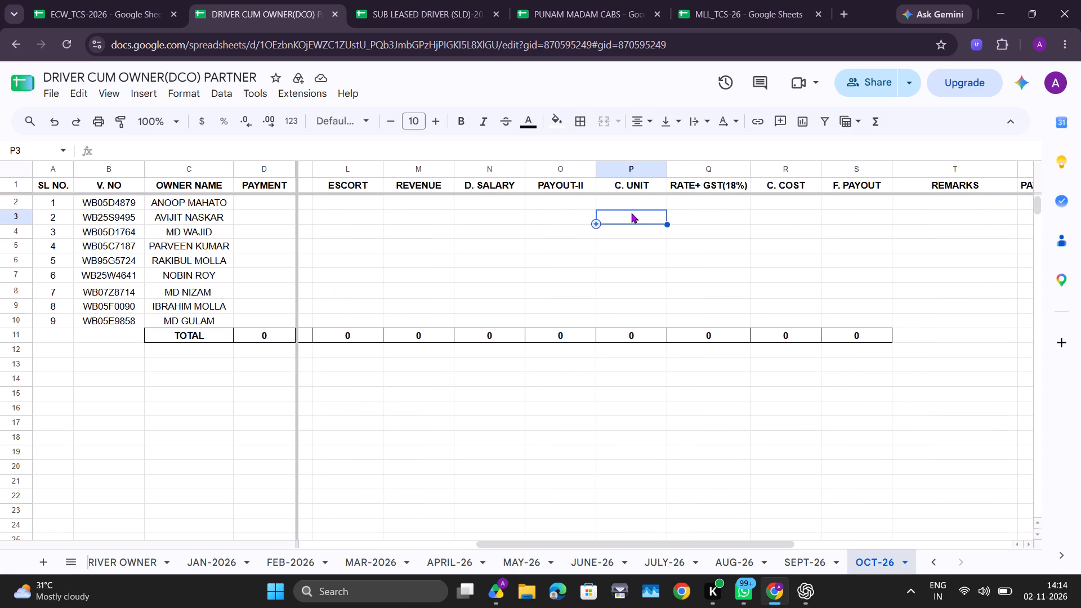
{"action": "left_click", "coordinate": [628, 198]}
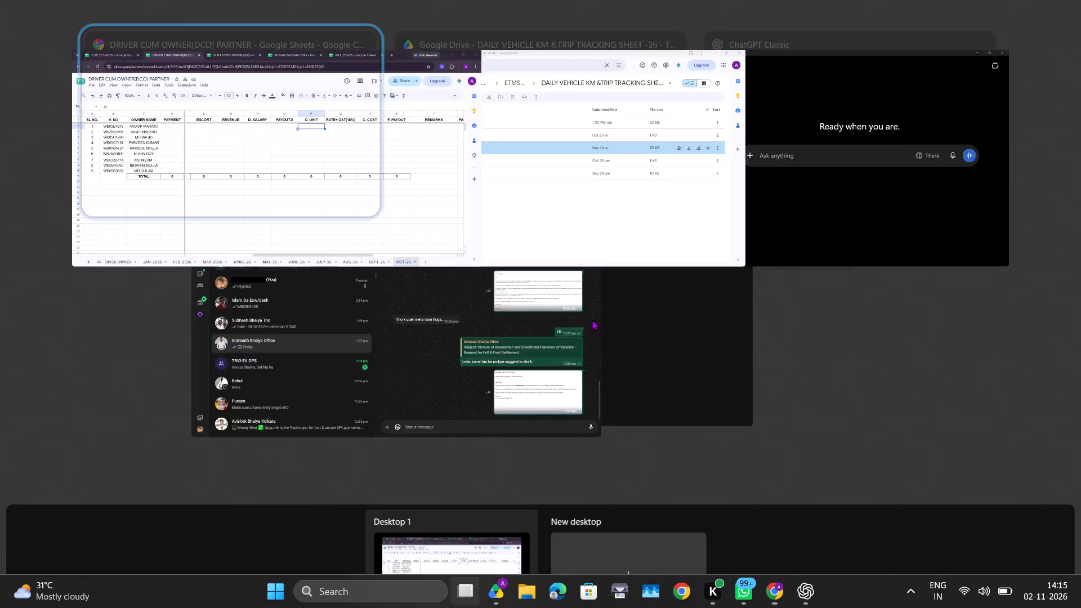
{"action": "left_click", "coordinate": [575, 122]}
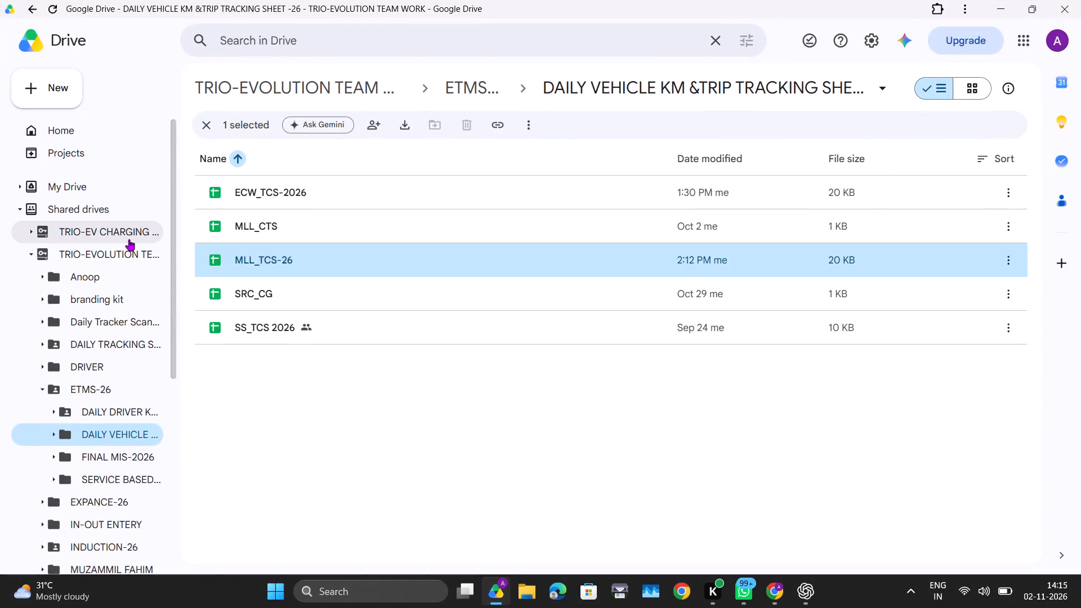
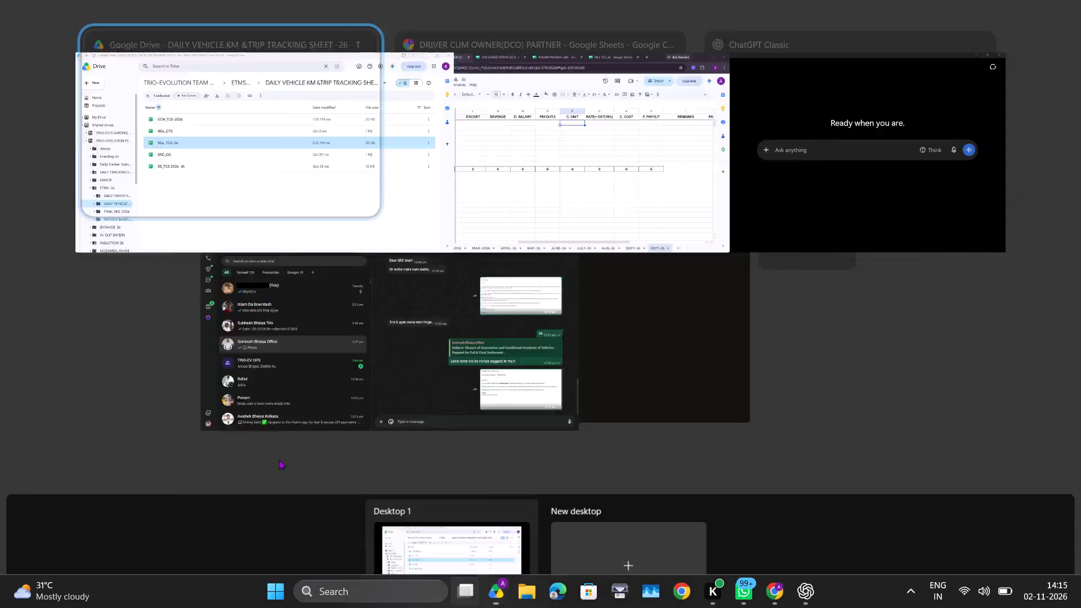
Open the OCTOBER-2026 spreadsheet from the CHARGING MIS folder in the TRIO-EV CHARGING HUB TEAM WORK shared drive.
{"action": "left_click", "coordinate": [574, 57]}
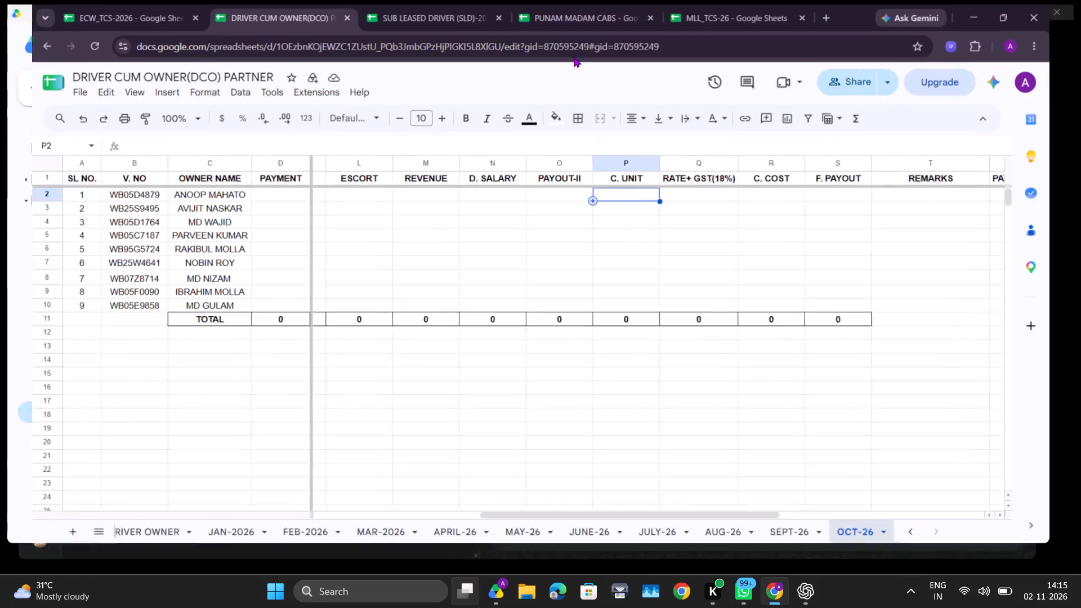
{"action": "left_click", "coordinate": [454, 196]}
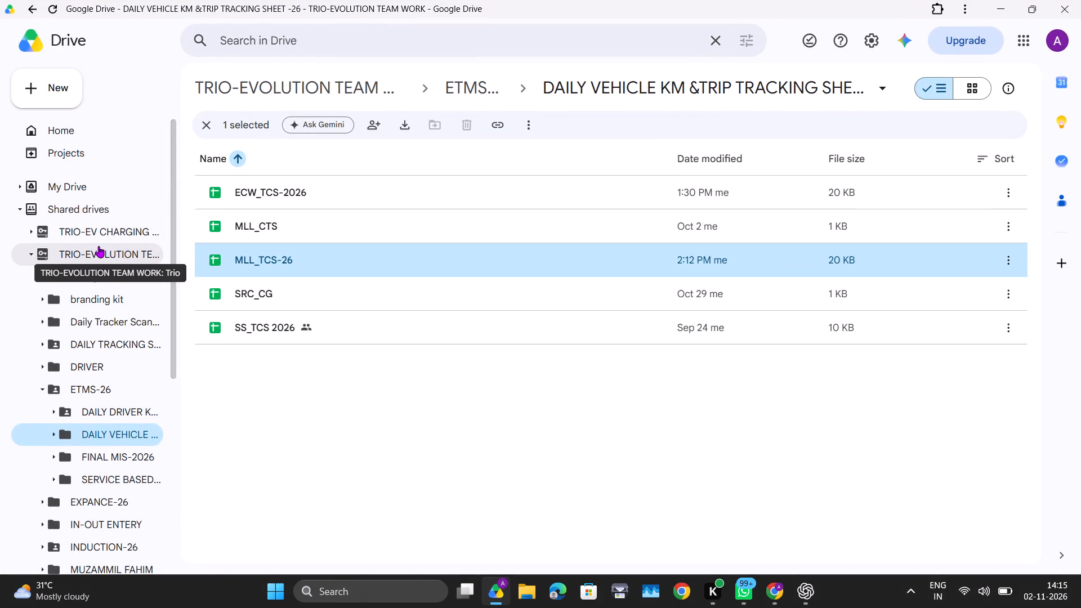
{"action": "left_click", "coordinate": [99, 246]}
{"action": "left_click", "coordinate": [109, 235]}
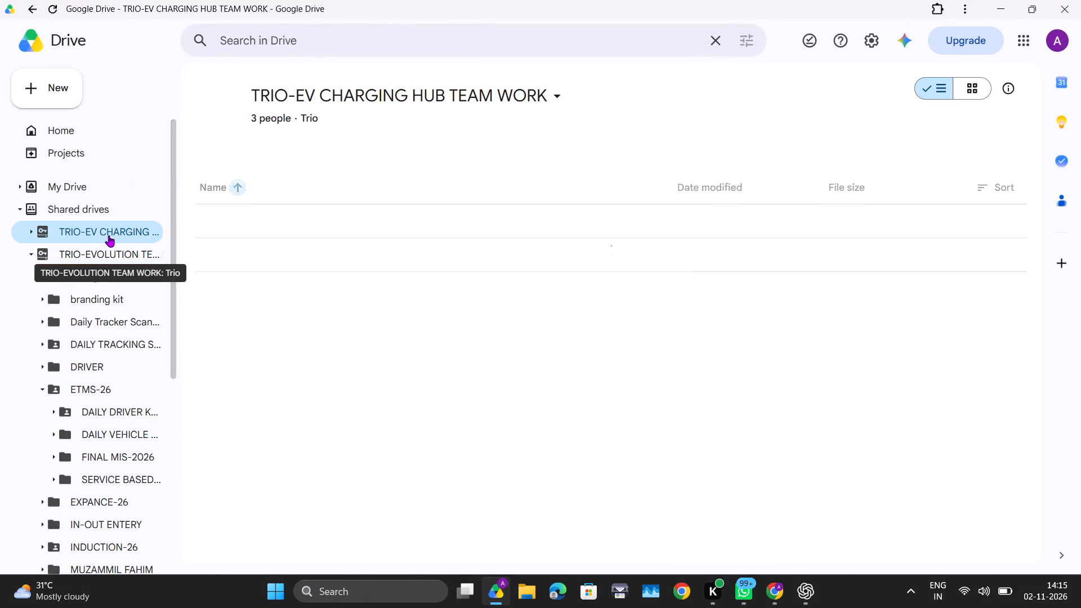
{"action": "left_click", "coordinate": [109, 235]}
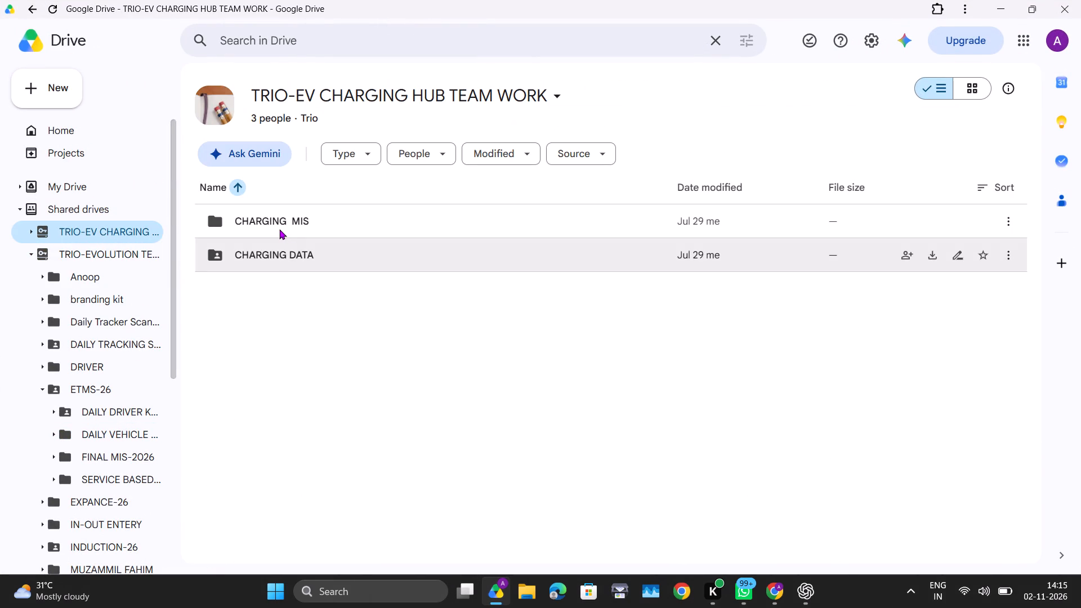
{"action": "left_click", "coordinate": [279, 229]}
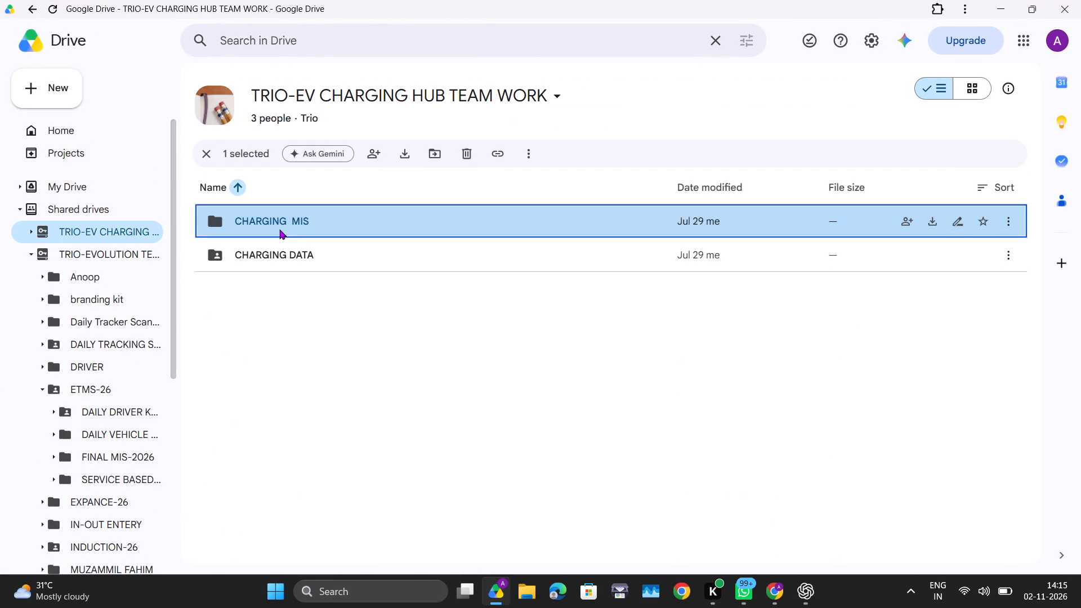
{"action": "double_click", "coordinate": [279, 229]}
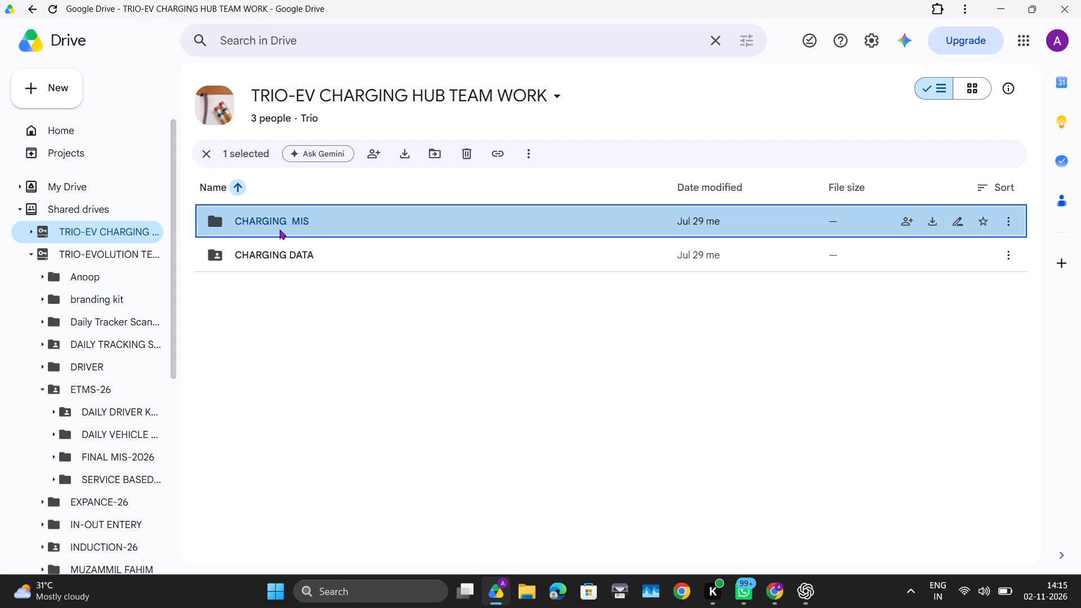
{"action": "scroll", "coordinate": [274, 488], "scroll_direction": "down", "scroll_amount": 3}
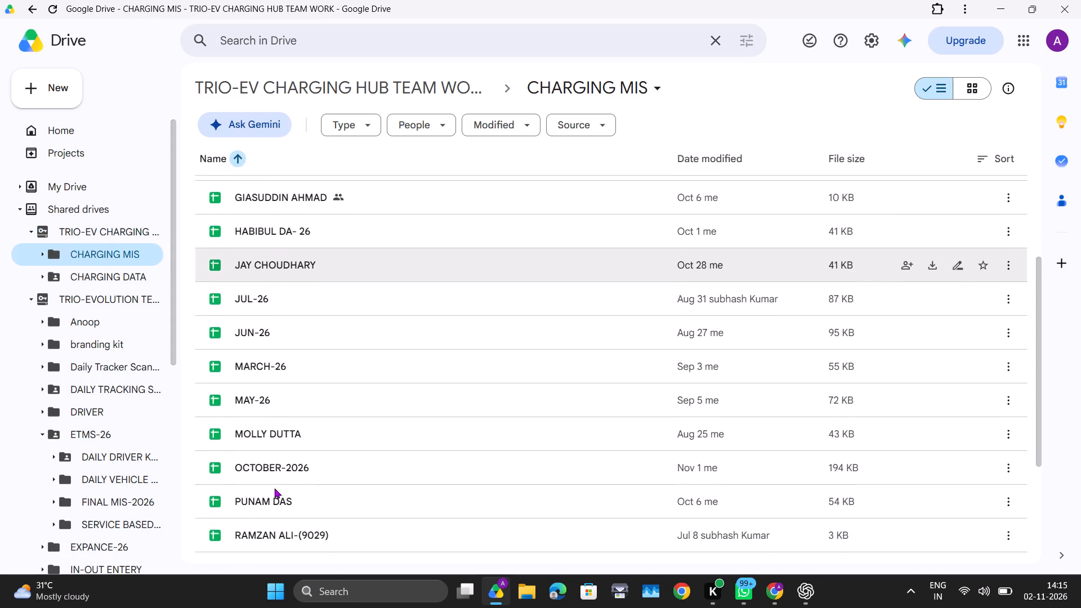
{"action": "scroll", "coordinate": [274, 488], "scroll_direction": "down", "scroll_amount": 3}
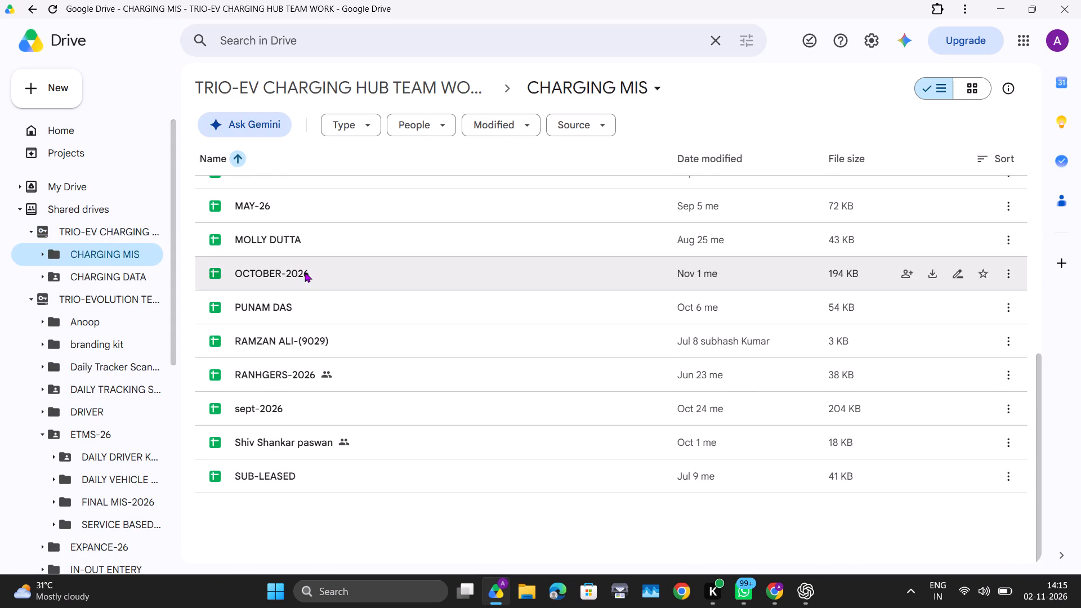
{"action": "scroll", "coordinate": [305, 272], "scroll_direction": "up", "scroll_amount": 2}
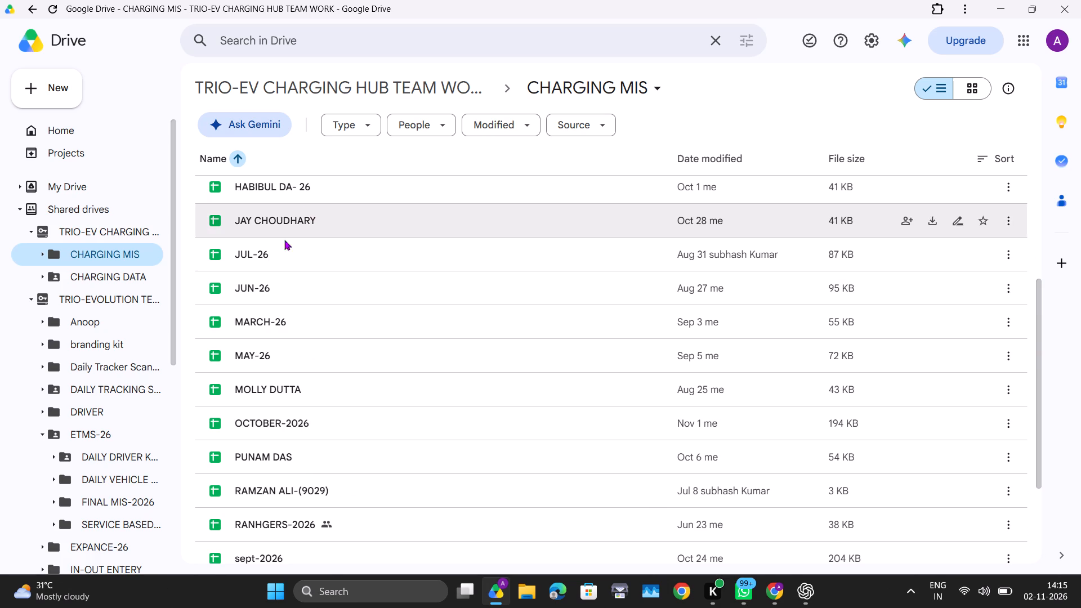
{"action": "double_click", "coordinate": [255, 431]}
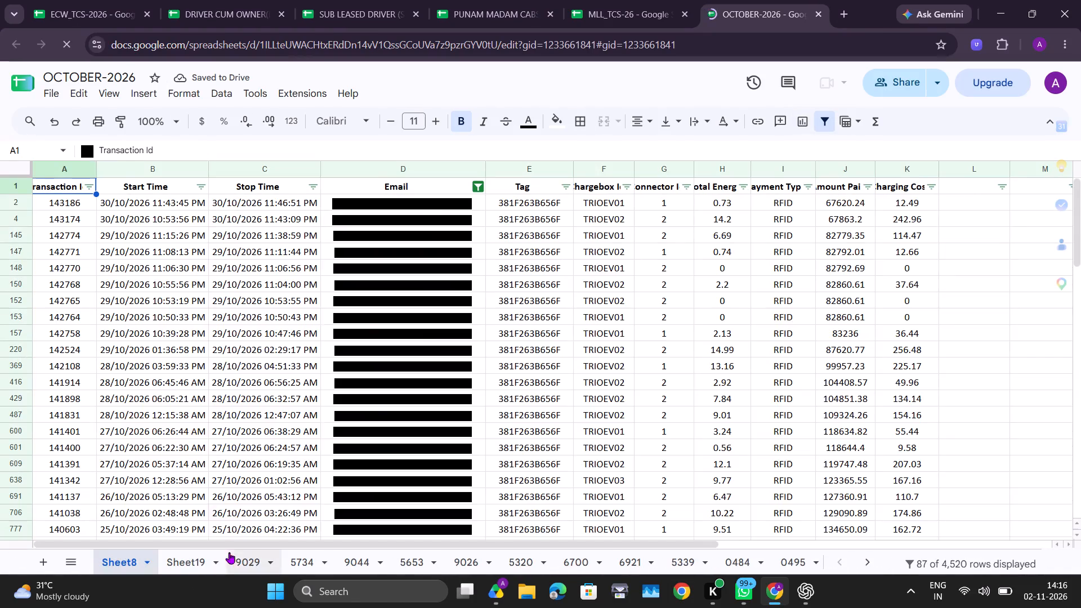
Rename the Sheet19 sheet as 9025.
{"action": "left_click", "coordinate": [195, 562]}
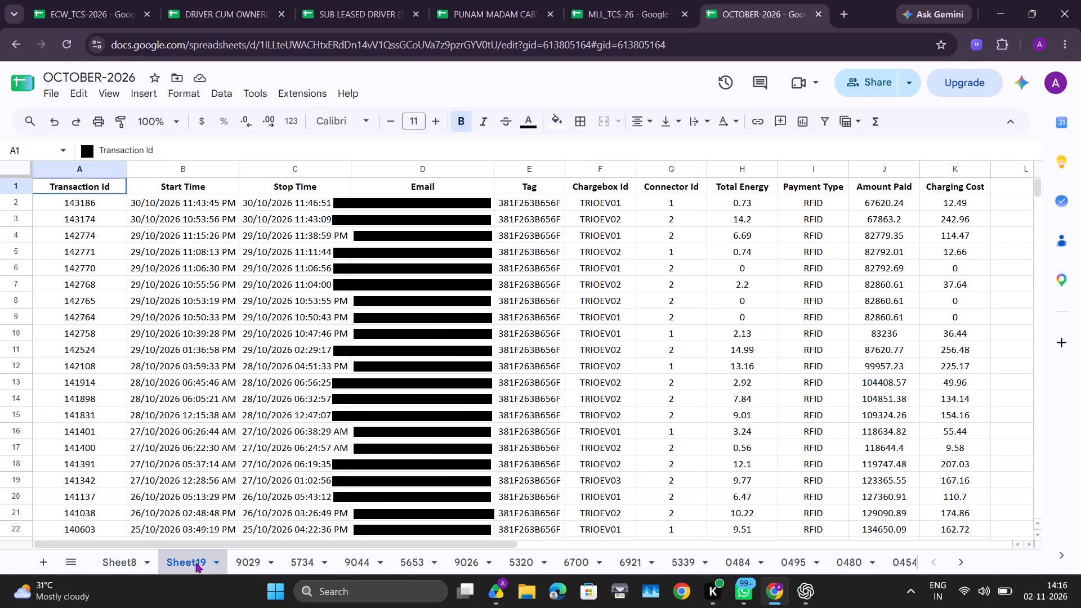
{"action": "right_click", "coordinate": [195, 562]}
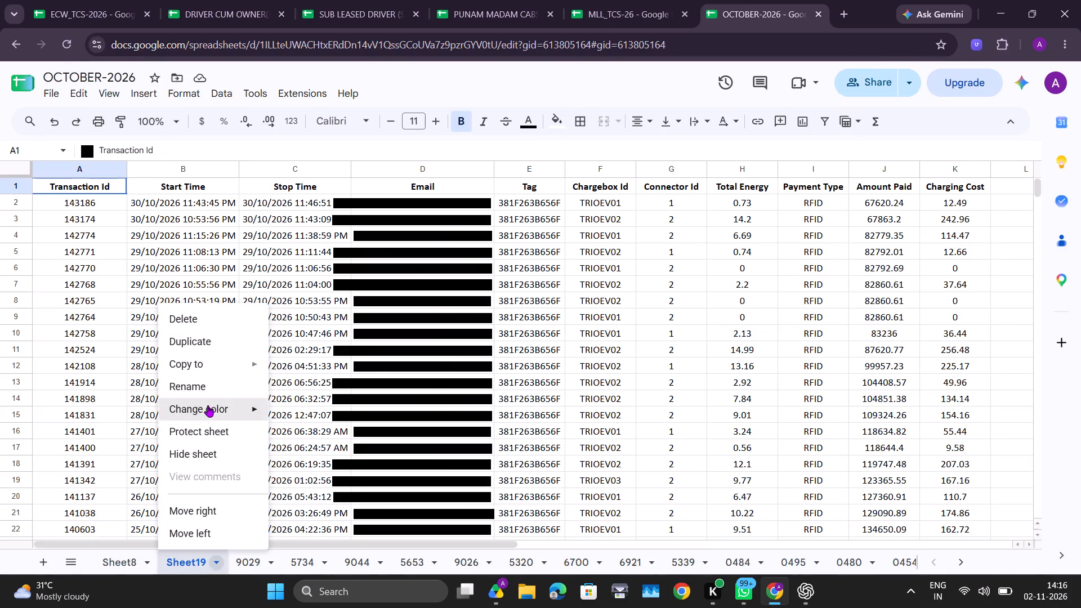
{"action": "left_click", "coordinate": [221, 386]}
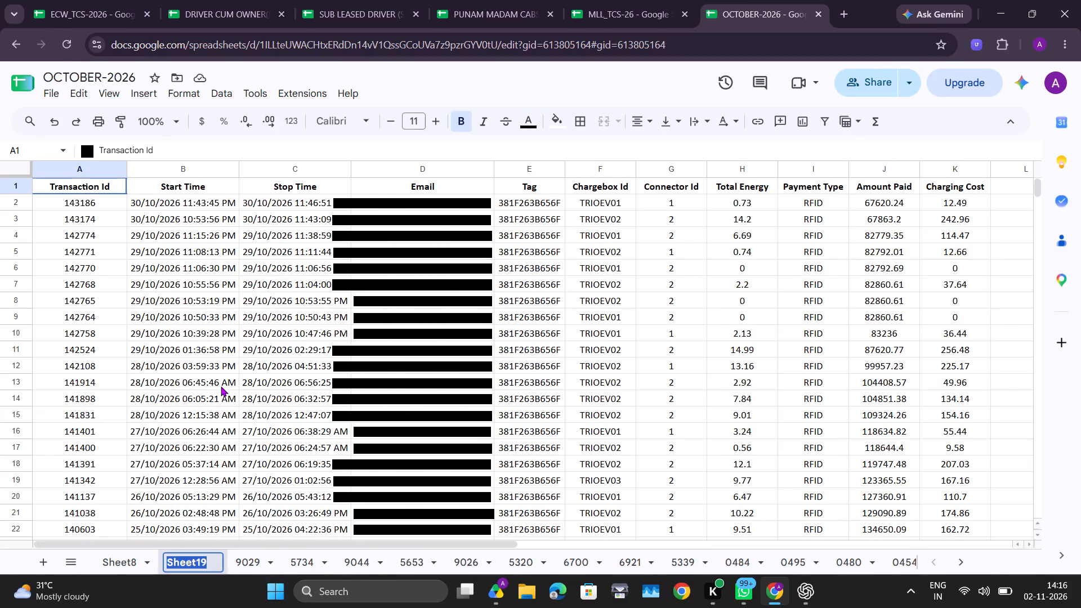
{"action": "type", "text": "9025"}
{"action": "key", "text": "Return"}
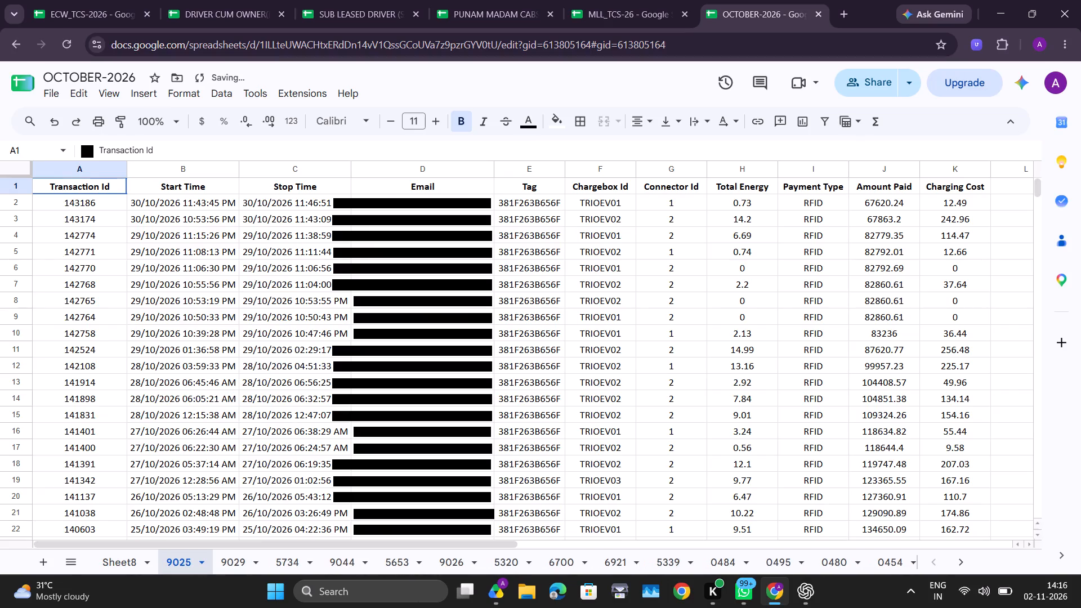
Reset the Email column filter on Sheet8 so that all values are selected.
{"action": "scroll", "coordinate": [266, 395], "scroll_direction": "down", "scroll_amount": 4}
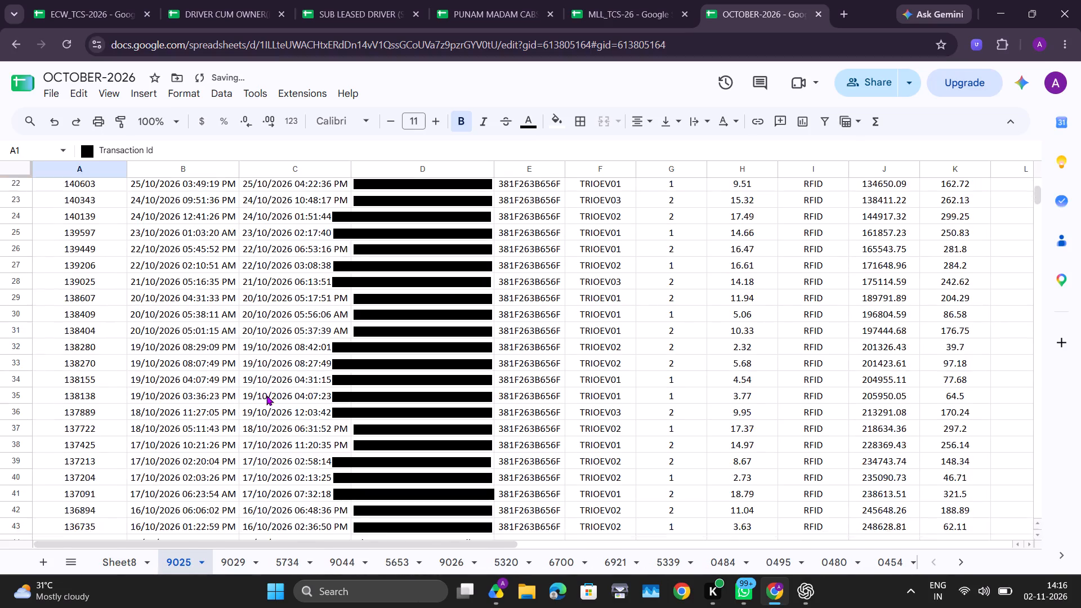
{"action": "scroll", "coordinate": [266, 395], "scroll_direction": "down", "scroll_amount": 5}
{"action": "scroll", "coordinate": [266, 395], "scroll_direction": "up", "scroll_amount": 6}
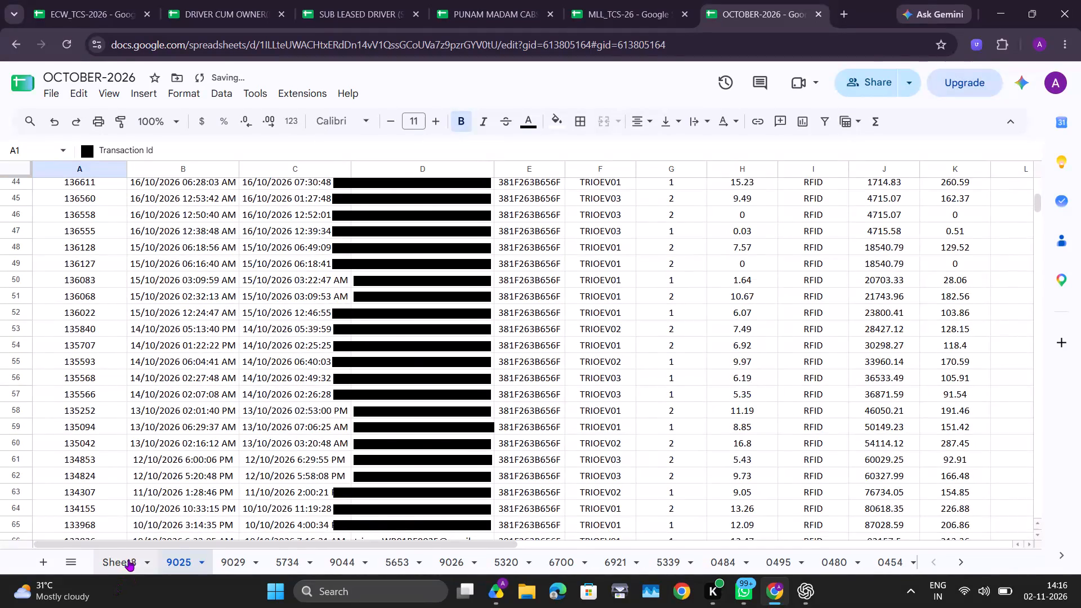
{"action": "left_click", "coordinate": [128, 560]}
{"action": "left_click", "coordinate": [471, 185]}
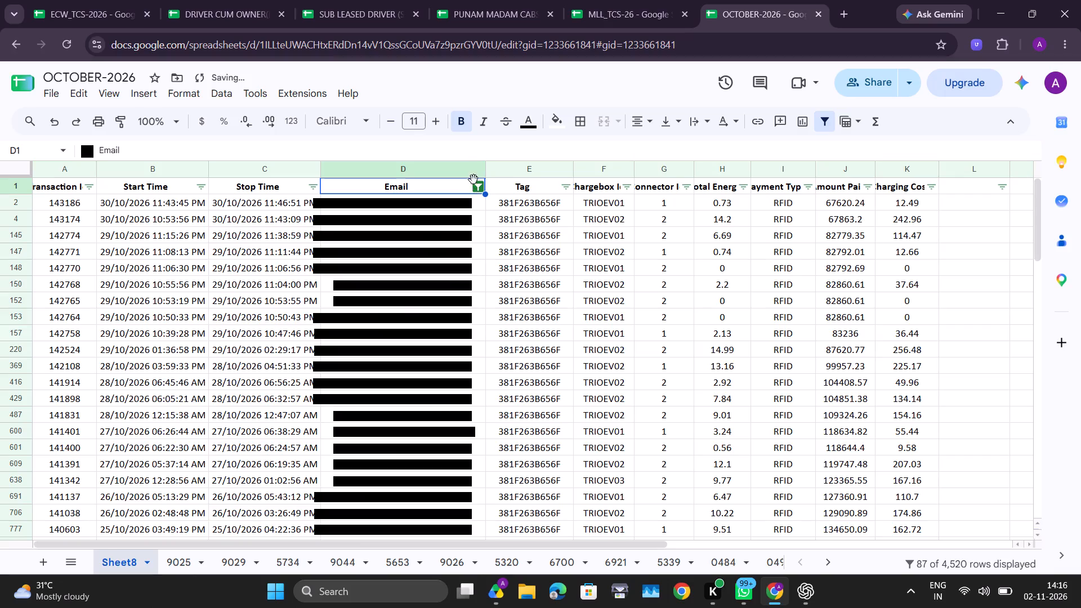
{"action": "left_click", "coordinate": [479, 184]}
{"action": "left_click", "coordinate": [314, 360]}
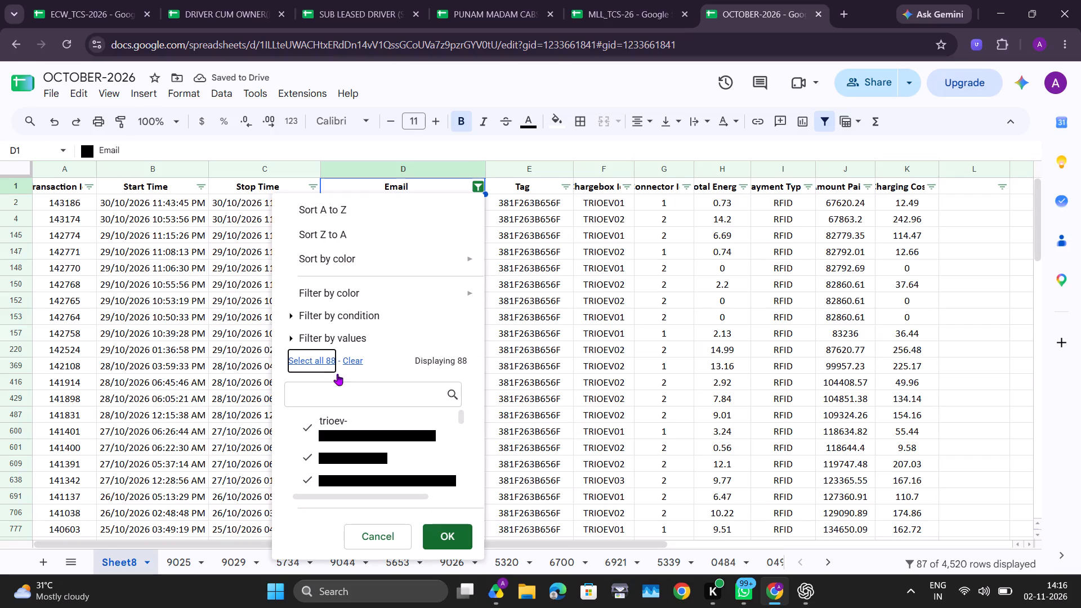
{"action": "left_click", "coordinate": [450, 526]}
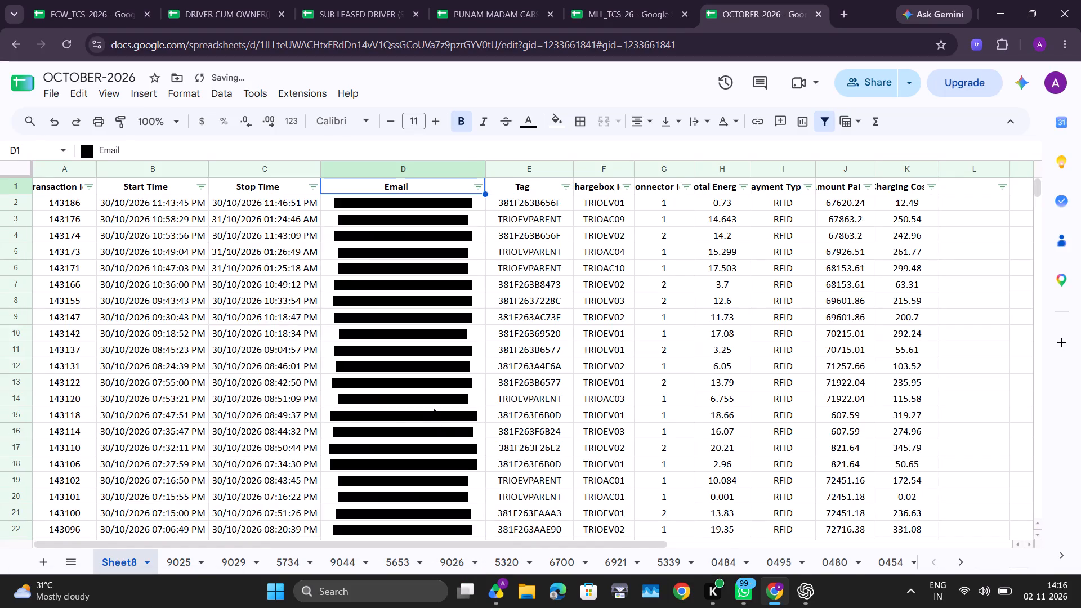
Search Sheet8 for vehicle number 4879 and copy the matching entry from the Email column.
{"action": "key", "text": "ctrl+f"}
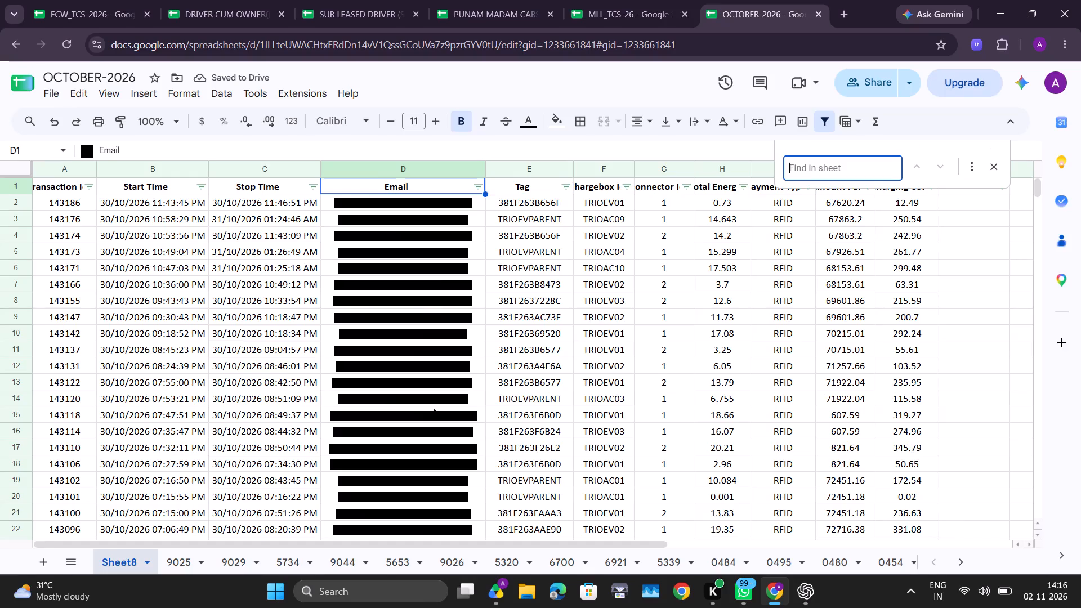
{"action": "type", "text": "489"}
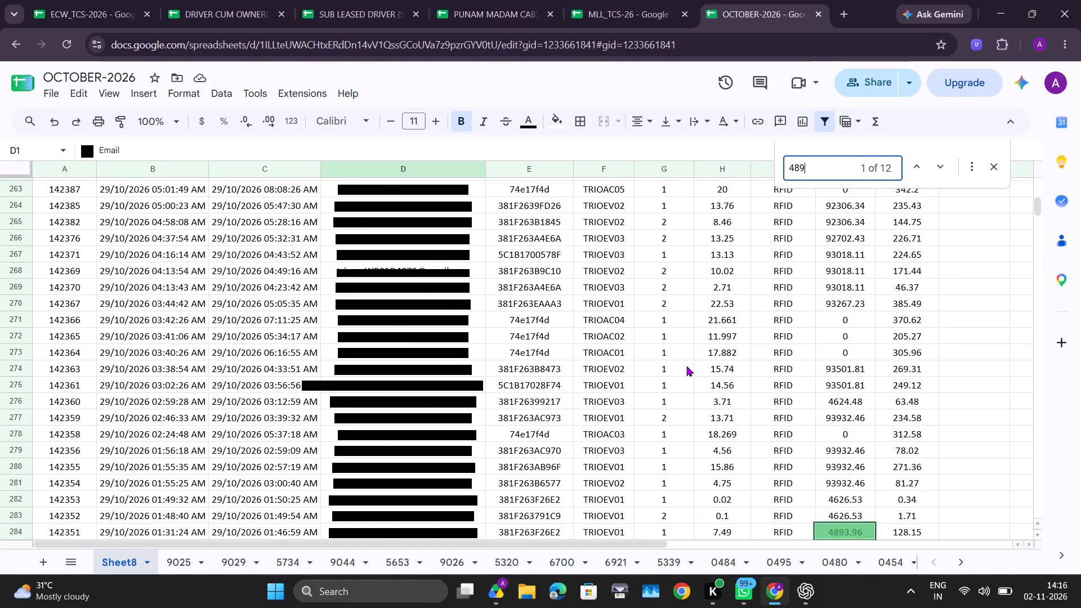
{"action": "scroll", "coordinate": [673, 356], "scroll_direction": "down", "scroll_amount": 3}
{"action": "key", "text": "BackSpace"}
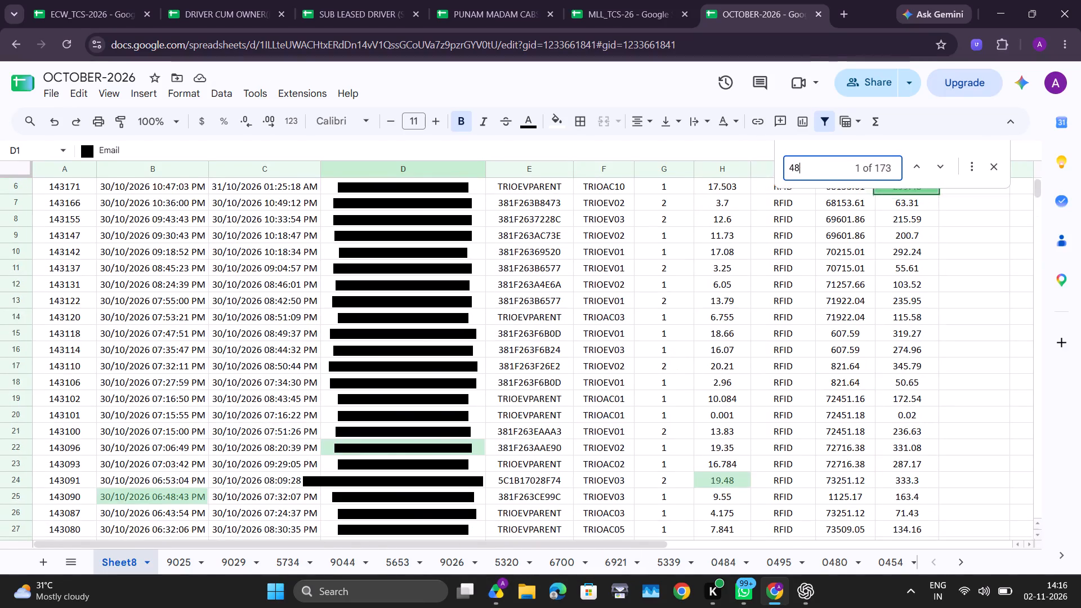
{"action": "type", "text": "79"}
{"action": "scroll", "coordinate": [673, 356], "scroll_direction": "down", "scroll_amount": 2}
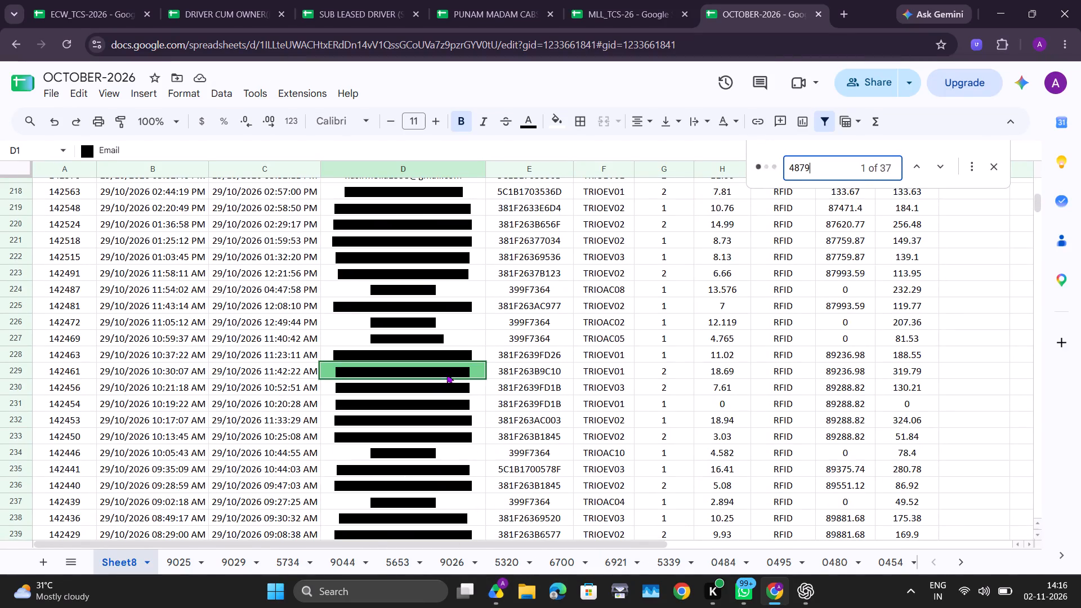
{"action": "left_click", "coordinate": [439, 370]}
{"action": "key", "text": "ctrl+c"}
{"action": "left_click", "coordinate": [439, 370]}
Filter Sheet8's Email column to only the copied entry for vehicle 4879.
{"action": "scroll", "coordinate": [439, 370], "scroll_direction": "up", "scroll_amount": 12}
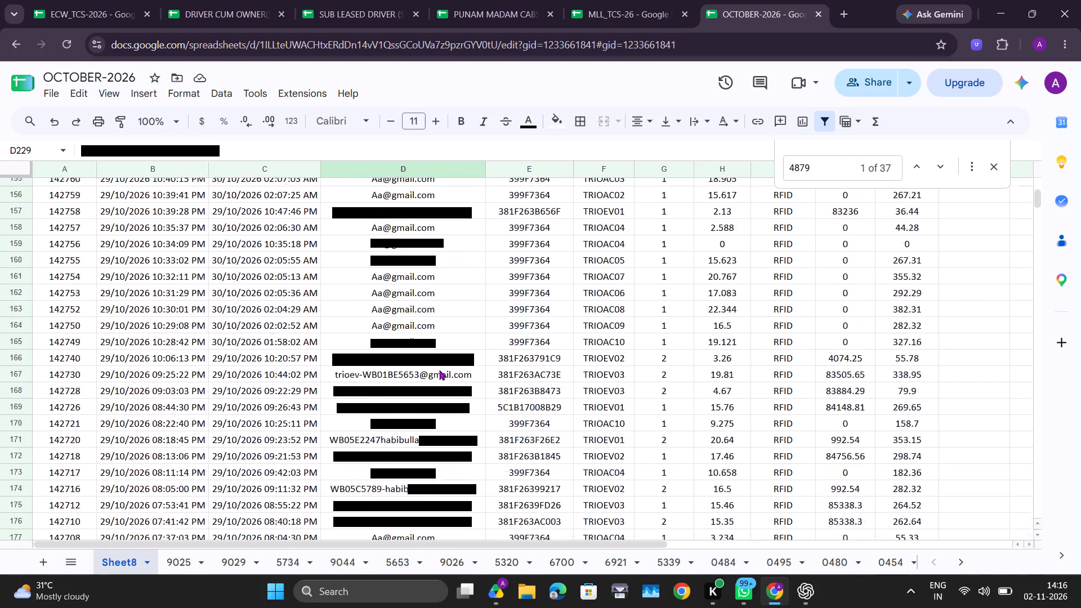
{"action": "scroll", "coordinate": [439, 370], "scroll_direction": "up", "scroll_amount": 7}
{"action": "scroll", "coordinate": [517, 188], "scroll_direction": "up", "scroll_amount": 17}
{"action": "left_click", "coordinate": [483, 188]}
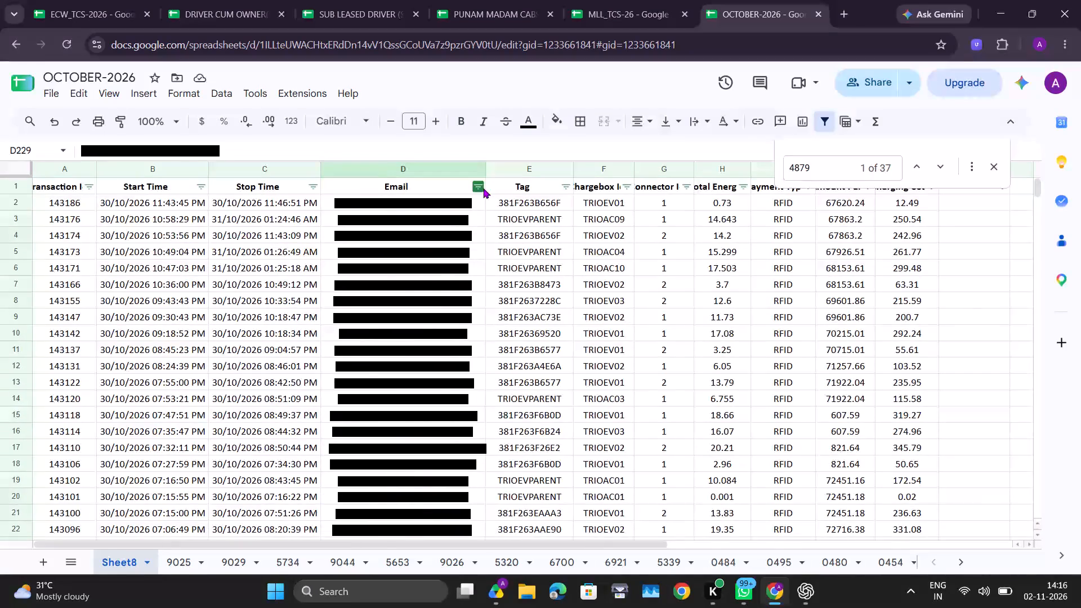
{"action": "left_click", "coordinate": [362, 368]}
{"action": "left_click", "coordinate": [339, 405]}
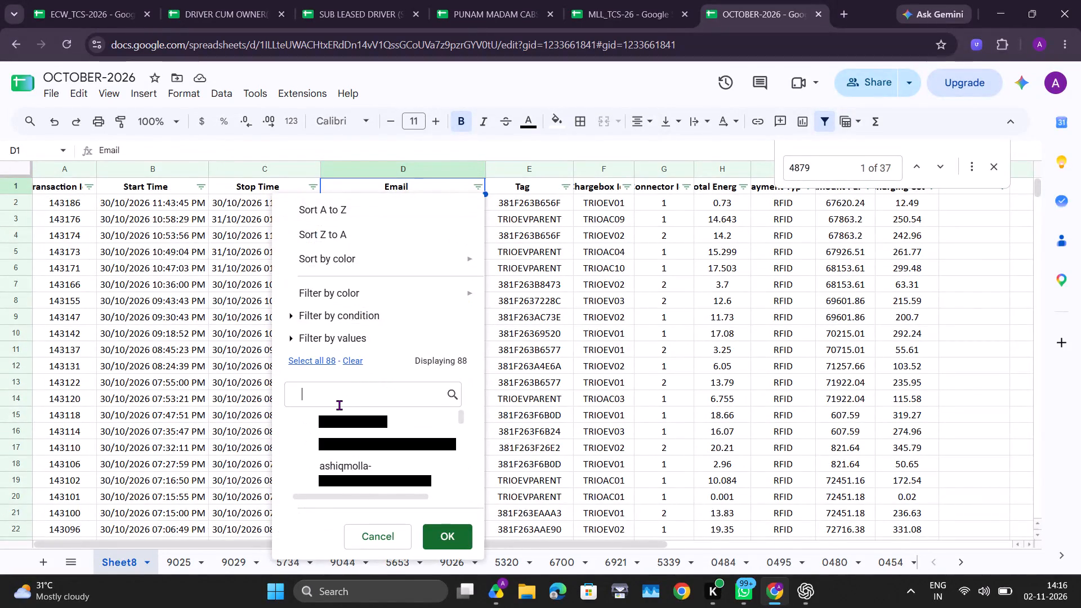
{"action": "key", "text": "ctrl+v"}
{"action": "left_click", "coordinate": [370, 433]}
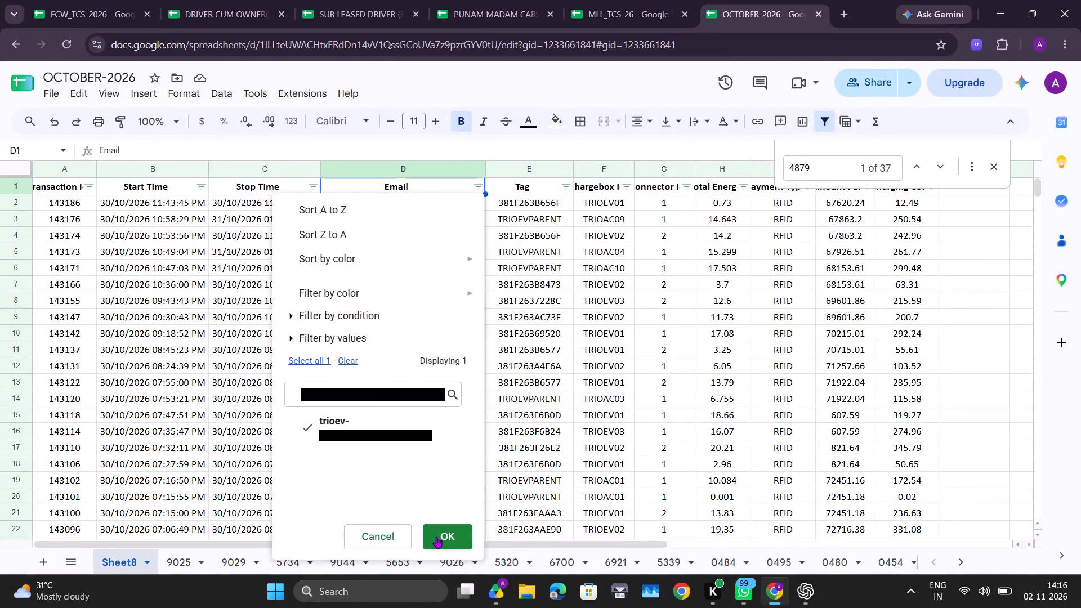
{"action": "left_click", "coordinate": [446, 542]}
{"action": "scroll", "coordinate": [421, 342], "scroll_direction": "down", "scroll_amount": 8}
{"action": "scroll", "coordinate": [421, 342], "scroll_direction": "up", "scroll_amount": 9}
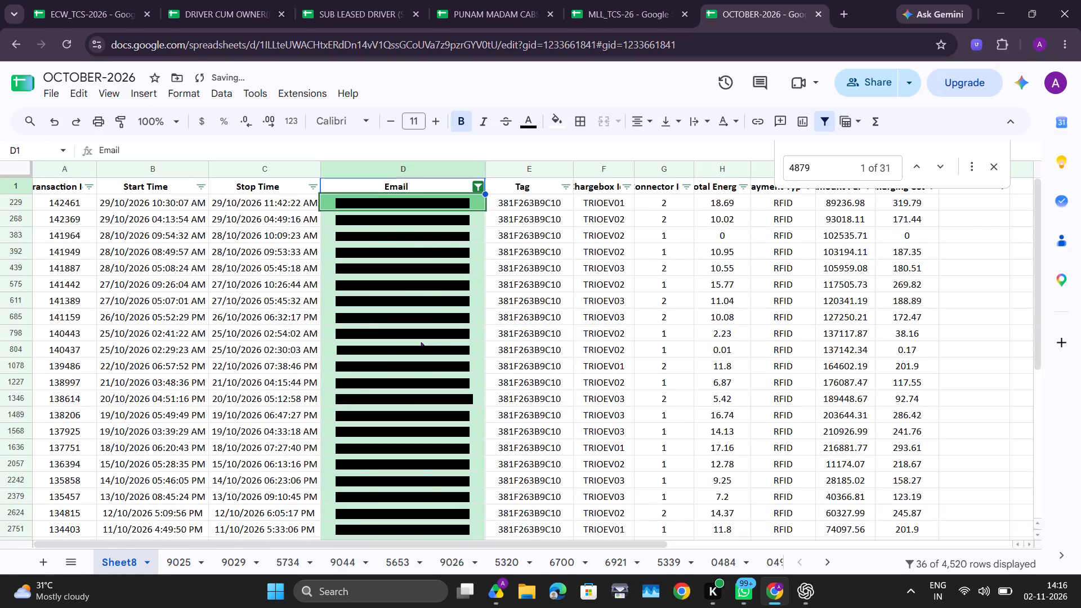
Copy all the filtered vehicle 4879 rows into a new sheet and autofit the Start Time, Stop Time and Email columns.
{"action": "key", "text": "ctrl+a"}
{"action": "key", "text": "ctrl+c"}
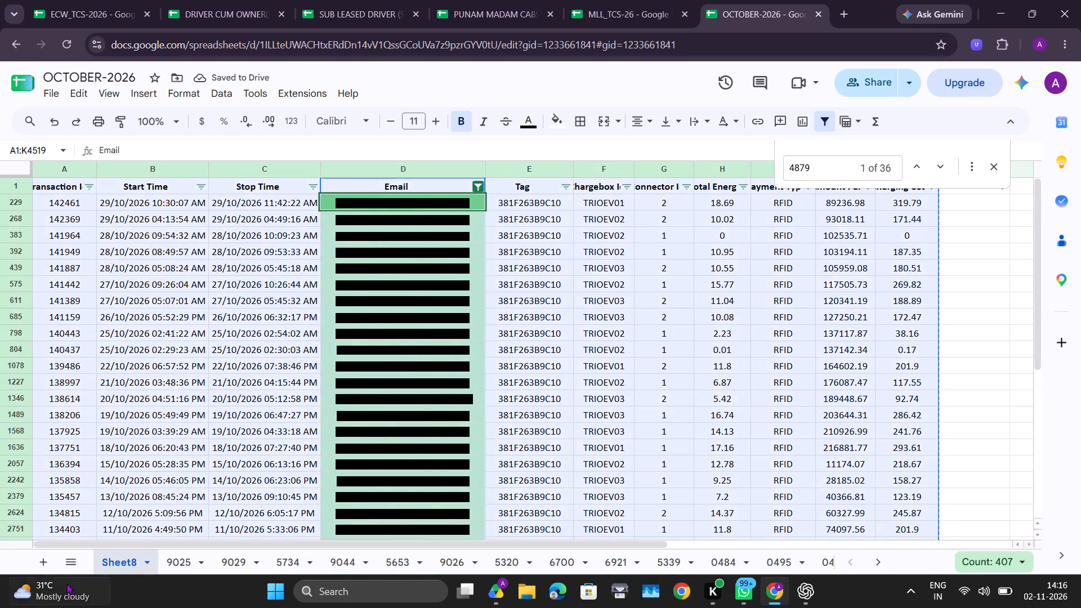
{"action": "left_click", "coordinate": [39, 561]}
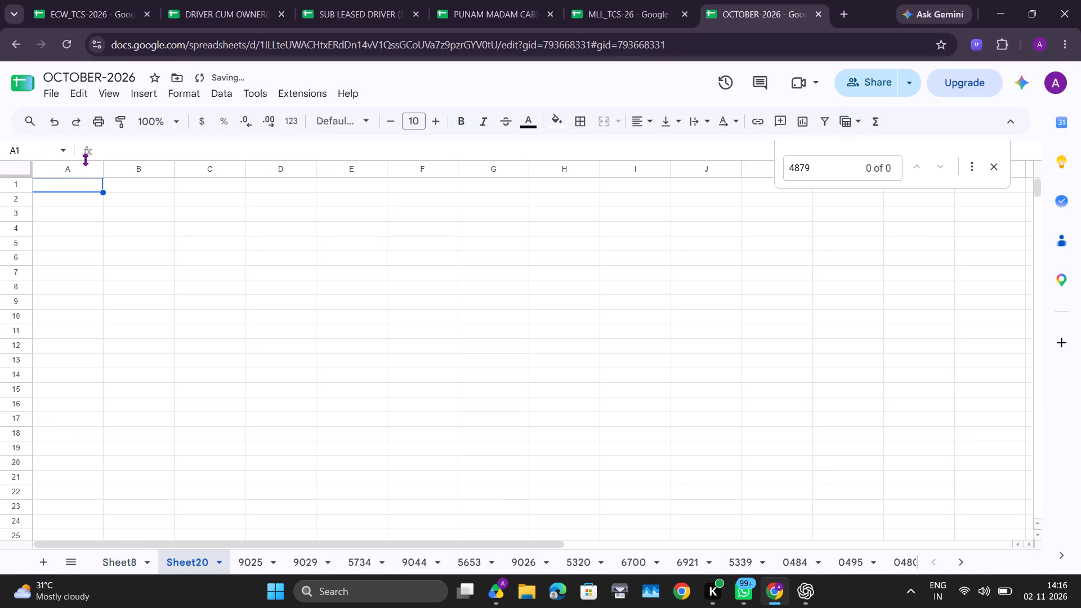
{"action": "key", "text": "ctrl+v"}
{"action": "double_click", "coordinate": [175, 164]}
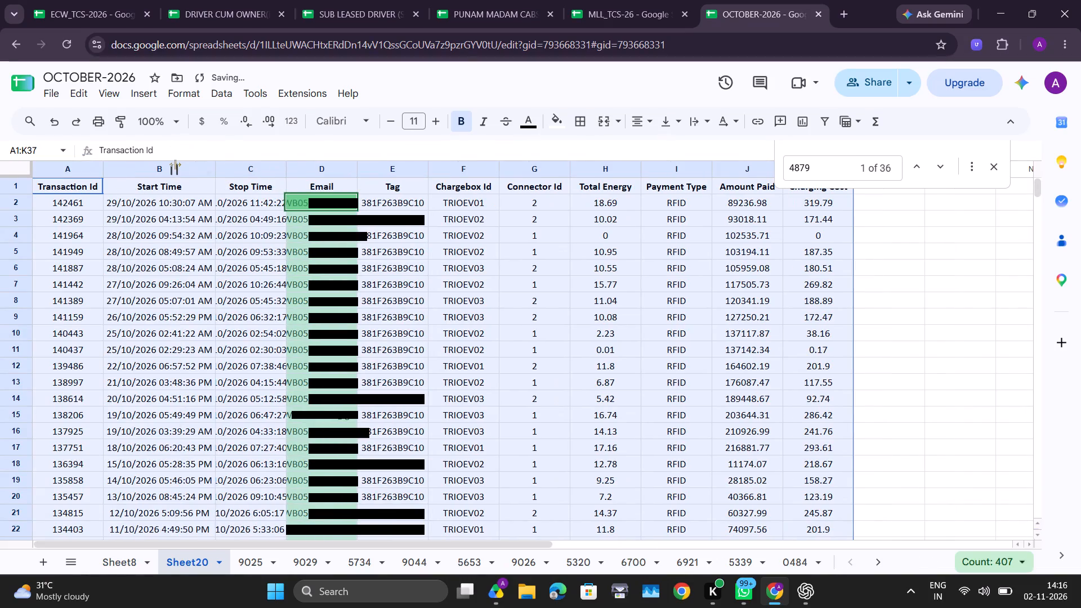
{"action": "double_click", "coordinate": [285, 171]}
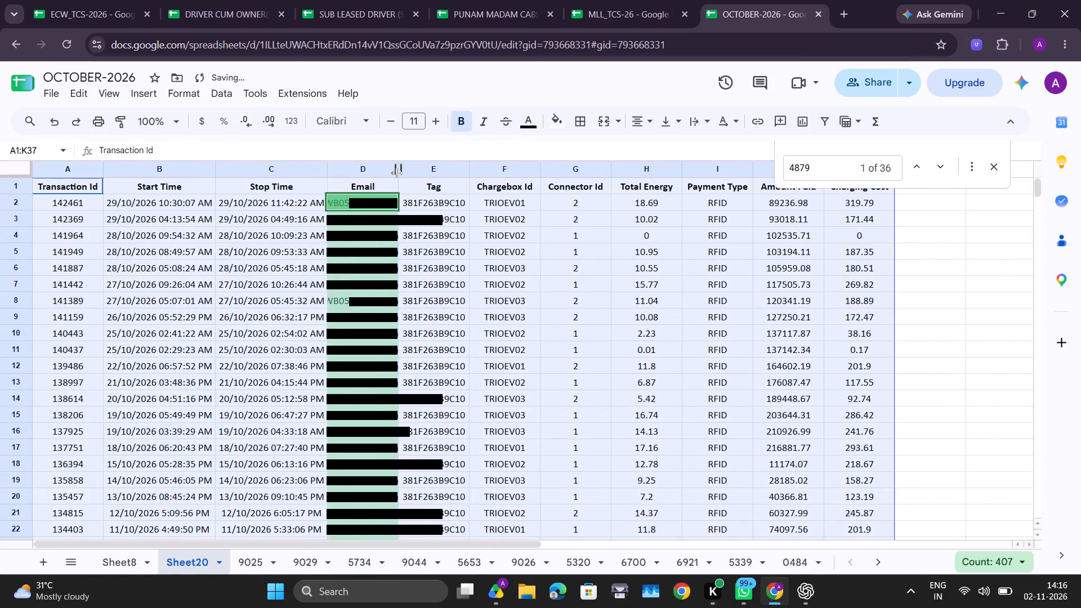
{"action": "double_click", "coordinate": [396, 173]}
Delete the two 30/09/2026 transaction rows, 36 and 37, at the end of the vehicle 4879 data on Sheet20.
{"action": "scroll", "coordinate": [437, 318], "scroll_direction": "down", "scroll_amount": 6}
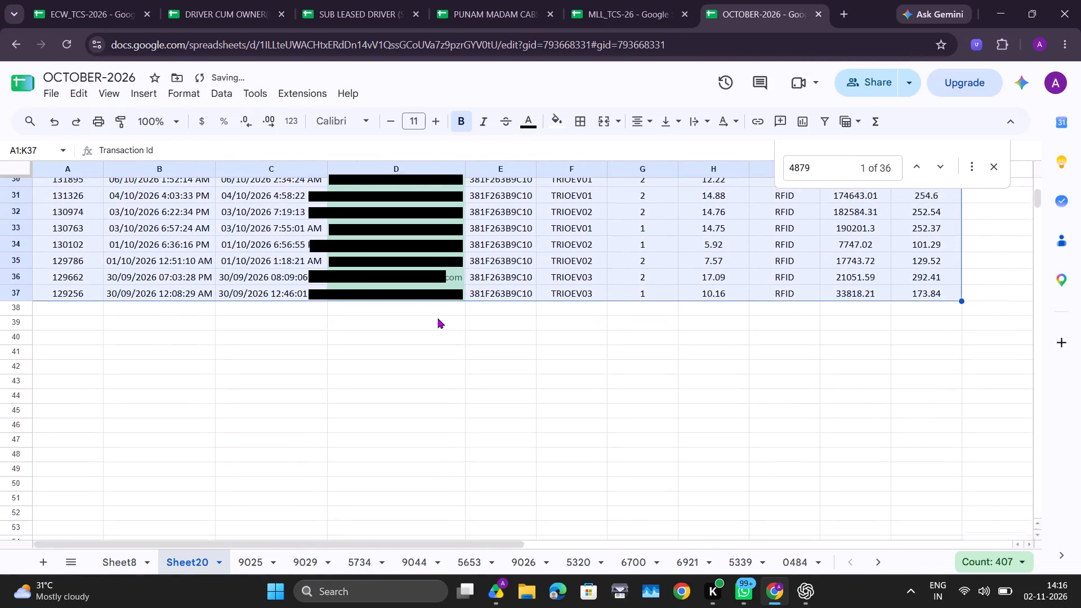
{"action": "scroll", "coordinate": [437, 318], "scroll_direction": "down", "scroll_amount": 1}
{"action": "left_click", "coordinate": [327, 372]}
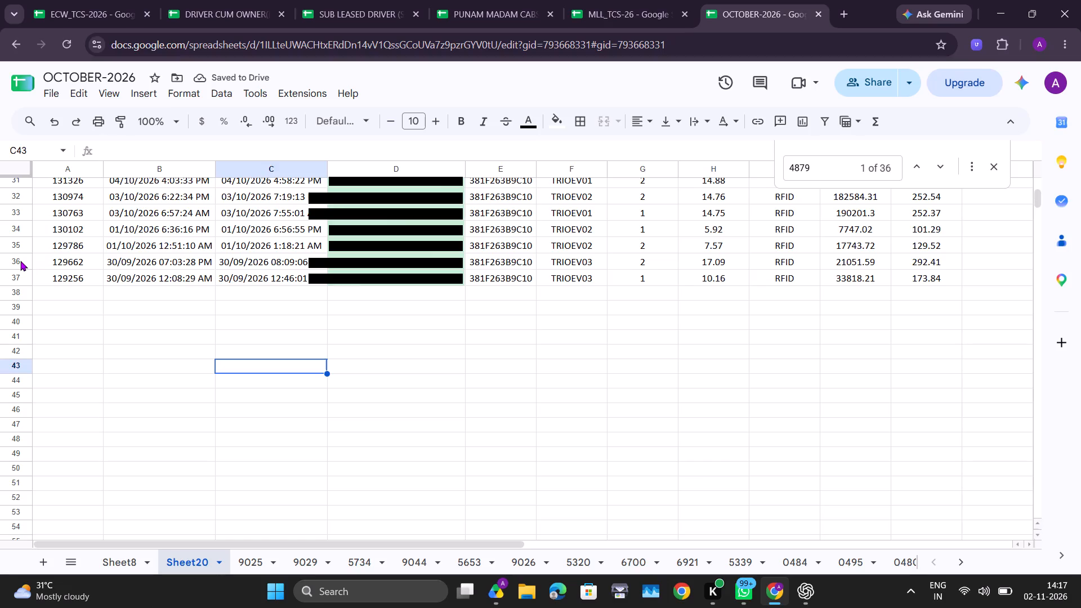
{"action": "left_click_drag", "start_coordinate": [20, 261], "coordinate": [20, 272]}
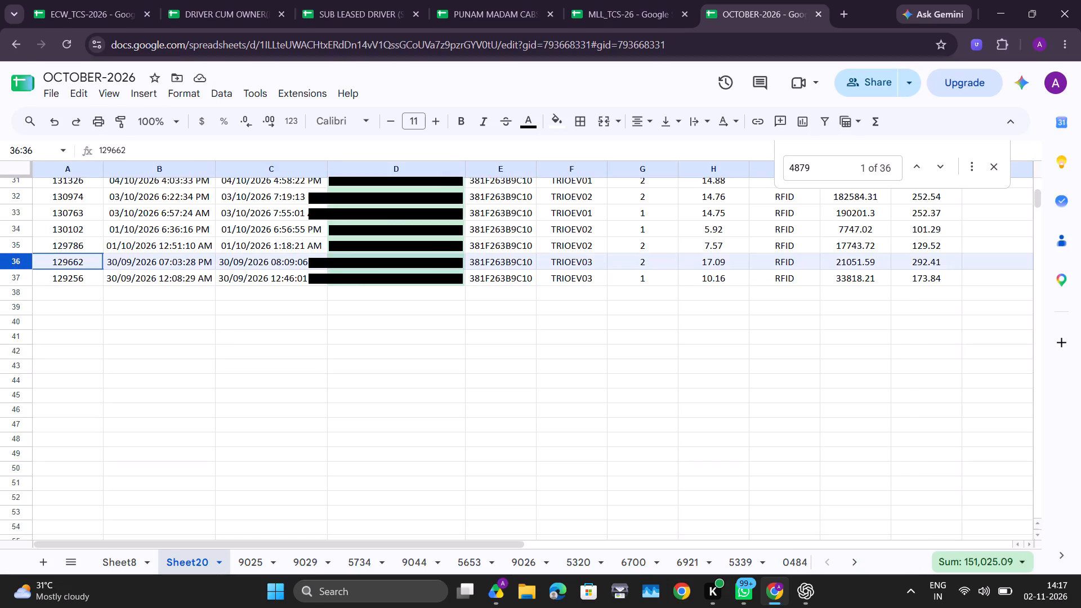
{"action": "left_click_drag", "start_coordinate": [20, 272], "coordinate": [19, 275]}
{"action": "right_click", "coordinate": [19, 275]}
{"action": "left_click", "coordinate": [99, 372]}
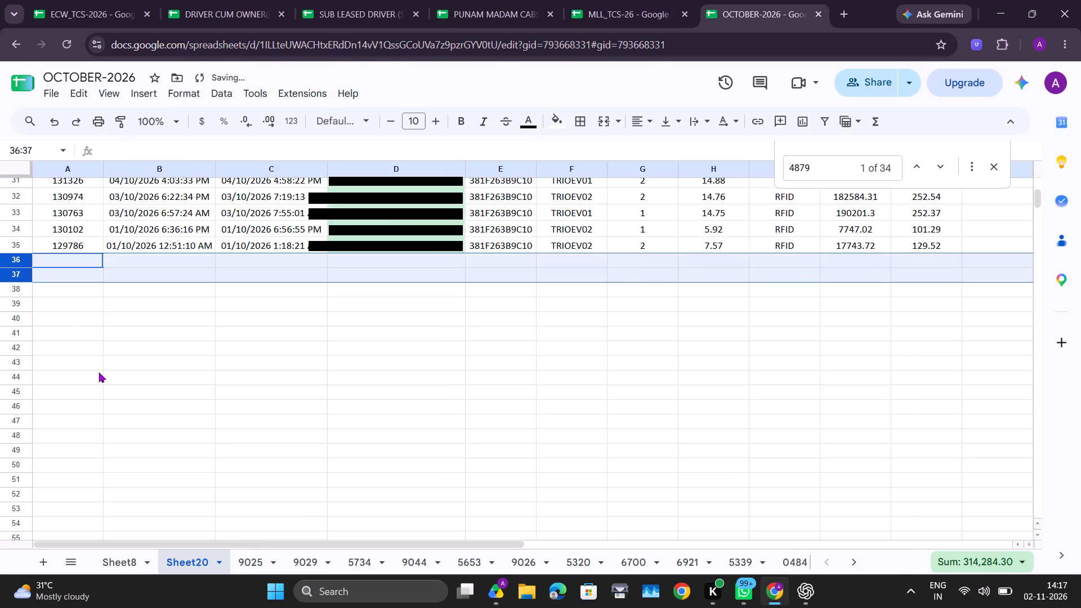
{"action": "left_click", "coordinate": [101, 301]}
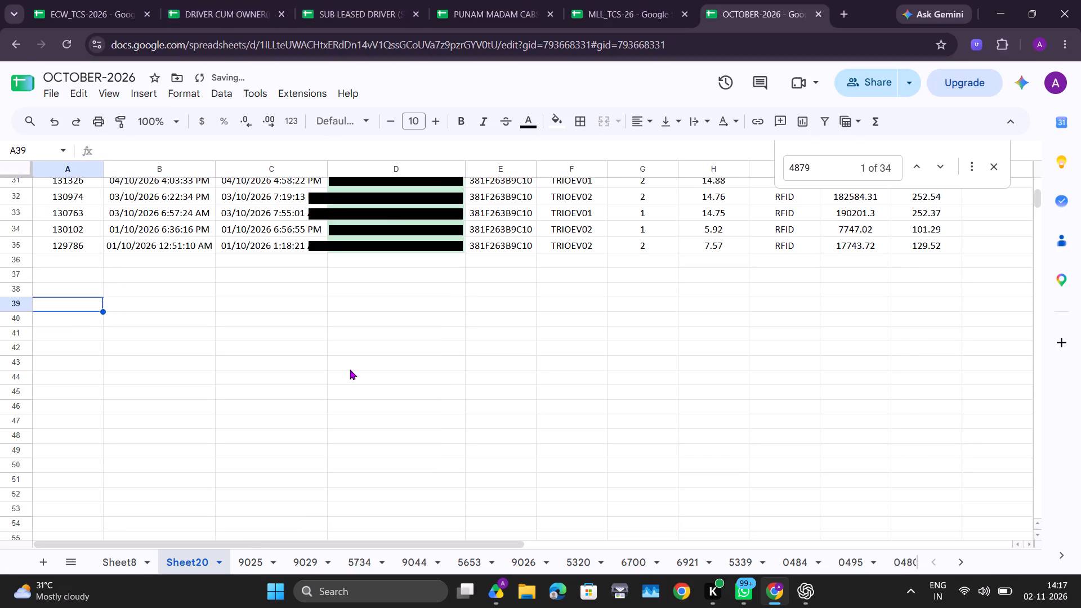
Switch to Google Drive and open the CHARGING TRACKING DATA spreadsheet from the CHARGING DATA shared folder.
{"action": "left_click", "coordinate": [463, 132]}
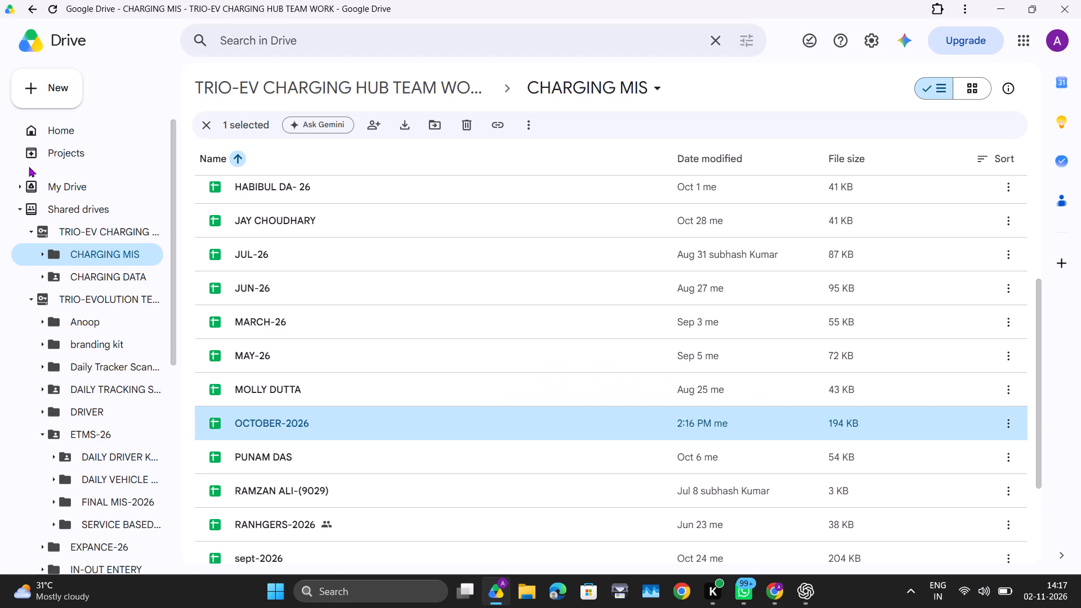
{"action": "left_click", "coordinate": [95, 273]}
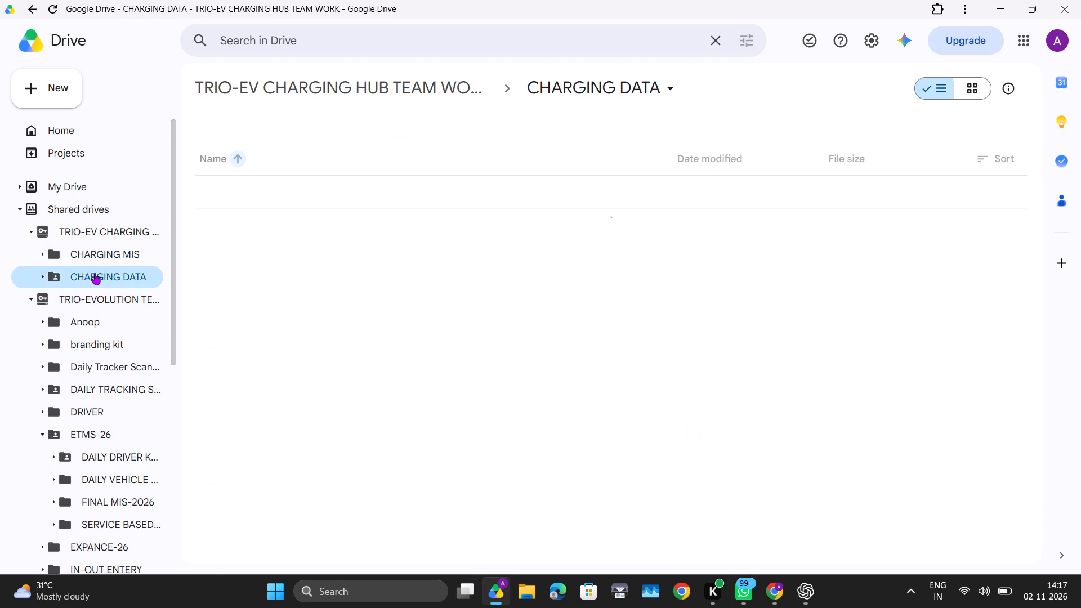
{"action": "double_click", "coordinate": [280, 187]}
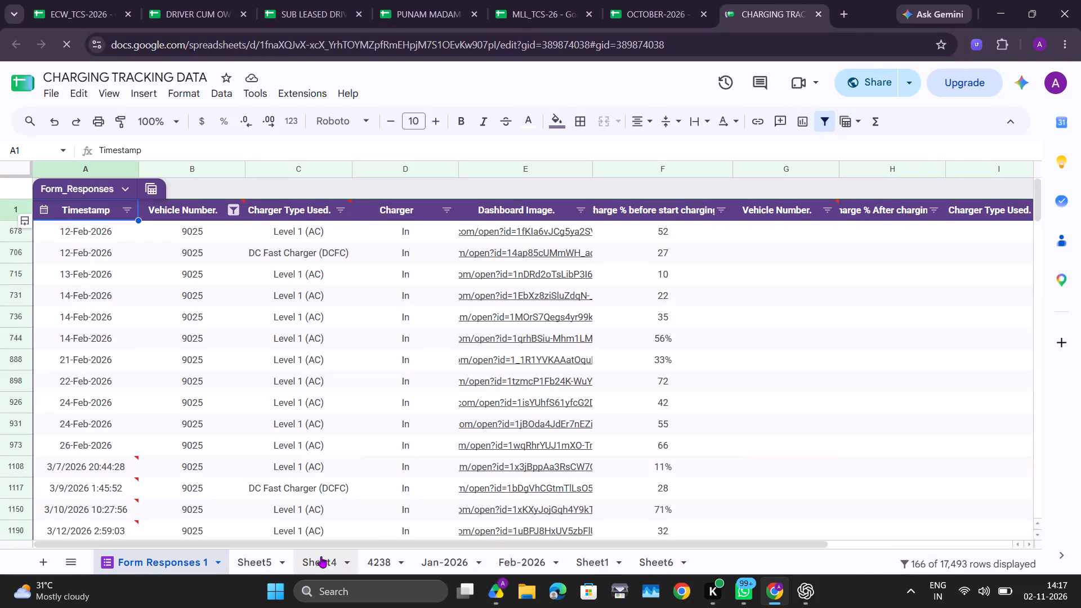
{"action": "left_click", "coordinate": [235, 211]}
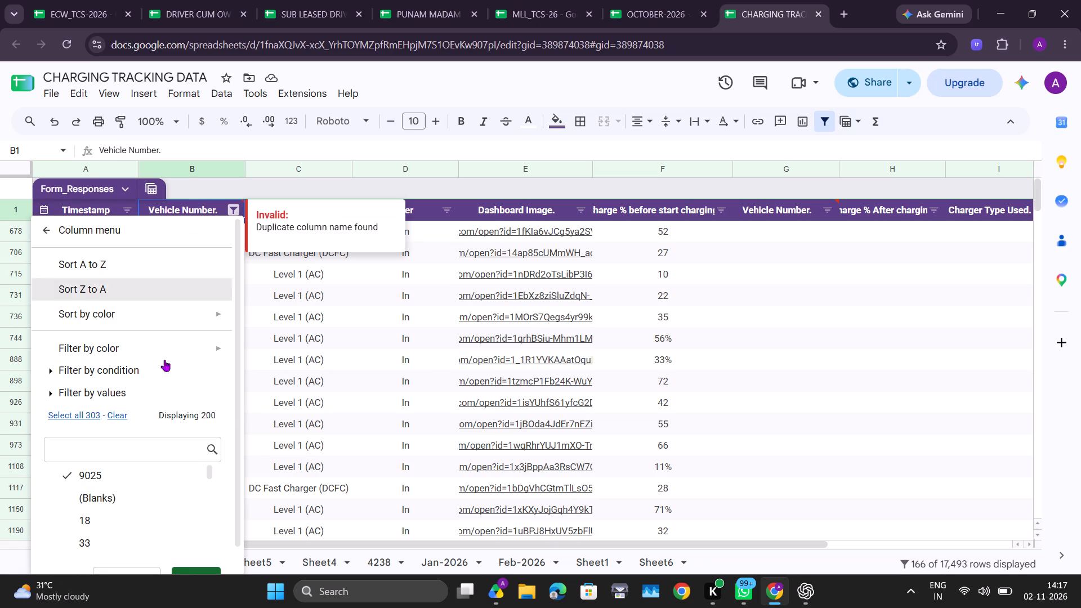
{"action": "left_click", "coordinate": [126, 414]}
{"action": "left_click", "coordinate": [105, 457]}
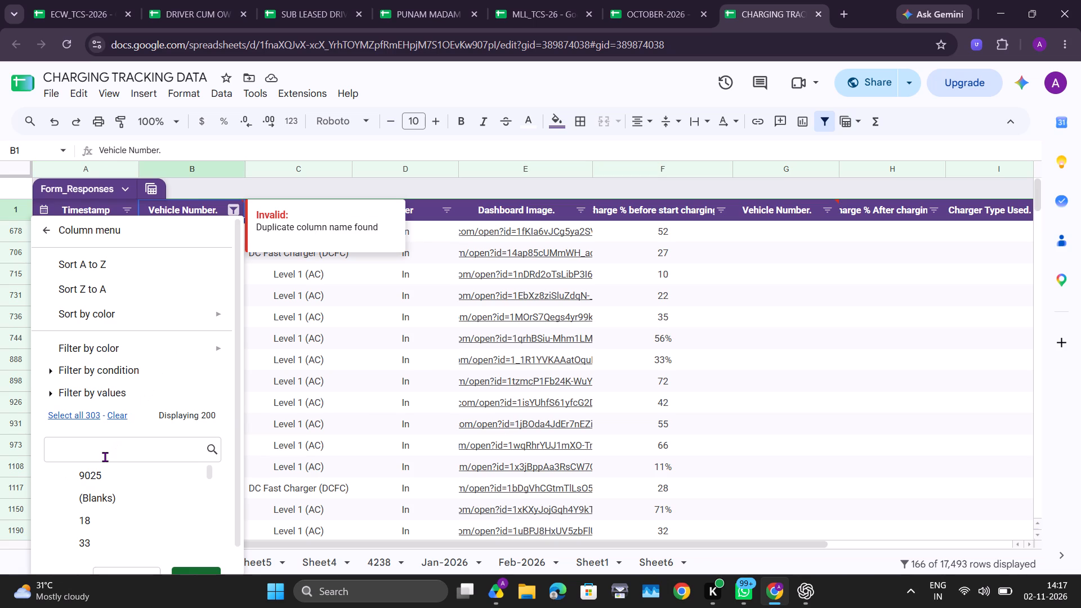
{"action": "type", "text": "4879"}
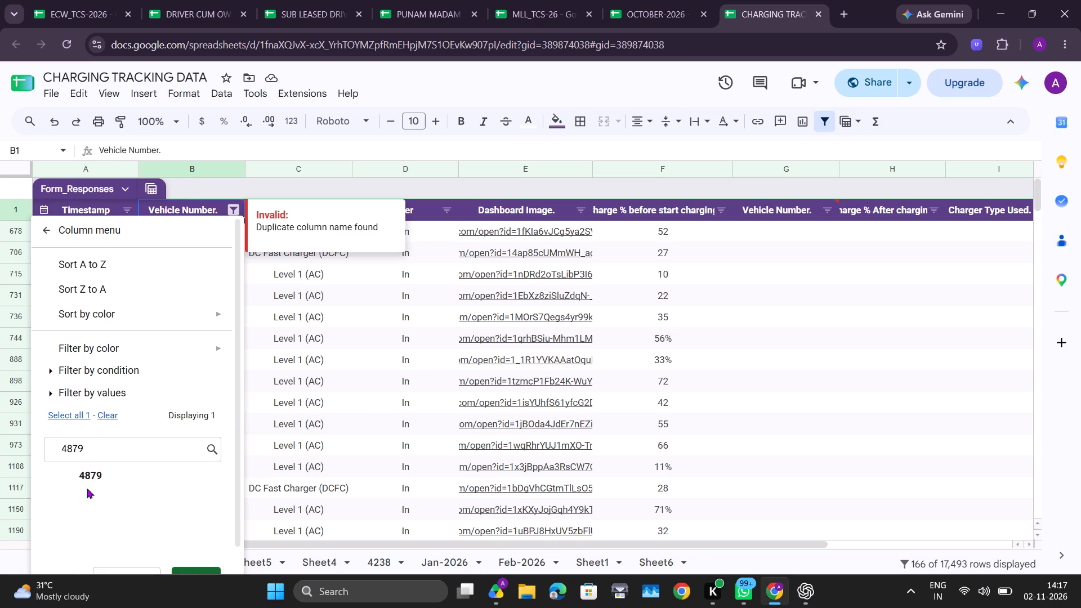
{"action": "left_click", "coordinate": [102, 471]}
{"action": "scroll", "coordinate": [102, 471], "scroll_direction": "down", "scroll_amount": 2}
{"action": "left_click", "coordinate": [197, 553]}
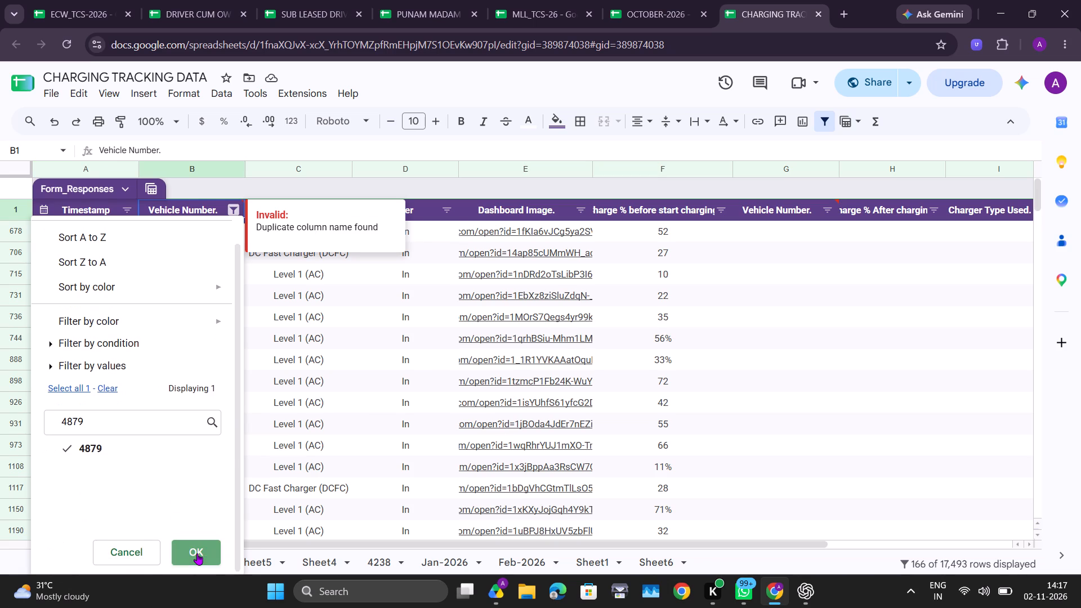
Copy vehicle 4879's entries from 10/1/2026 to 10/31/2026, columns A to F, into OCTOBER-2026's Sheet20 starting at A38.
{"action": "scroll", "coordinate": [238, 323], "scroll_direction": "down", "scroll_amount": 8}
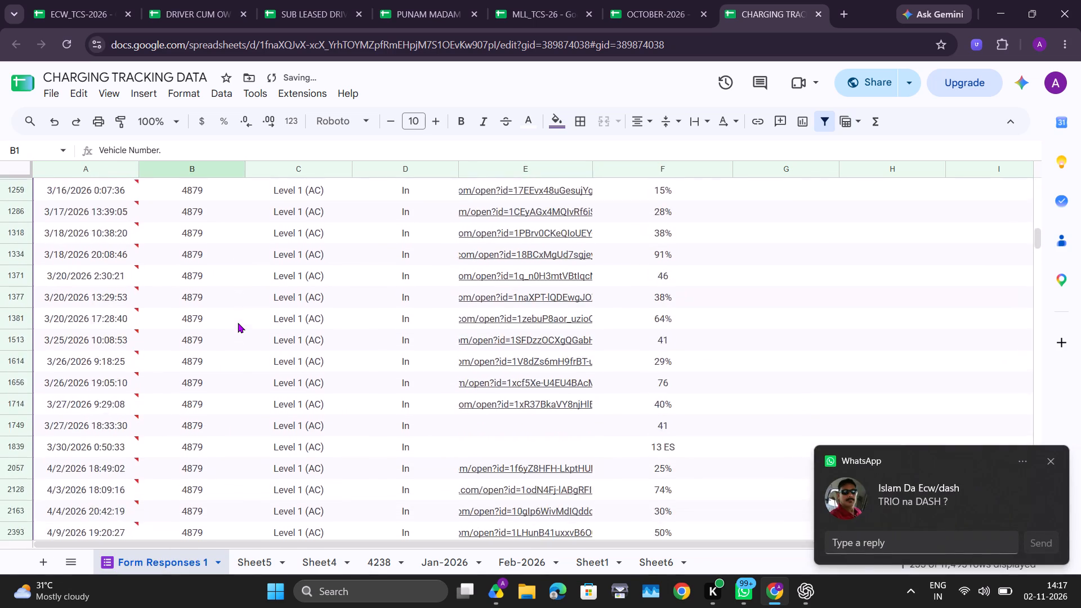
{"action": "scroll", "coordinate": [238, 323], "scroll_direction": "down", "scroll_amount": 1}
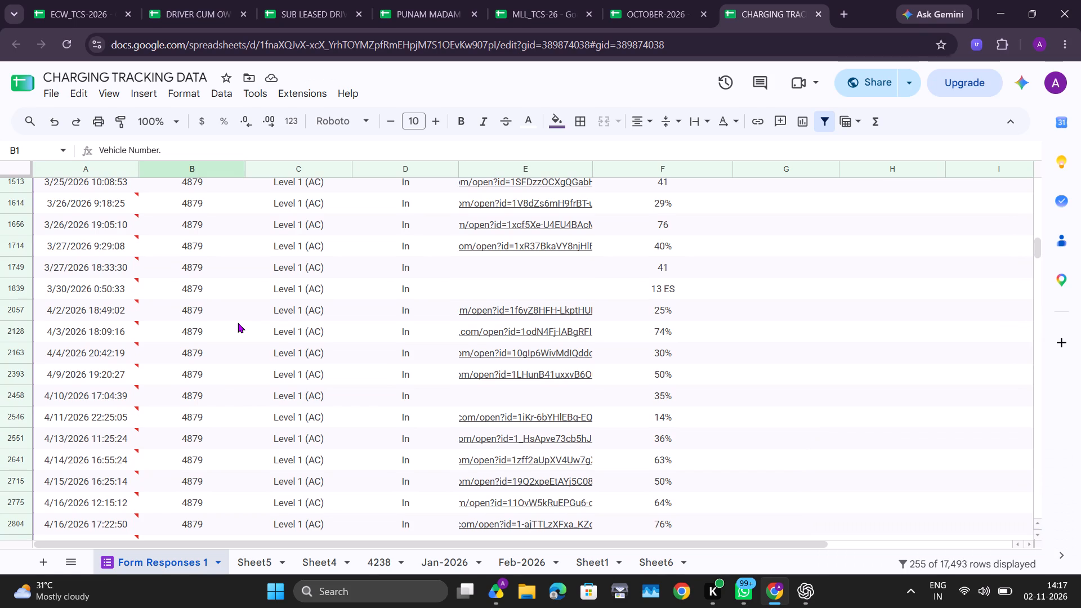
{"action": "scroll", "coordinate": [238, 323], "scroll_direction": "down", "scroll_amount": 20}
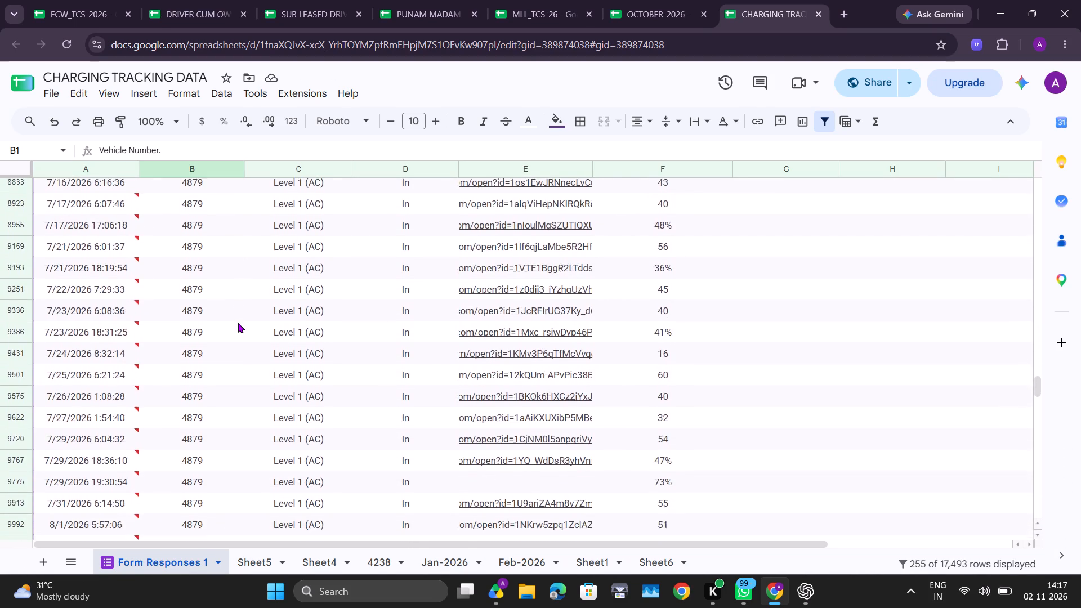
{"action": "scroll", "coordinate": [238, 323], "scroll_direction": "down", "scroll_amount": 8}
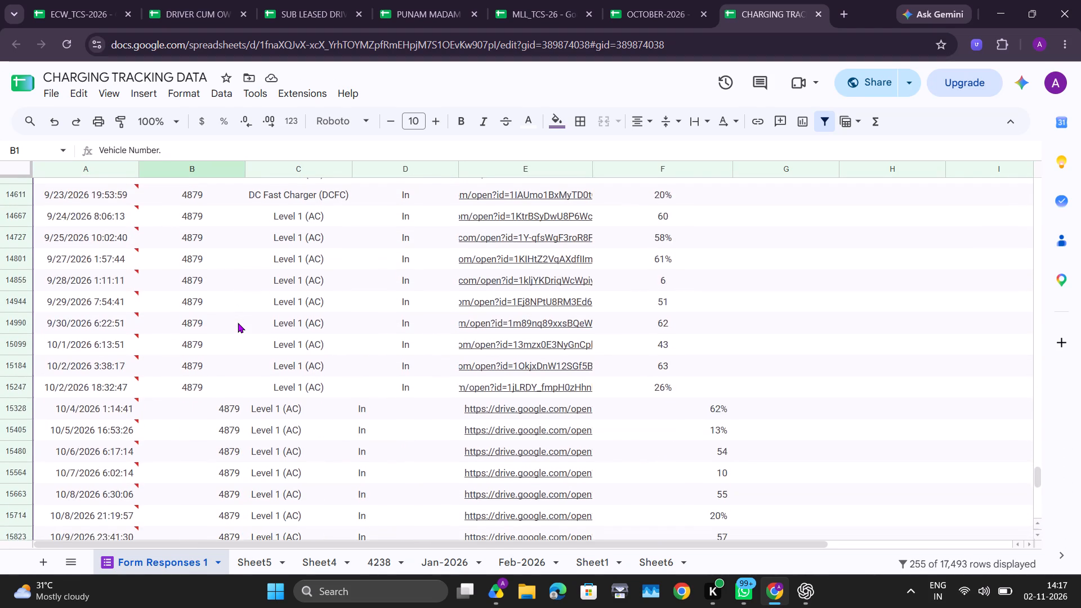
{"action": "scroll", "coordinate": [238, 323], "scroll_direction": "down", "scroll_amount": 3}
{"action": "left_click_drag", "start_coordinate": [50, 267], "coordinate": [485, 500]}
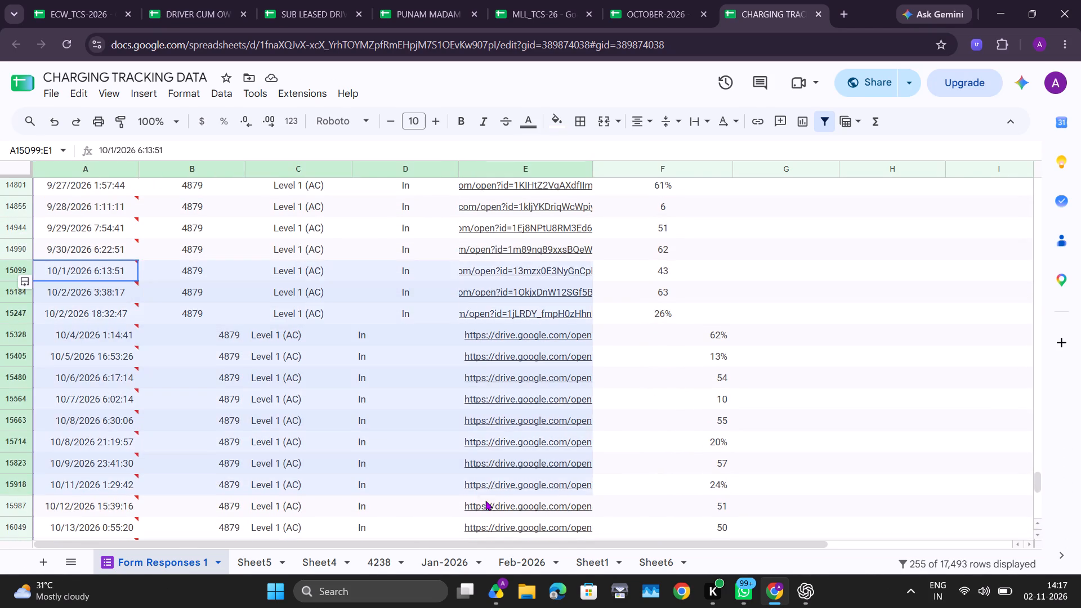
{"action": "left_click_drag", "start_coordinate": [485, 500], "coordinate": [665, 555]}
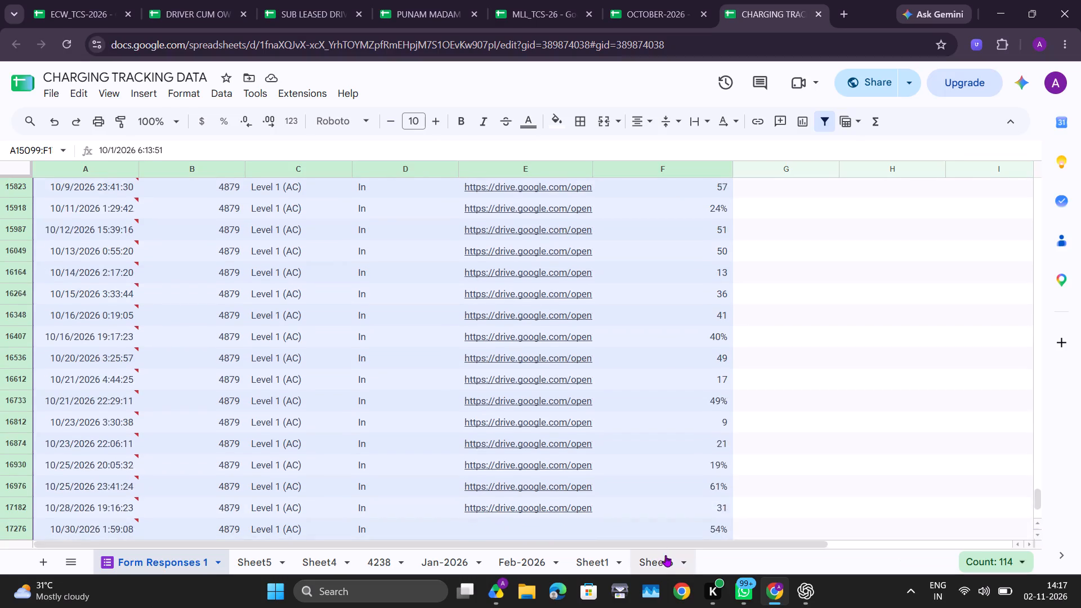
{"action": "left_click_drag", "start_coordinate": [665, 555], "coordinate": [716, 442]}
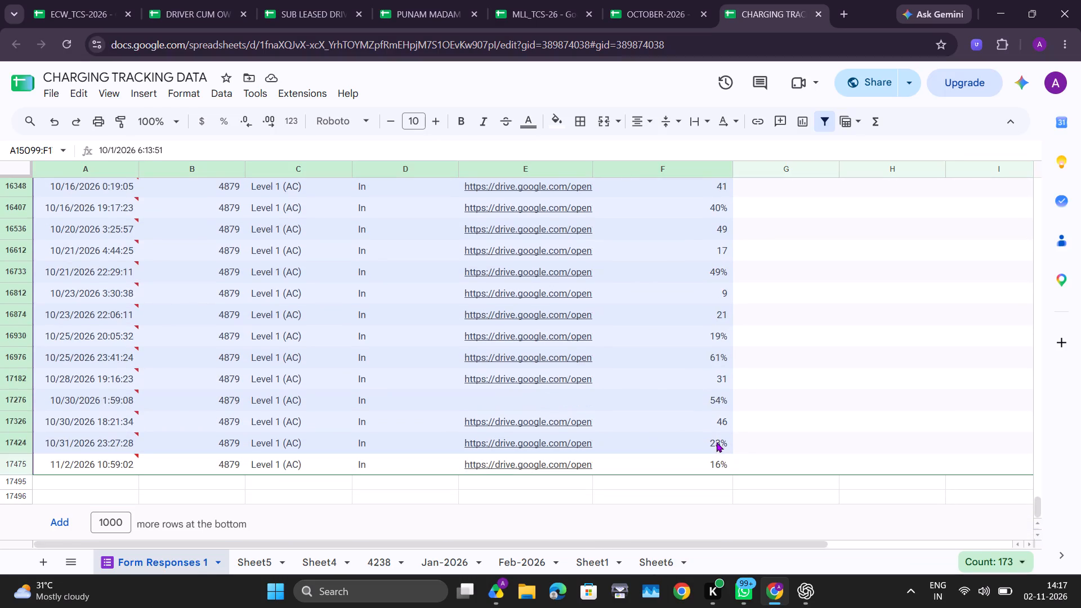
{"action": "left_click_drag", "start_coordinate": [716, 442], "coordinate": [716, 441]}
{"action": "key", "text": "ctrl+c"}
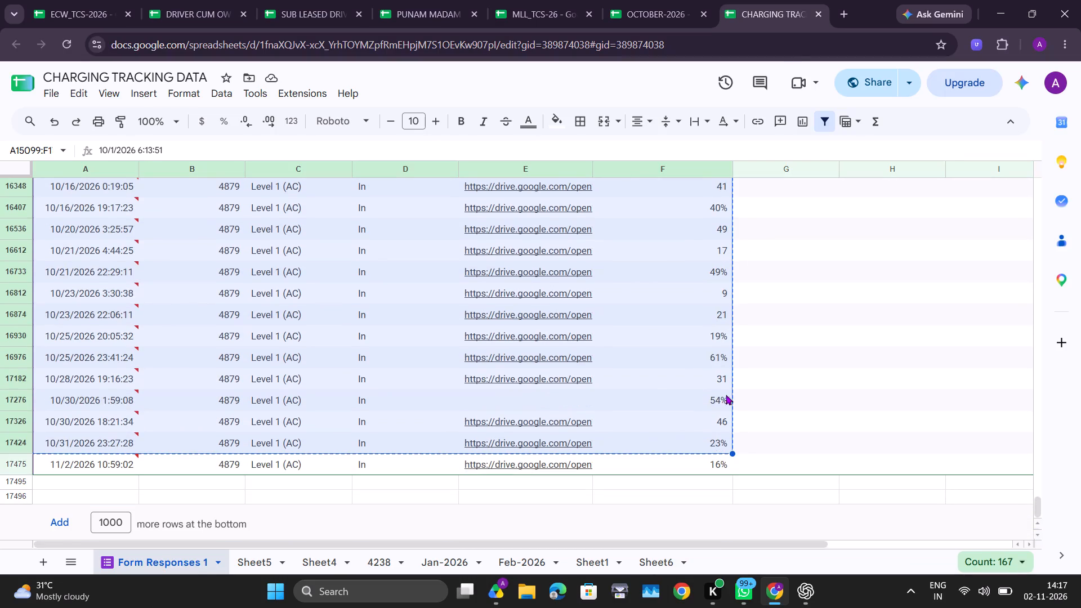
{"action": "left_click", "coordinate": [617, 0]}
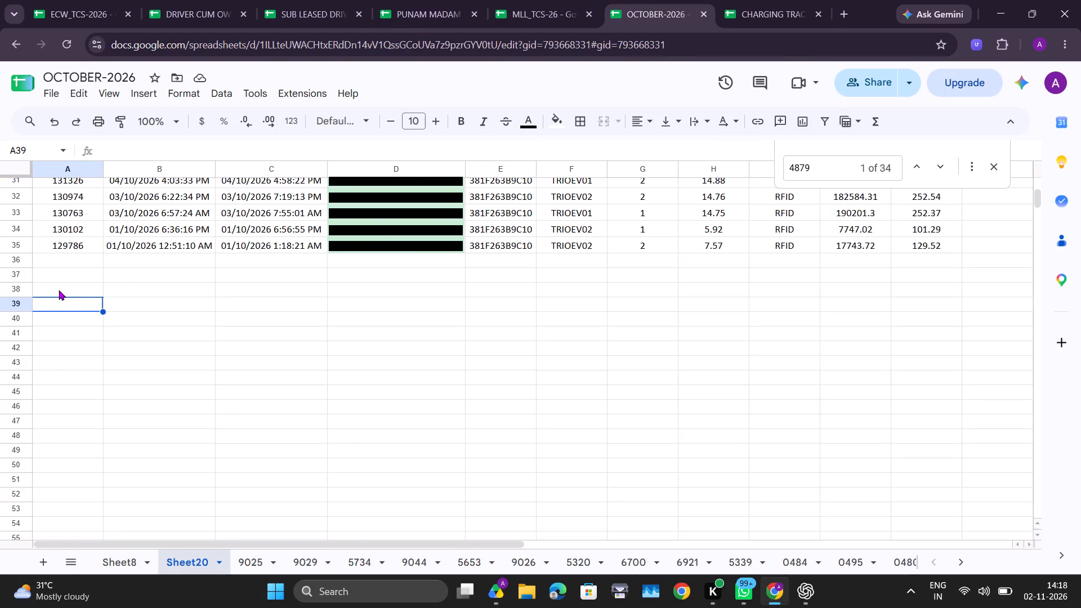
{"action": "left_click", "coordinate": [59, 290]}
{"action": "key", "text": "ctrl+v"}
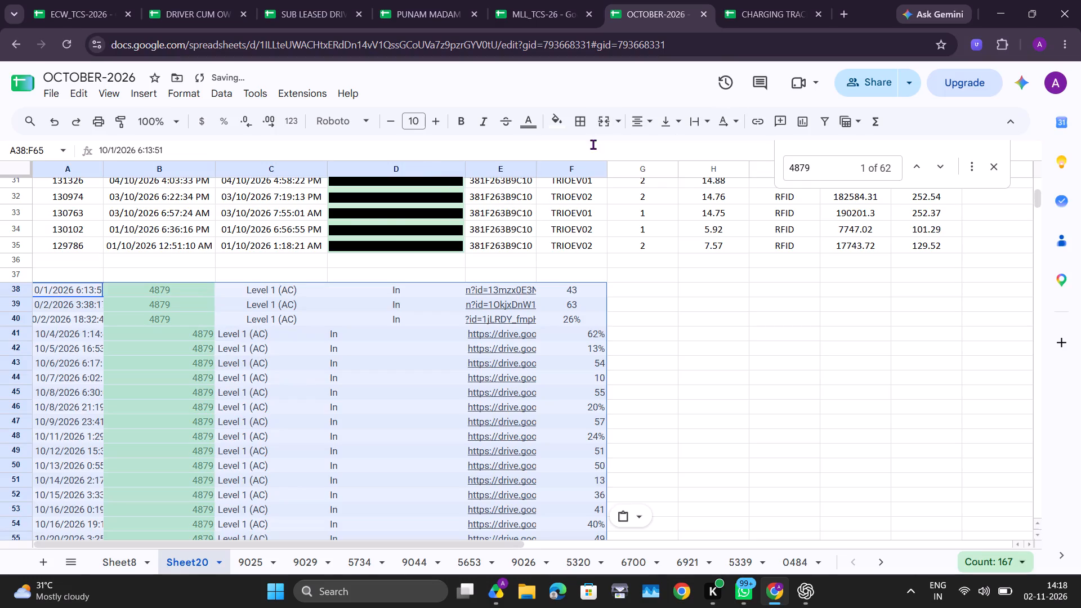
Centre the pasted tracking entries on Sheet20, set their text colour to black and autofit column A.
{"action": "left_click", "coordinate": [588, 118]}
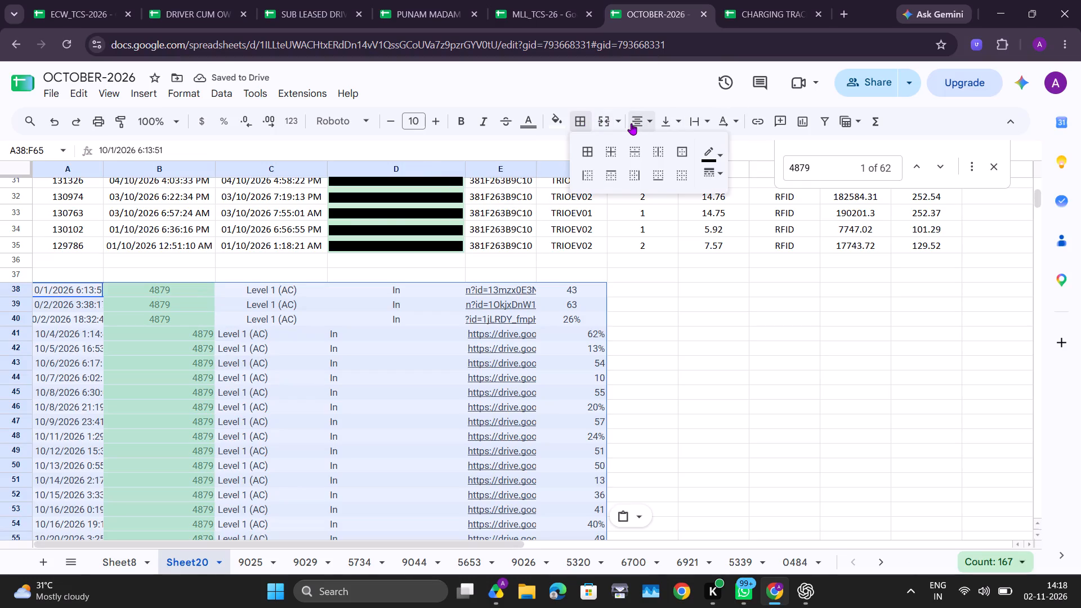
{"action": "left_click", "coordinate": [631, 123]}
{"action": "left_click", "coordinate": [663, 145]}
{"action": "left_click", "coordinate": [525, 126]}
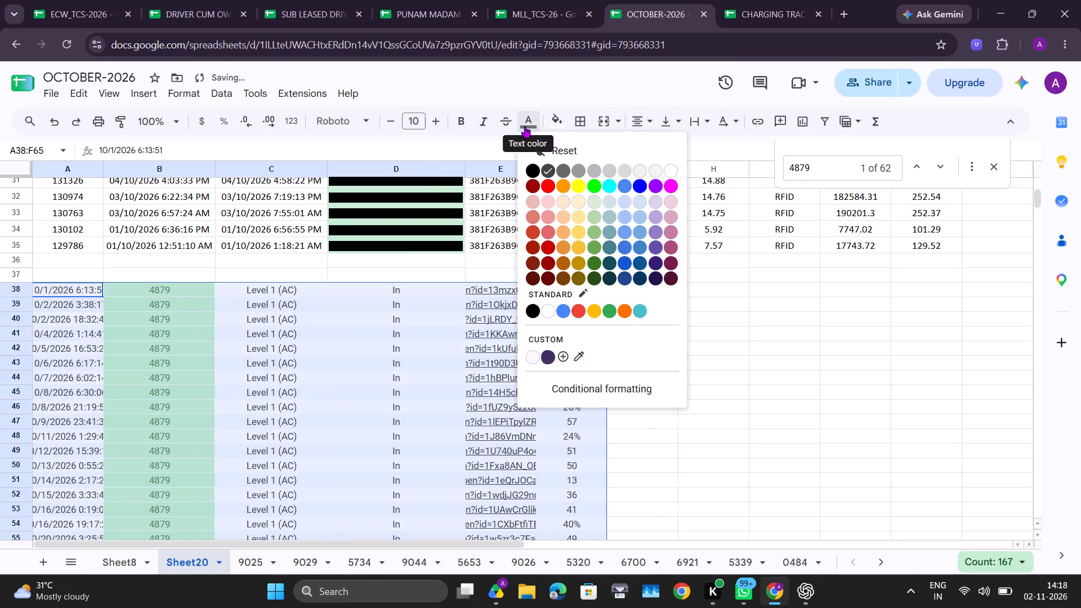
{"action": "left_click", "coordinate": [534, 176]}
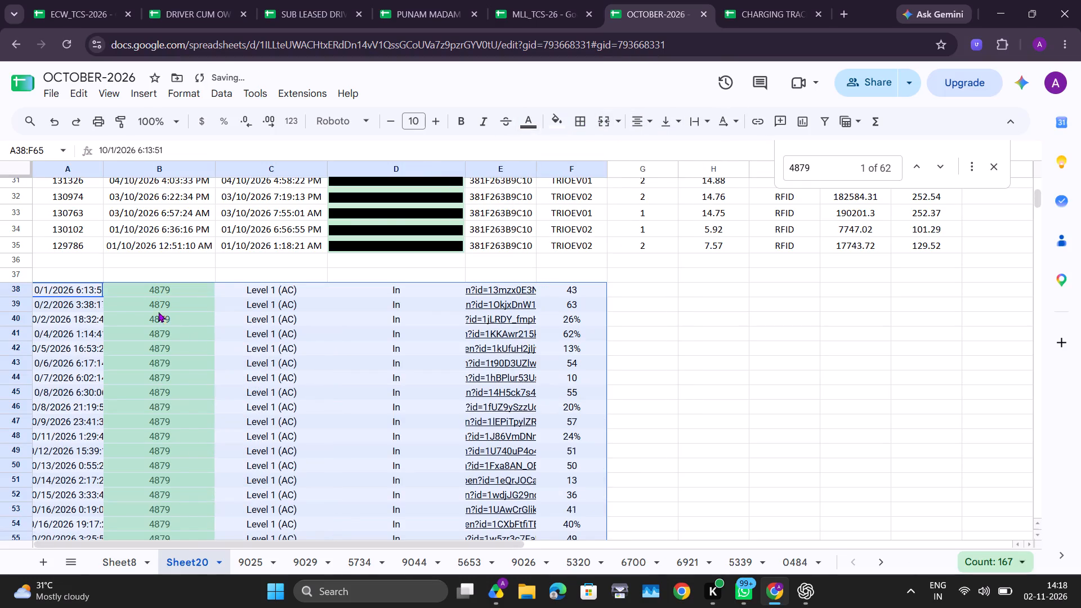
{"action": "double_click", "coordinate": [102, 173]}
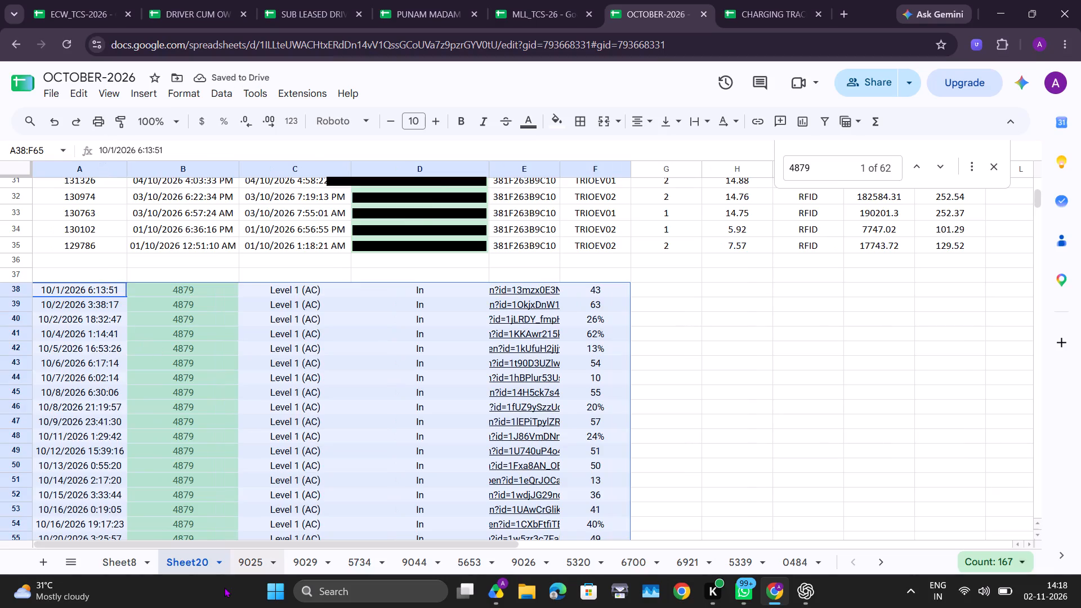
{"action": "scroll", "coordinate": [289, 455], "scroll_direction": "down", "scroll_amount": 5}
{"action": "left_click", "coordinate": [425, 385]}
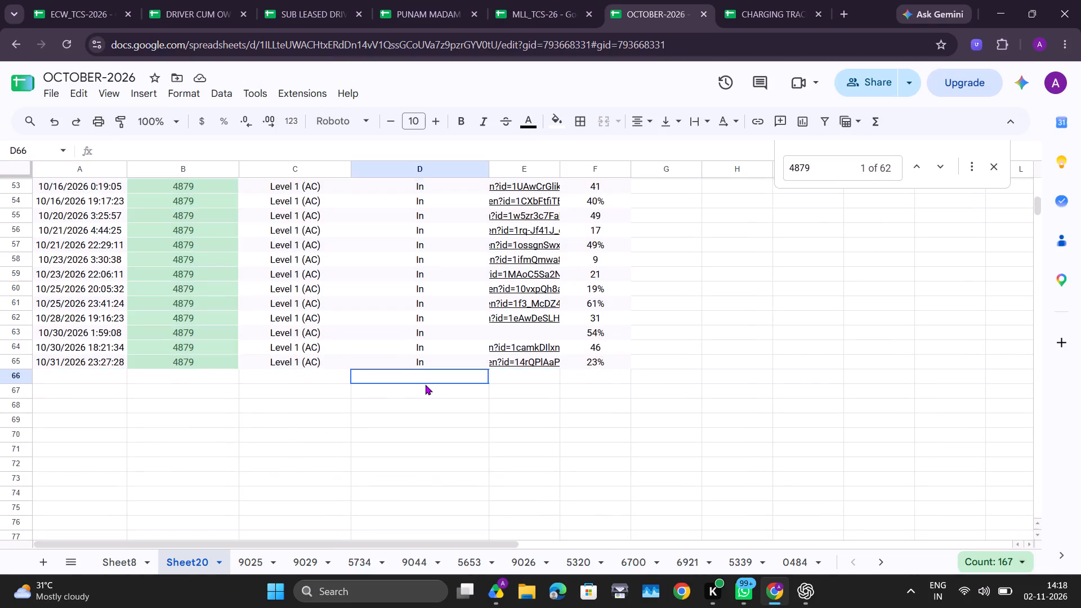
Add the missing percent signs to the charge values in F38:F43, making F38 43%, F39 63% and F43 54%.
{"action": "scroll", "coordinate": [616, 340], "scroll_direction": "up", "scroll_amount": 2}
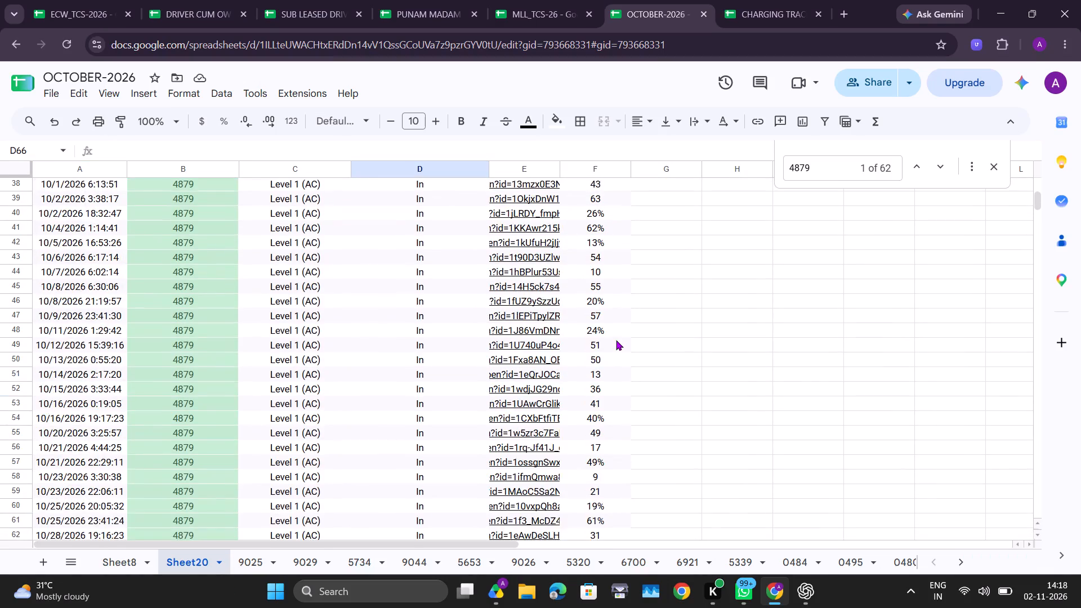
{"action": "scroll", "coordinate": [616, 340], "scroll_direction": "up", "scroll_amount": 1}
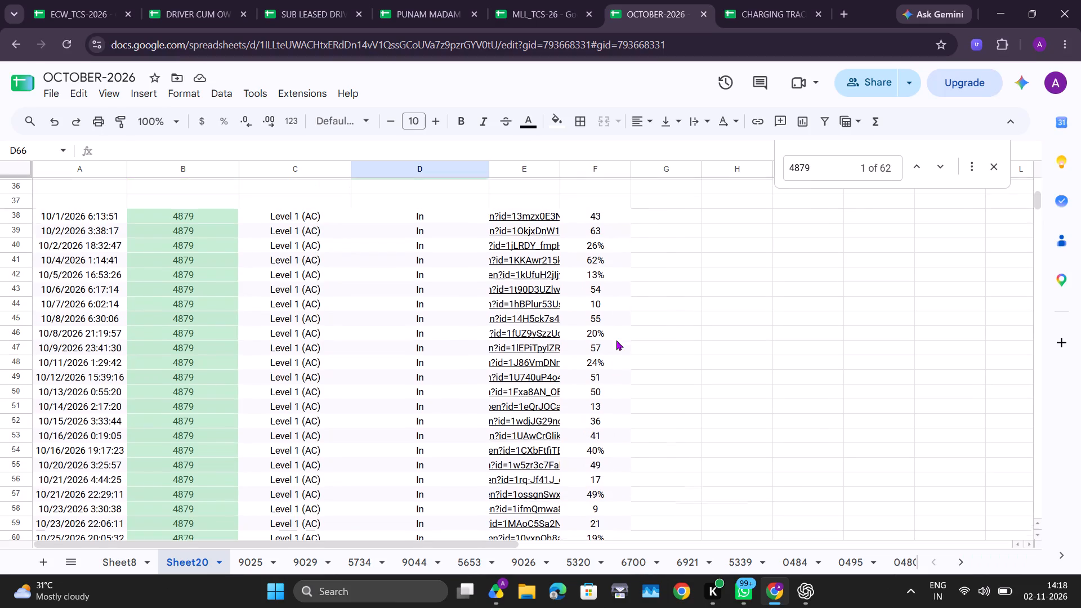
{"action": "scroll", "coordinate": [616, 340], "scroll_direction": "up", "scroll_amount": 1}
{"action": "double_click", "coordinate": [601, 272]}
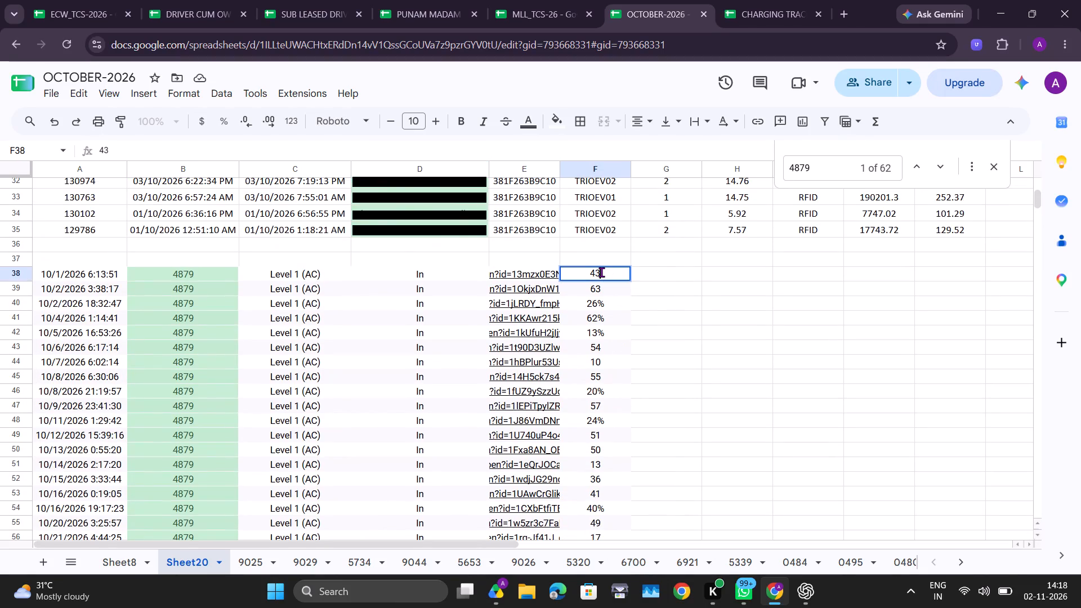
{"action": "key", "text": "shift+percent"}
{"action": "key", "text": "Return"}
{"action": "key", "text": "Return"}
{"action": "key", "text": "shift+percent"}
{"action": "key", "text": "Return"}
{"action": "key", "text": "Return"}
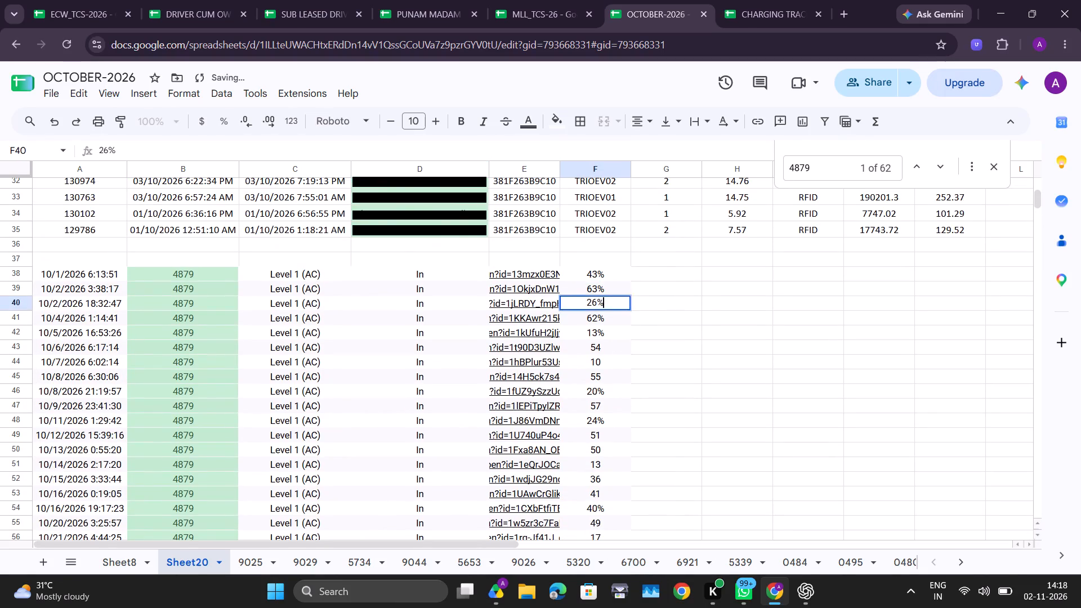
{"action": "key", "text": "Return"}
{"action": "key", "text": "Return"}
{"action": "key", "text": "Return"}
{"action": "key", "text": "Return"}
{"action": "key", "text": "Return"}
{"action": "key", "text": "Return"}
{"action": "key", "text": "shift+percent"}
{"action": "key", "text": "Return"}
{"action": "key", "text": "Return"}
{"action": "key", "text": "shift+Return"}
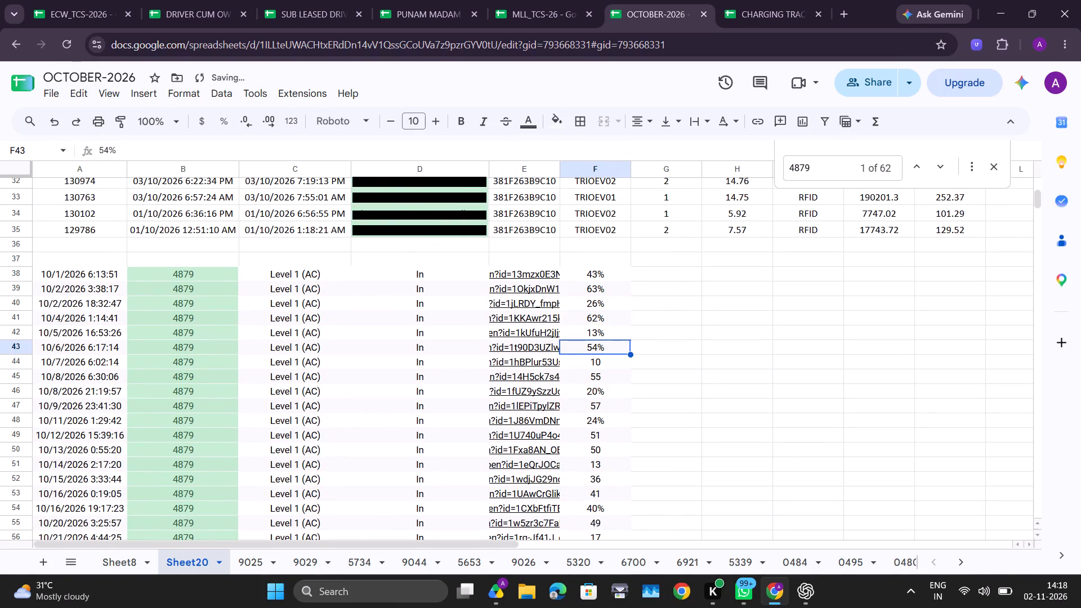
Add the missing percent signs in F44:F49, making F44 10%, F45 55%, F47 57% and F49 51%.
{"action": "key", "text": "Down"}
{"action": "key", "text": "Return"}
{"action": "key", "text": "shift+percent"}
{"action": "key", "text": "Return"}
{"action": "key", "text": "Return"}
{"action": "key", "text": "shift+percent"}
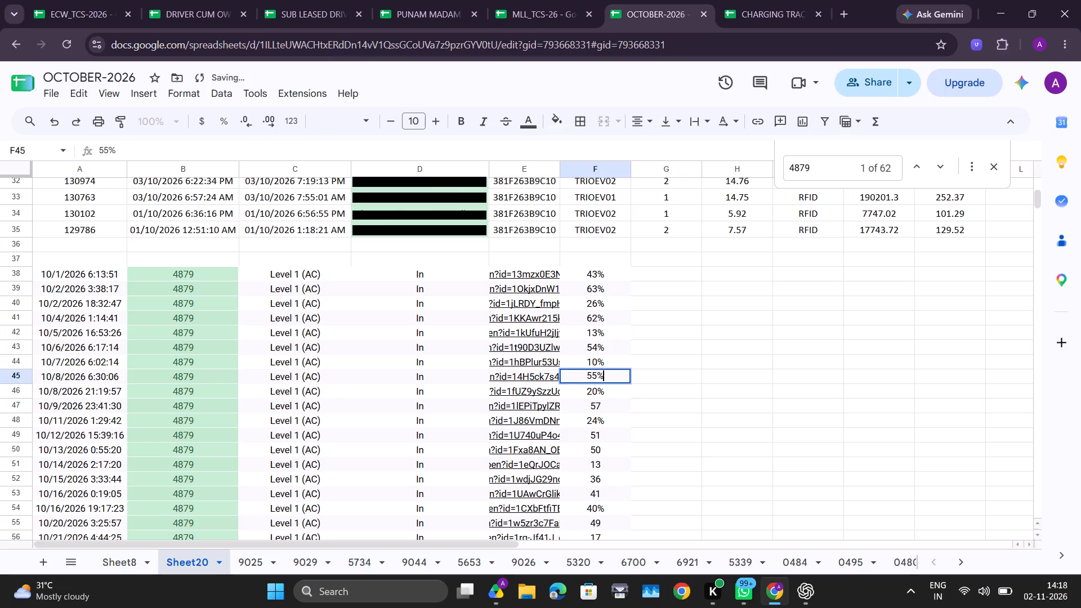
{"action": "key", "text": "Return"}
{"action": "key", "text": "Return"}
{"action": "key", "text": "Return"}
{"action": "key", "text": "Return"}
{"action": "key", "text": "shift+percent"}
{"action": "key", "text": "Return"}
{"action": "key", "text": "Return"}
{"action": "key", "text": "Return"}
{"action": "key", "text": "Return"}
{"action": "key", "text": "shift+percent"}
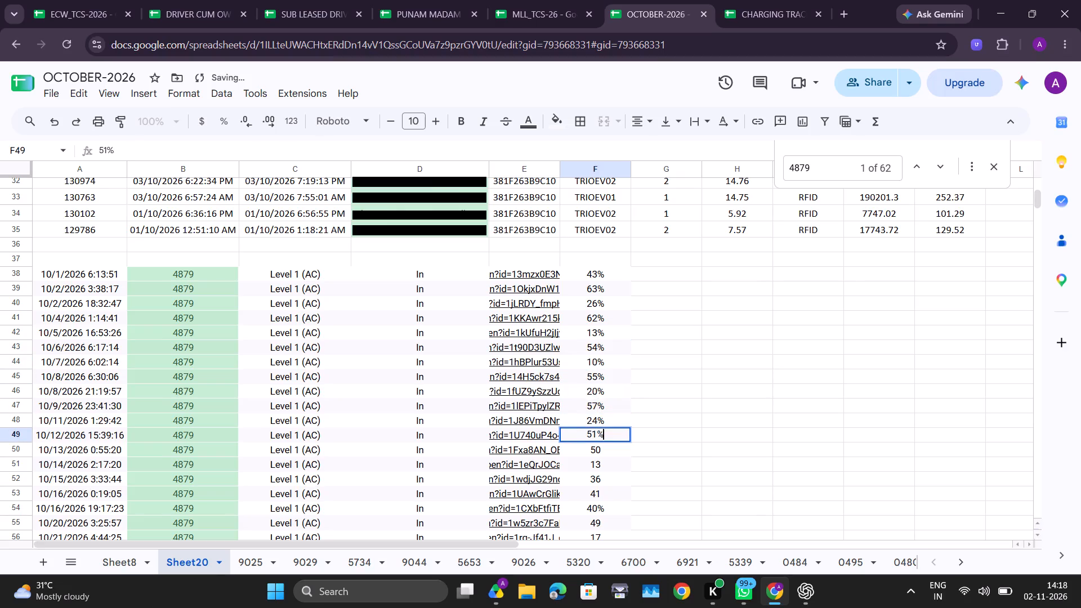
{"action": "key", "text": "Return"}
Add percent signs to the charge values in F50:F52, making them 50%, 13% and 36%.
{"action": "key", "text": "Return"}
{"action": "key", "text": "shift+percent"}
{"action": "key", "text": "Return"}
{"action": "key", "text": "Return"}
{"action": "key", "text": "shift+percent"}
{"action": "key", "text": "Return"}
{"action": "key", "text": "Return"}
{"action": "key", "text": "shift+percent"}
{"action": "key", "text": "Return"}
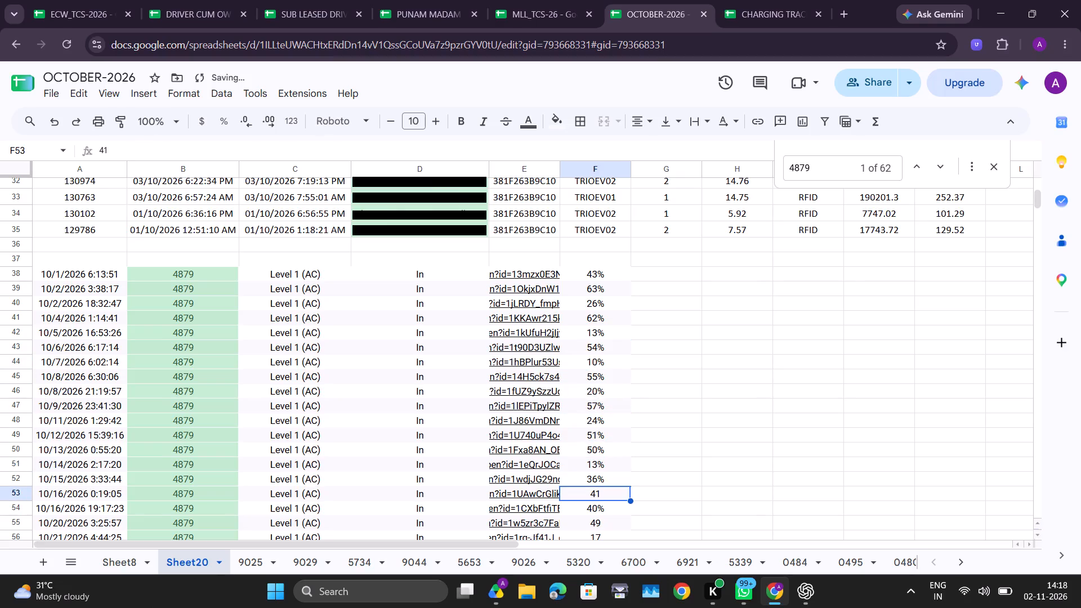
Complete the percent signs on the charge values in F53:F56, giving 41%, 40%, 49% and 17%.
{"action": "key", "text": "Return"}
{"action": "key", "text": "shift+percent"}
{"action": "key", "text": "Return"}
{"action": "key", "text": "Return"}
{"action": "key", "text": "Return"}
{"action": "key", "text": "Return"}
{"action": "key", "text": "shift+percent"}
{"action": "key", "text": "Return"}
{"action": "key", "text": "Return"}
{"action": "key", "text": "shift+percent"}
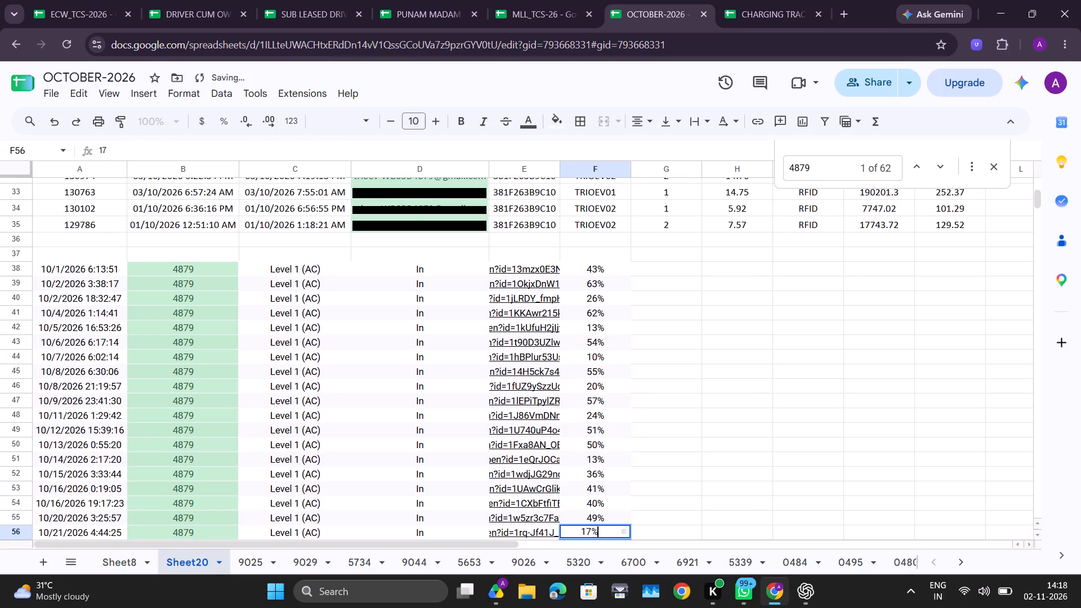
{"action": "key", "text": "Return"}
Complete the percent signs on the charge values in F57:F59, giving 49%, 9% and 21%.
{"action": "key", "text": "Return"}
{"action": "key", "text": "Return"}
{"action": "key", "text": "Return"}
{"action": "key", "text": "shift+percent"}
{"action": "key", "text": "Return"}
{"action": "key", "text": "Return"}
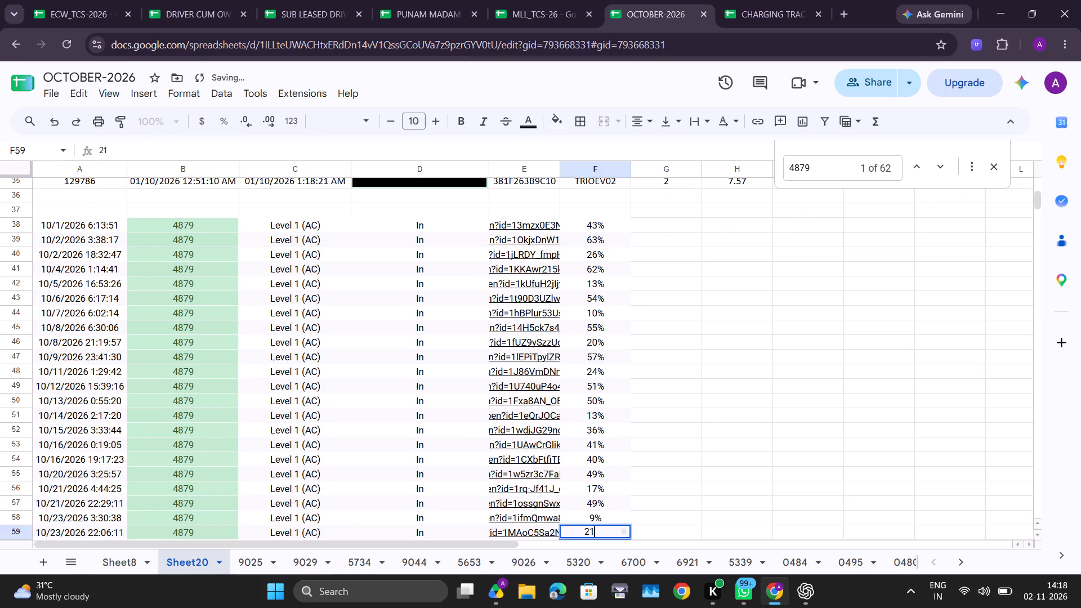
{"action": "key", "text": "shift+percent"}
{"action": "key", "text": "Return"}
Complete the percent signs on the charge values in F60:F62, giving 19%, 61% and 31%.
{"action": "key", "text": "Return"}
{"action": "key", "text": "Return"}
{"action": "key", "text": "Return"}
{"action": "key", "text": "Return"}
{"action": "key", "text": "Return"}
{"action": "key", "text": "shift+percent"}
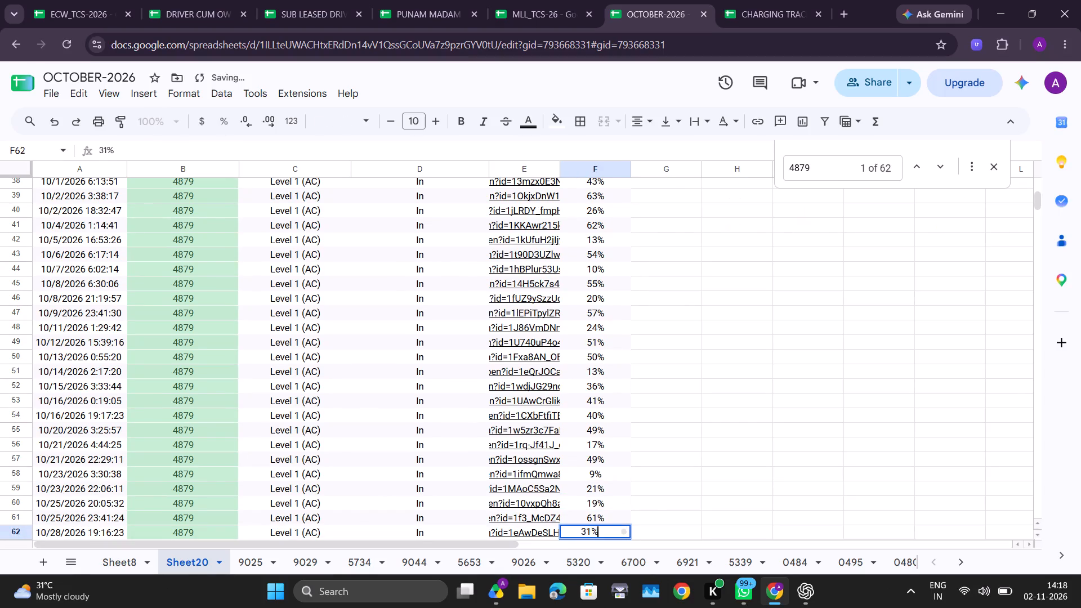
{"action": "key", "text": "shift+Return"}
Complete the percent signs on the last charge values in F63:F65, giving 54%, 46% and 23%.
{"action": "key", "text": "Return"}
{"action": "key", "text": "Return"}
{"action": "key", "text": "Return"}
{"action": "key", "text": "Return"}
{"action": "key", "text": "Return"}
{"action": "key", "text": "Return"}
{"action": "key", "text": "Return"}
{"action": "key", "text": "shift+percent"}
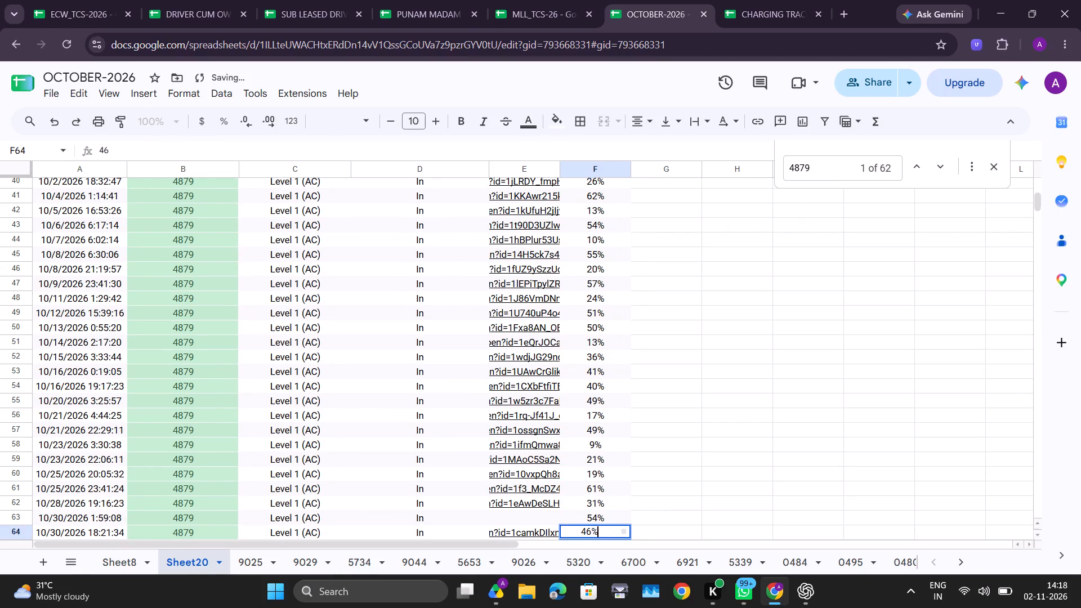
{"action": "key", "text": "Return"}
{"action": "key", "text": "Return"}
{"action": "key", "text": "Return"}
{"action": "key", "text": "Return"}
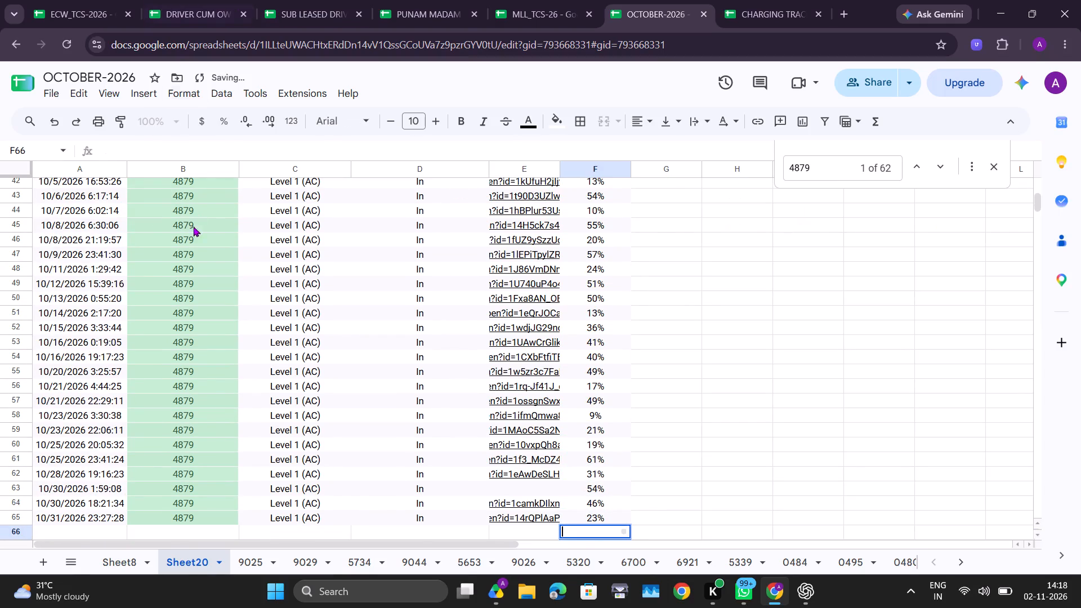
{"action": "scroll", "coordinate": [190, 234], "scroll_direction": "right", "scroll_amount": 5}
{"action": "scroll", "coordinate": [235, 375], "scroll_direction": "down", "scroll_amount": 5}
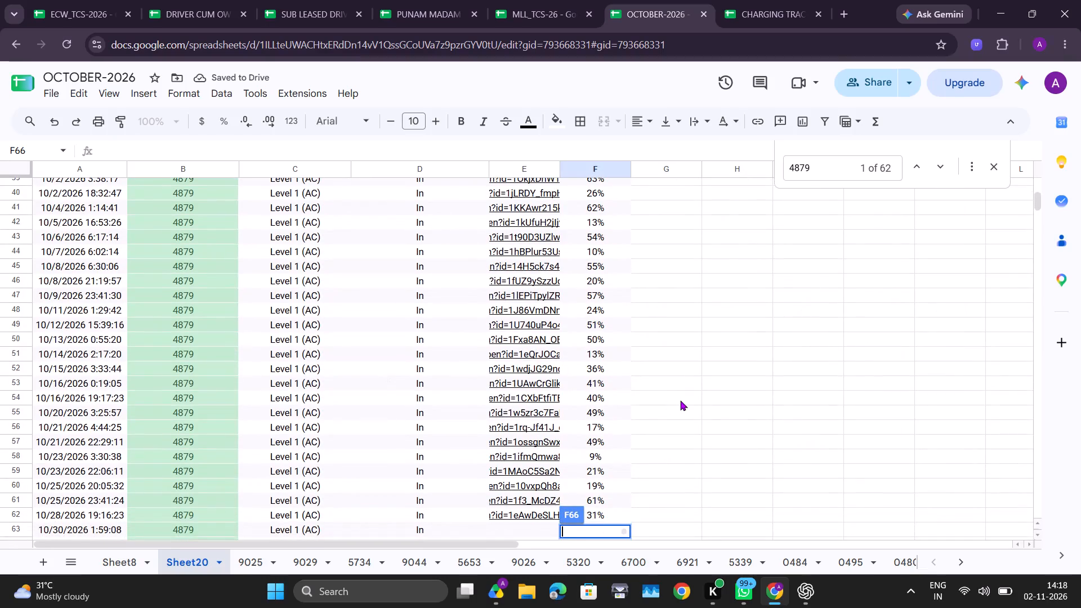
{"action": "left_click", "coordinate": [680, 400]}
Enter 100% in G38 beside the first tracking entry and fill it down to G65.
{"action": "scroll", "coordinate": [680, 400], "scroll_direction": "down", "scroll_amount": 1}
{"action": "scroll", "coordinate": [680, 400], "scroll_direction": "up", "scroll_amount": 1}
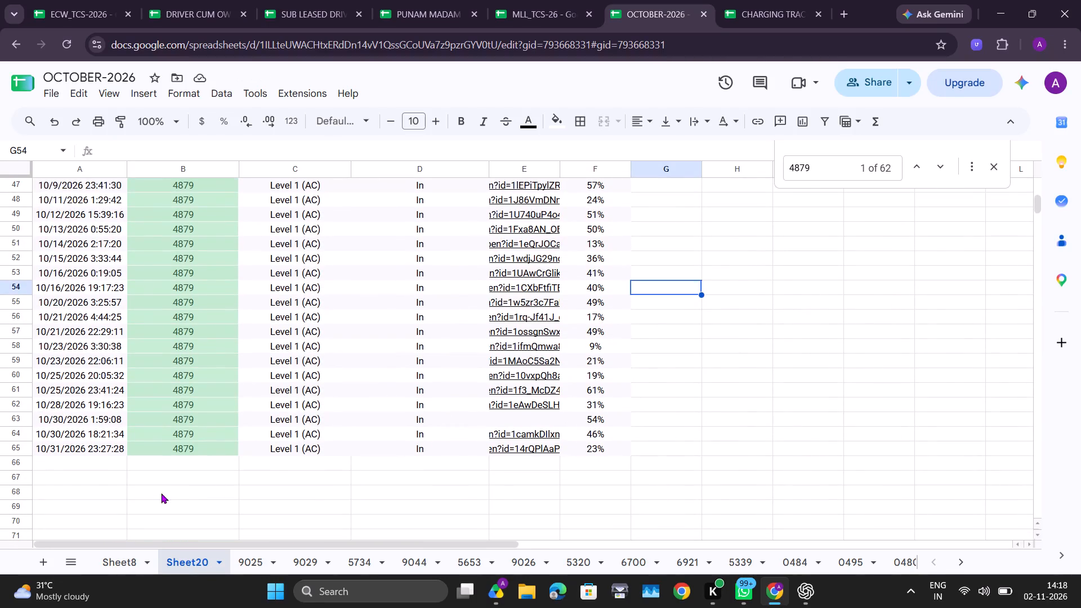
{"action": "scroll", "coordinate": [57, 442], "scroll_direction": "up", "scroll_amount": 1}
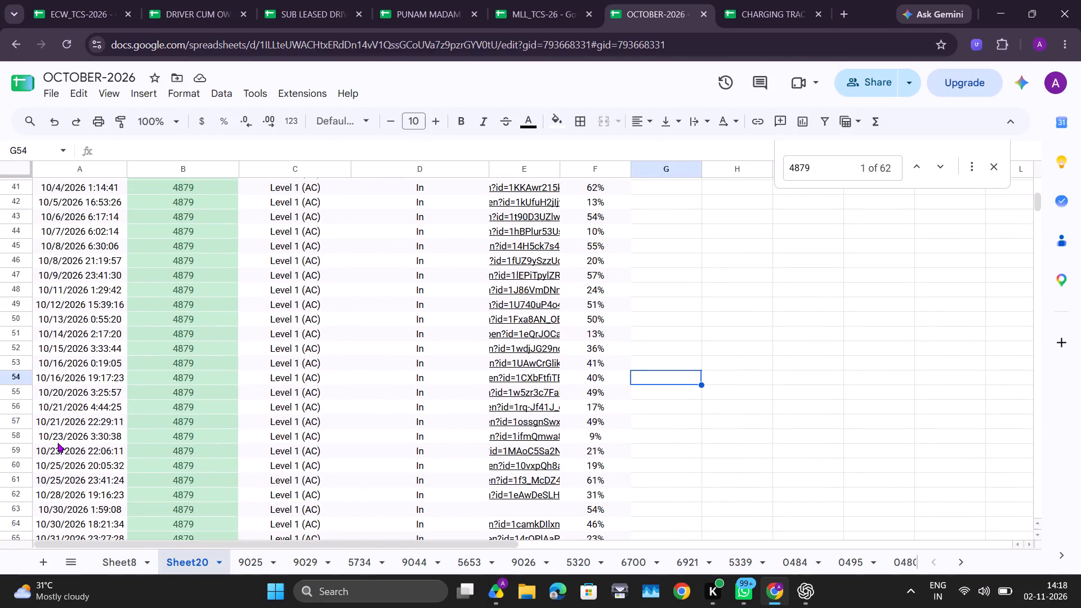
{"action": "scroll", "coordinate": [57, 442], "scroll_direction": "up", "scroll_amount": 6}
{"action": "scroll", "coordinate": [461, 334], "scroll_direction": "down", "scroll_amount": 3}
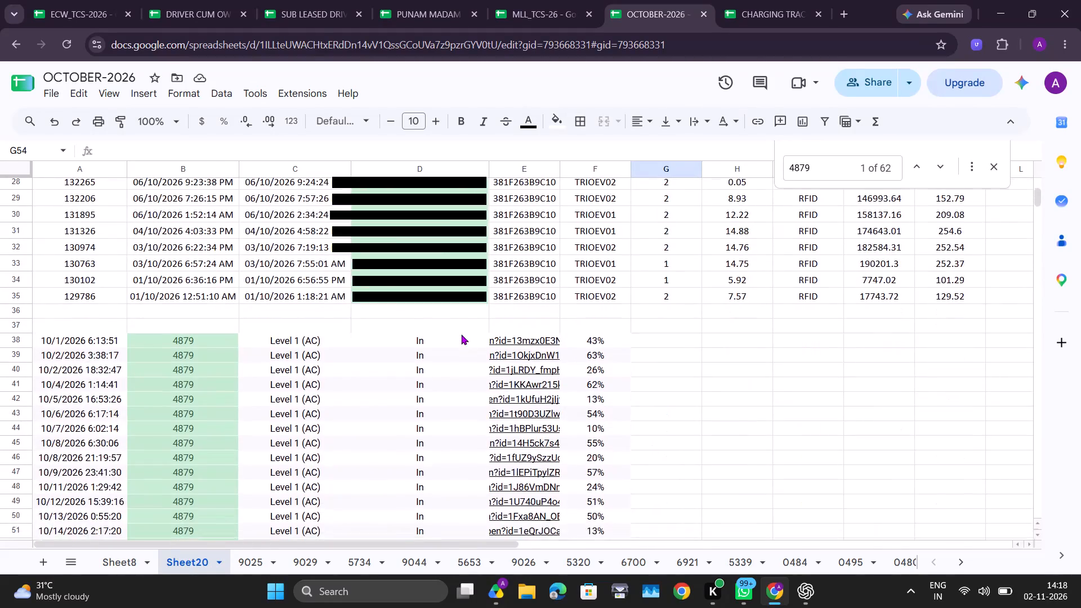
{"action": "scroll", "coordinate": [461, 334], "scroll_direction": "down", "scroll_amount": 2}
{"action": "left_click", "coordinate": [643, 289]}
{"action": "type", "text": "100%"}
{"action": "key", "text": "Return"}
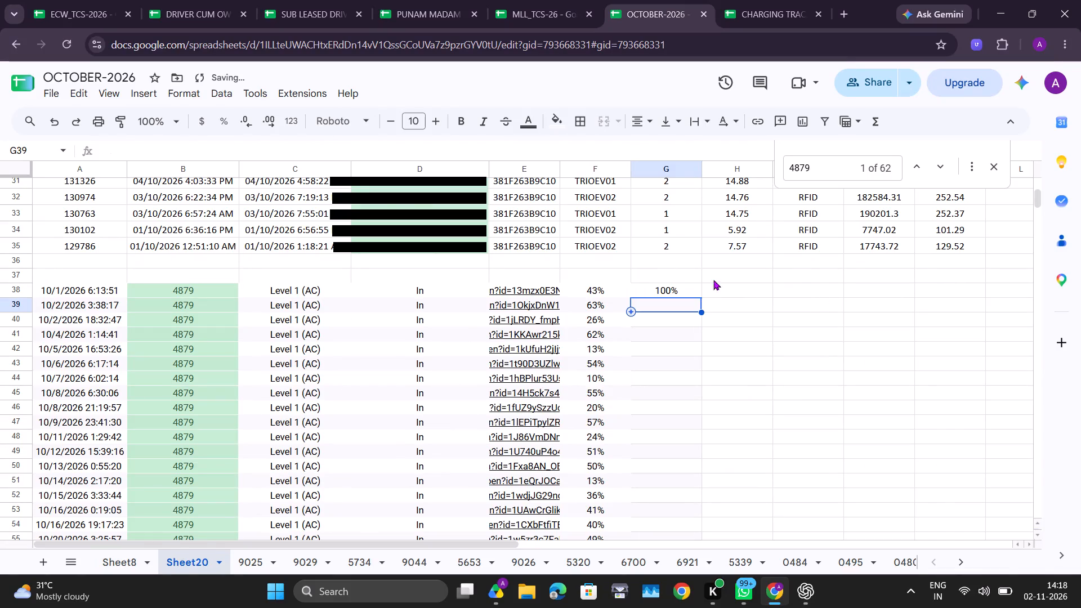
{"action": "left_click", "coordinate": [665, 288]}
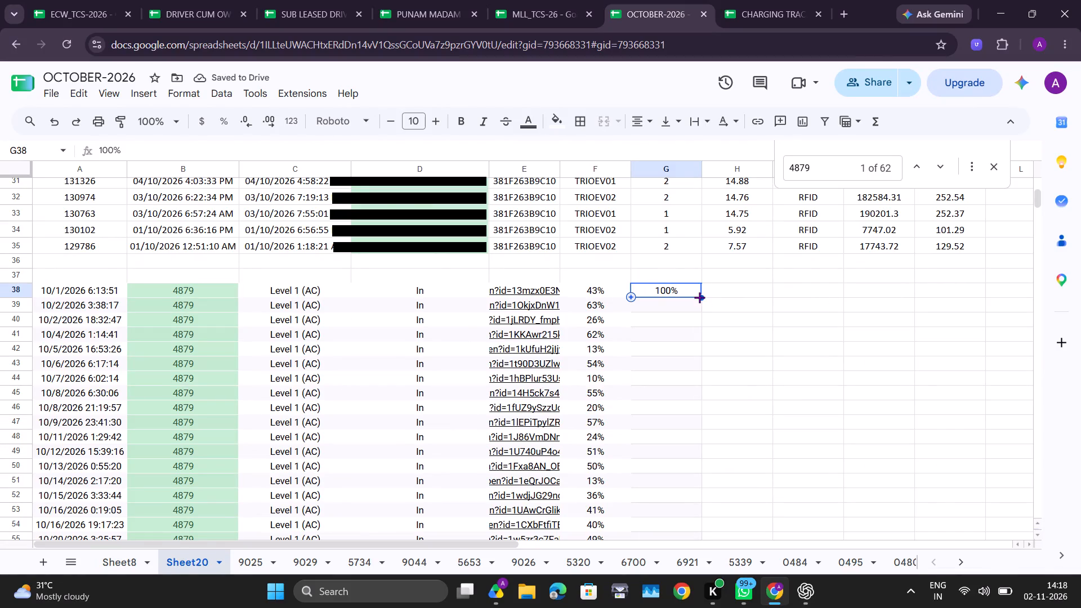
{"action": "left_click_drag", "start_coordinate": [699, 297], "coordinate": [651, 443]}
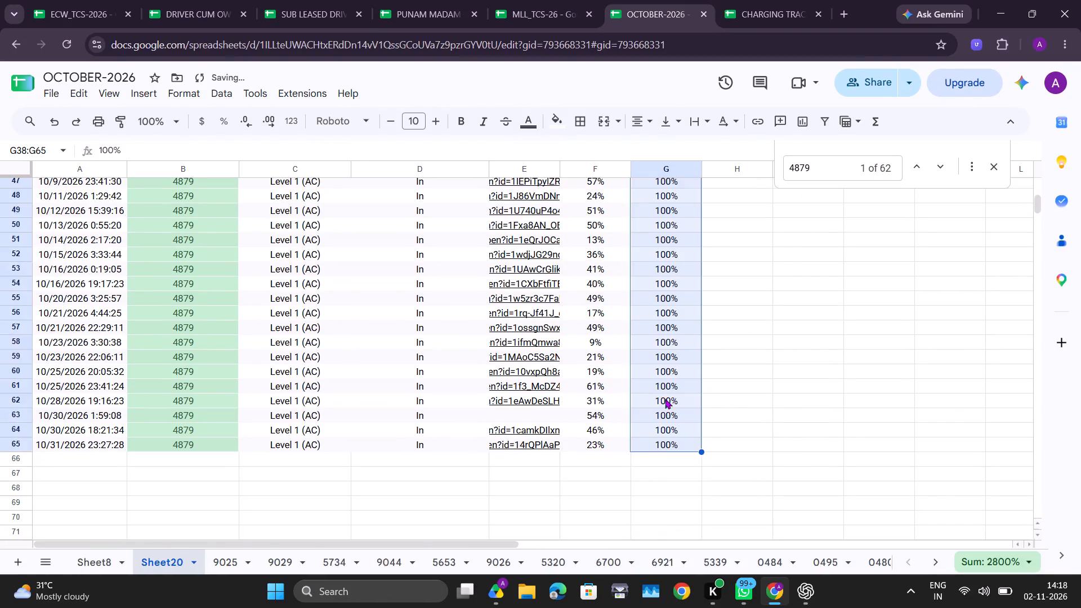
Calculate the charged percentage in H38 with =G38-F38 and autofill it down the tracking entries.
{"action": "scroll", "coordinate": [669, 366], "scroll_direction": "up", "scroll_amount": 1}
{"action": "left_click", "coordinate": [730, 207]}
{"action": "key", "text": "equal"}
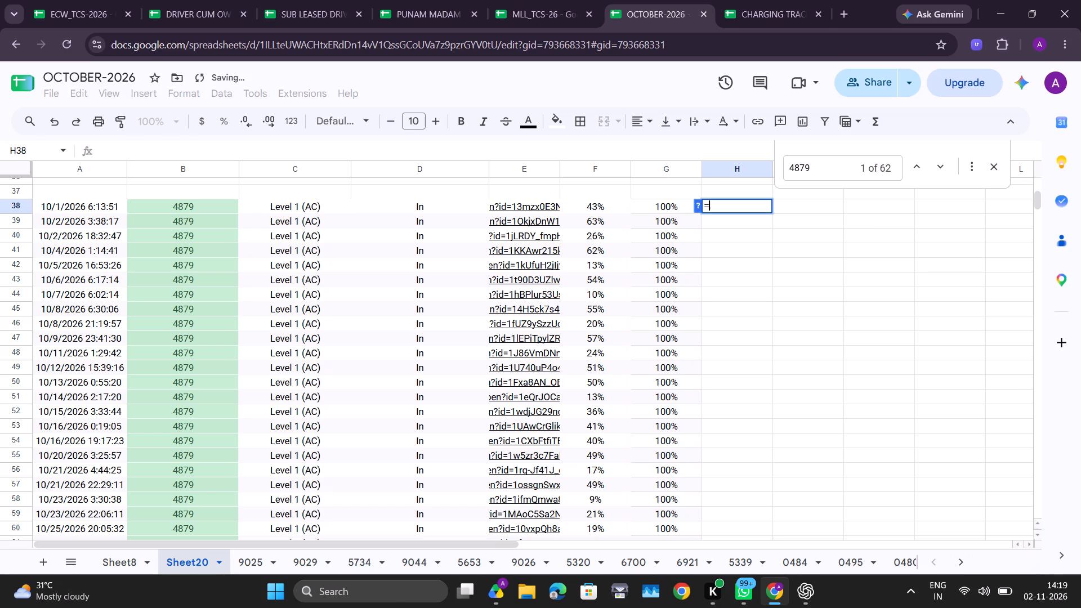
{"action": "type", "text": "g38-f38"}
{"action": "key", "text": "Return"}
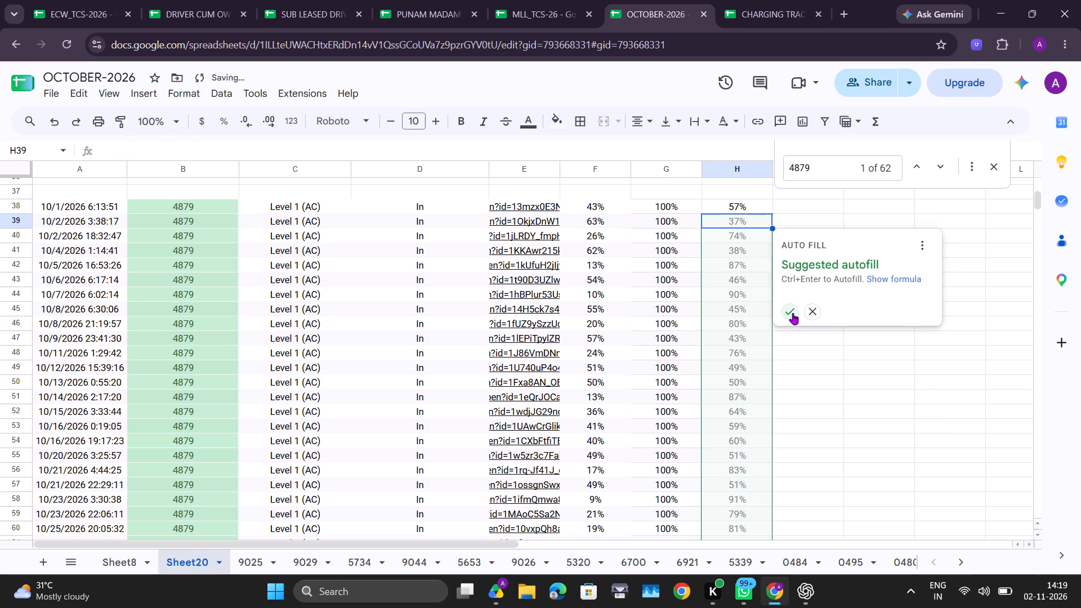
{"action": "left_click", "coordinate": [793, 313]}
Enter the formula =H3*24 in I38 and autofill it down the tracking entries.
{"action": "left_click", "coordinate": [797, 212]}
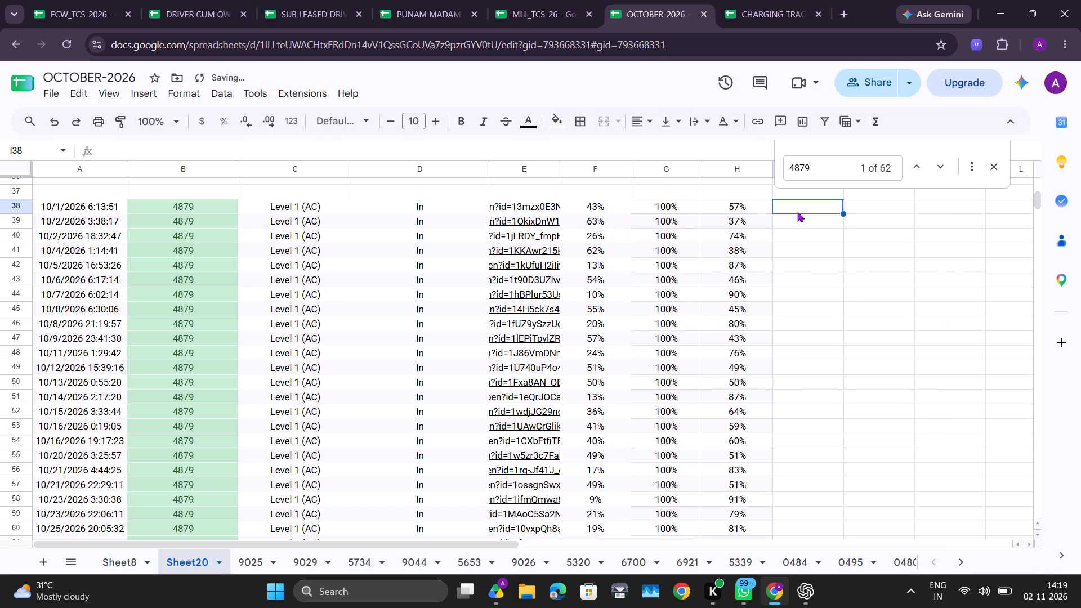
{"action": "key", "text": "equal"}
{"action": "type", "text": "h39"}
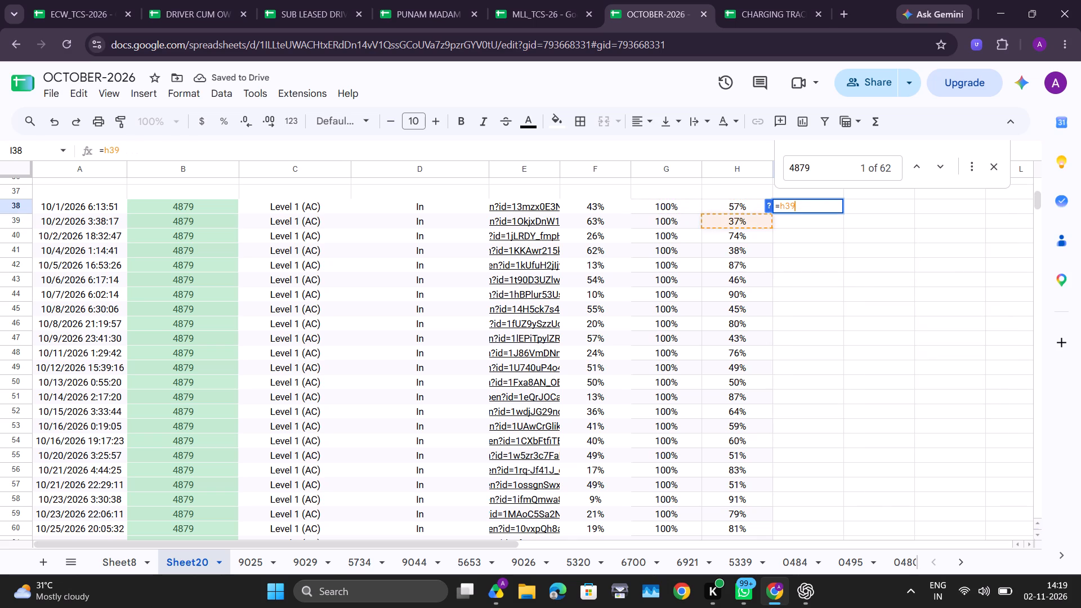
{"action": "key", "text": "BackSpace"}
{"action": "key", "text": "shift+asterisk"}
{"action": "type", "text": "24"}
{"action": "key", "text": "Return"}
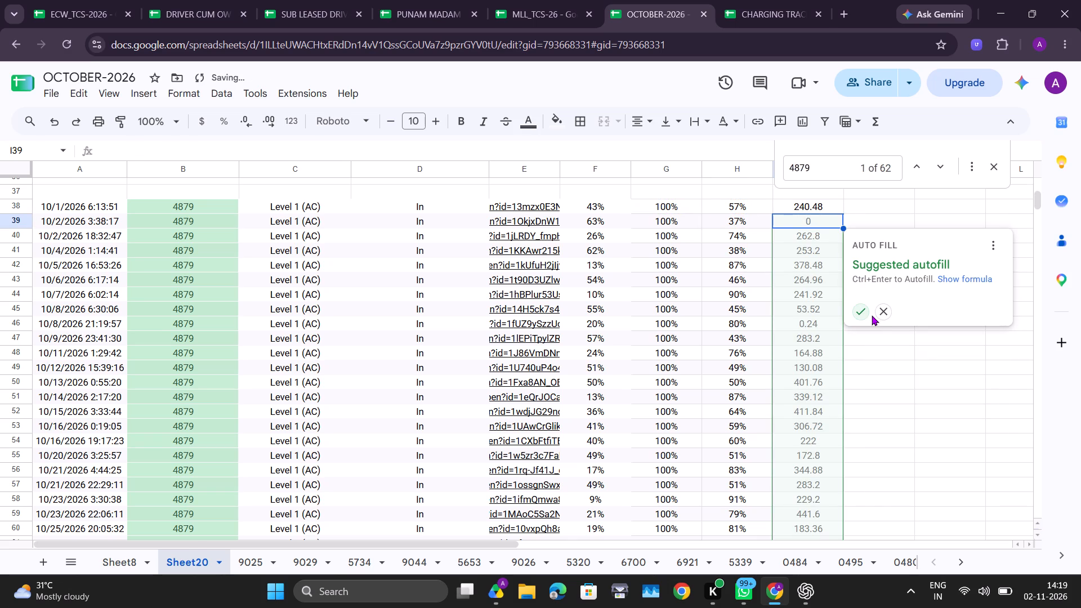
{"action": "left_click", "coordinate": [869, 315]}
{"action": "left_click_drag", "start_coordinate": [869, 315], "coordinate": [859, 314]}
{"action": "left_click", "coordinate": [859, 314]}
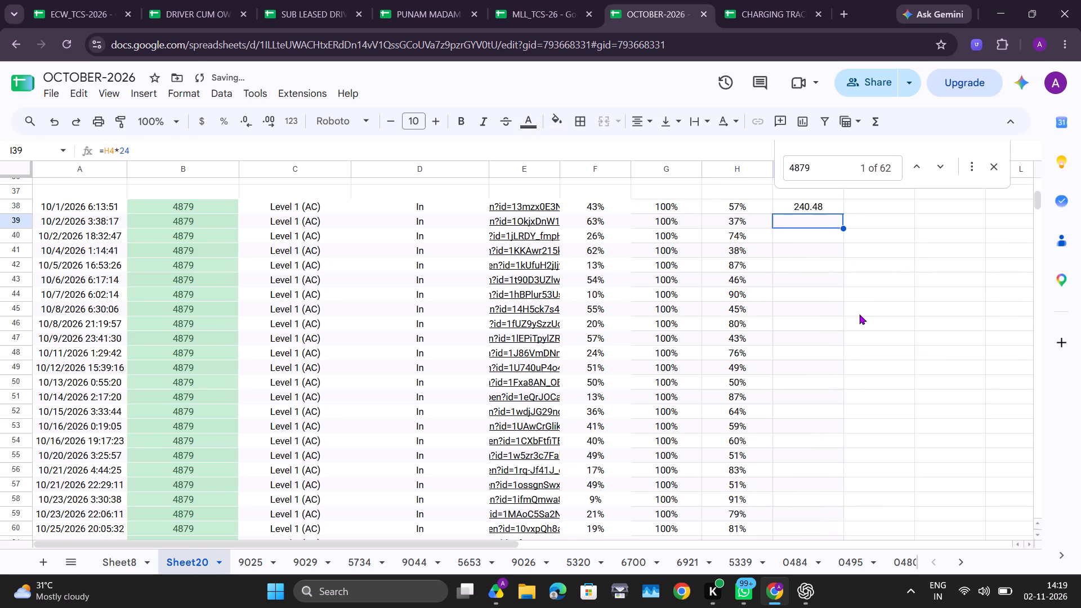
Close the search, then check the Total Energy values, the unit results in column I and the formula in I38.
{"action": "left_click", "coordinate": [996, 173]}
{"action": "scroll", "coordinate": [919, 242], "scroll_direction": "up", "scroll_amount": 4}
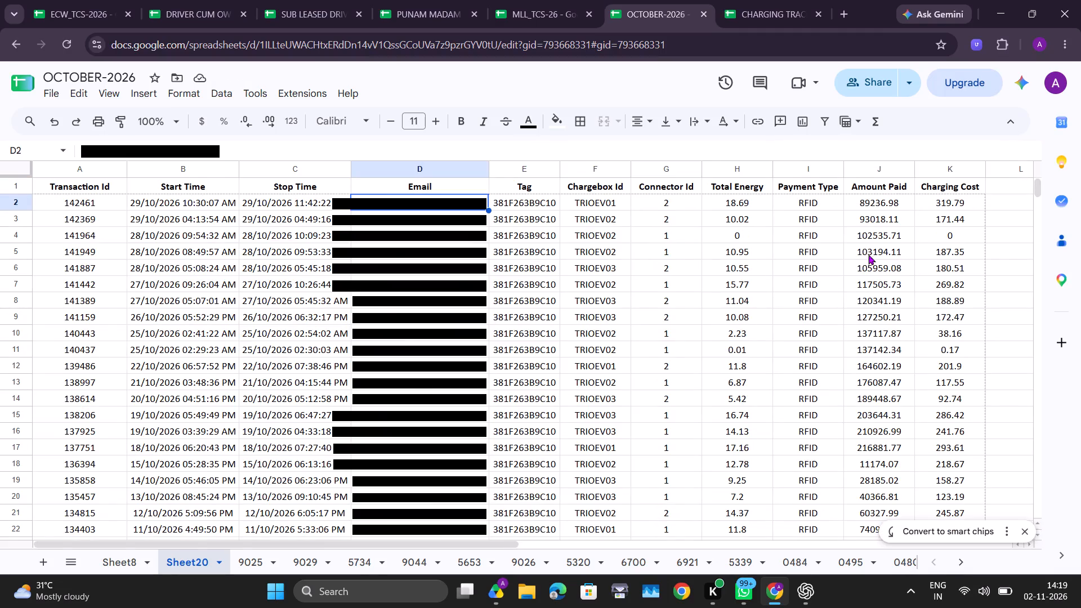
{"action": "left_click_drag", "start_coordinate": [757, 202], "coordinate": [726, 607]}
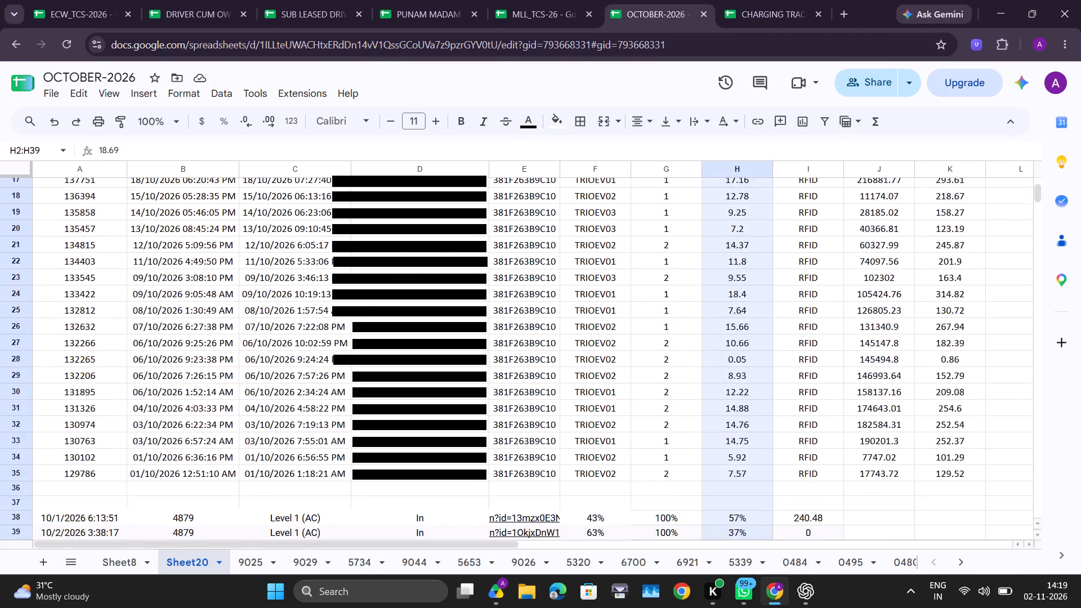
{"action": "left_click_drag", "start_coordinate": [726, 607], "coordinate": [744, 220]}
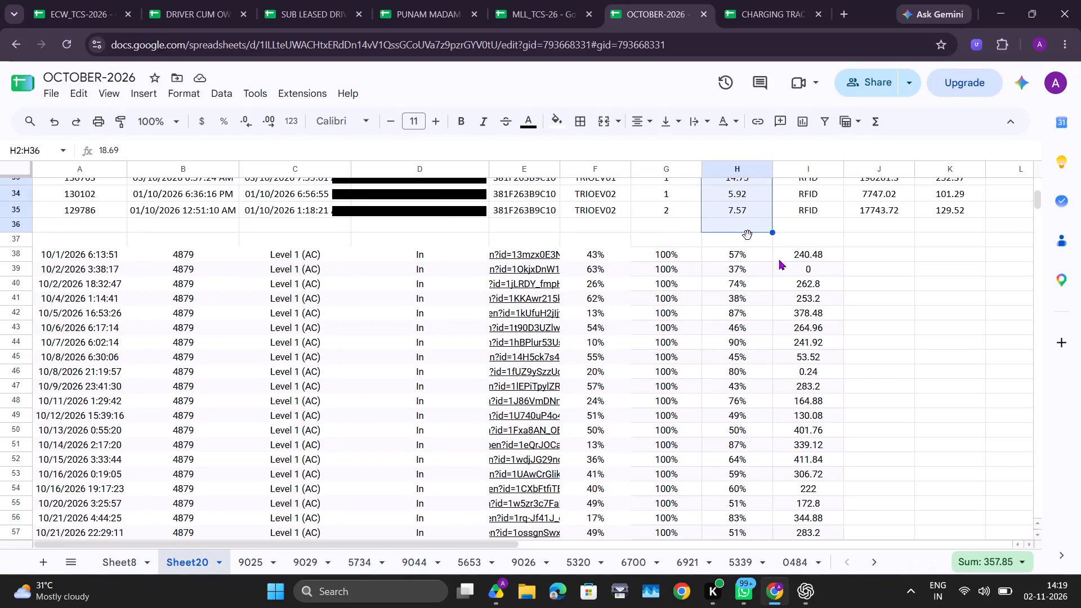
{"action": "left_click_drag", "start_coordinate": [808, 252], "coordinate": [828, 503]}
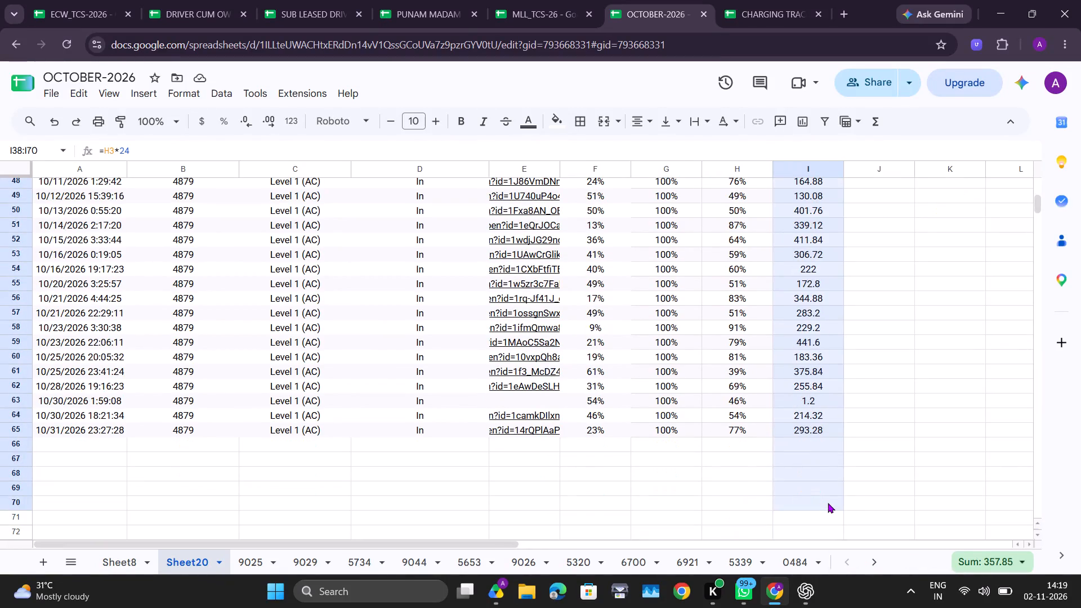
{"action": "left_click_drag", "start_coordinate": [828, 503], "coordinate": [827, 503]}
{"action": "scroll", "coordinate": [726, 269], "scroll_direction": "up", "scroll_amount": 2}
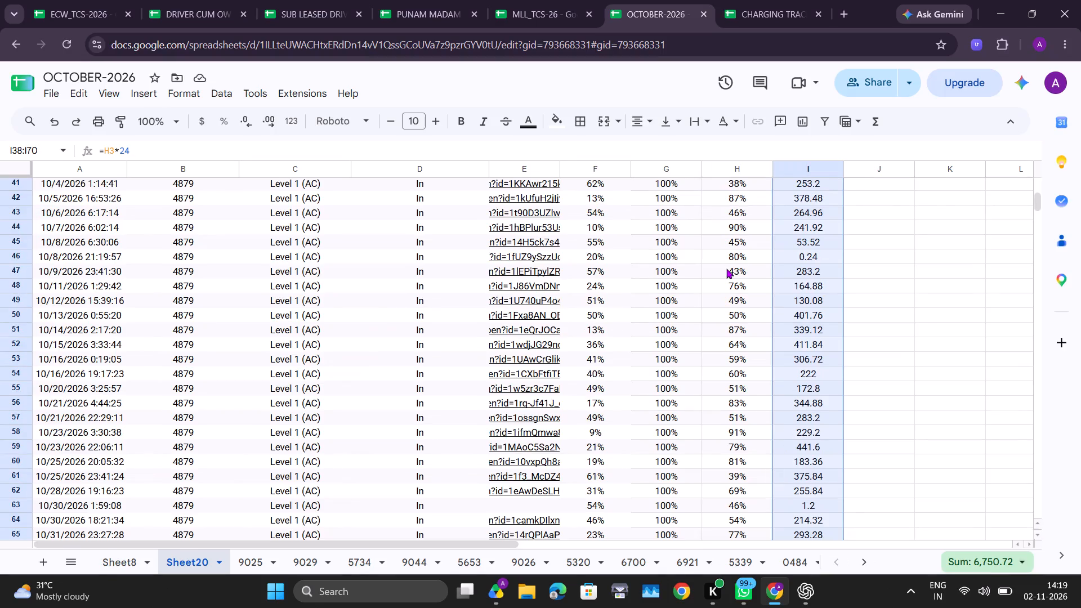
{"action": "scroll", "coordinate": [726, 269], "scroll_direction": "up", "scroll_amount": 3}
{"action": "scroll", "coordinate": [726, 269], "scroll_direction": "down", "scroll_amount": 1}
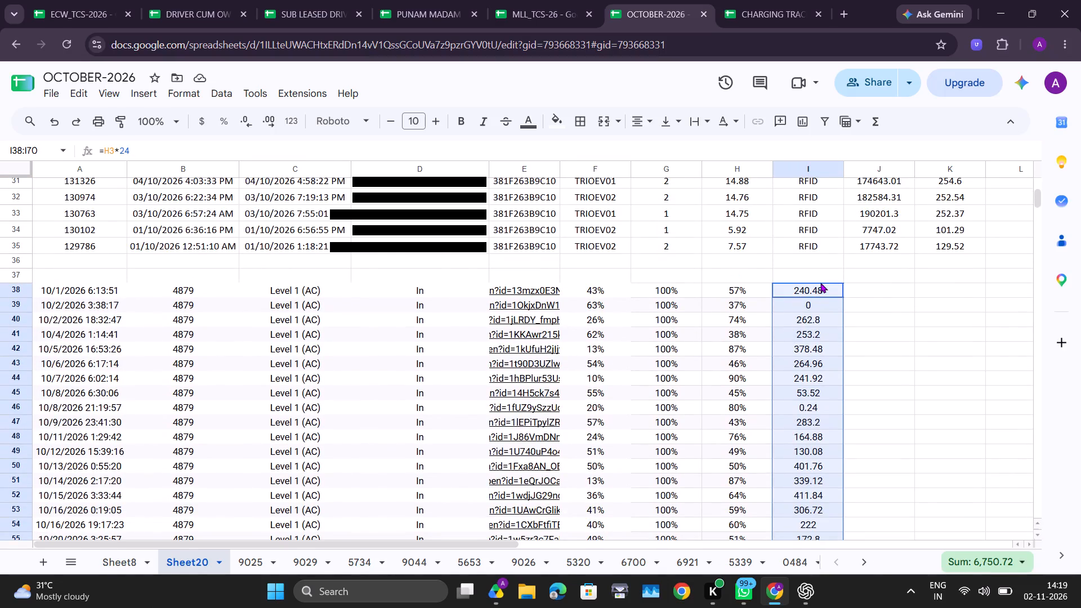
{"action": "double_click", "coordinate": [820, 283]}
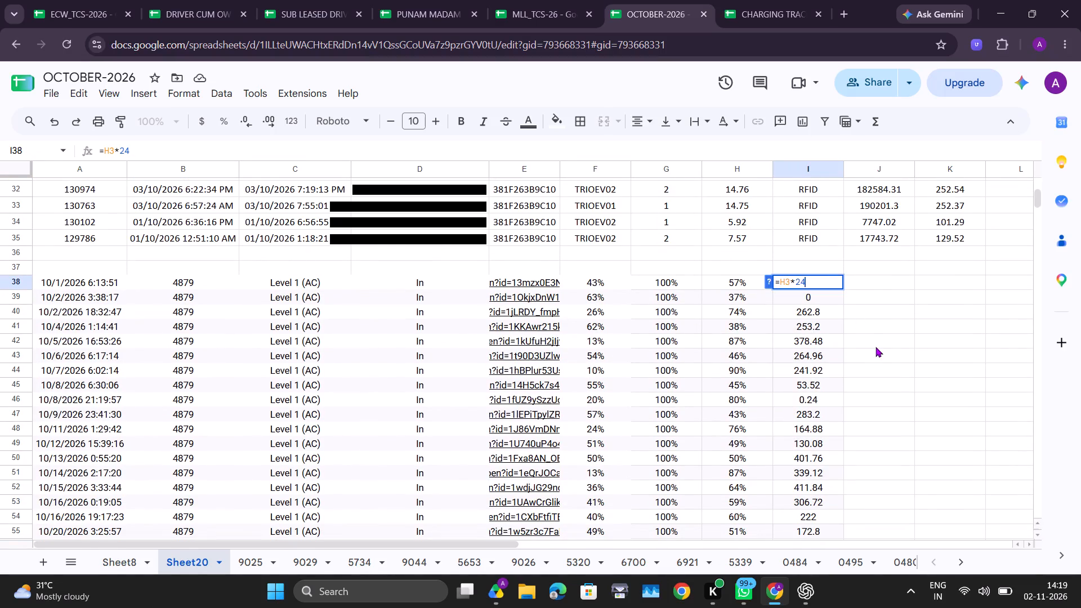
{"action": "left_click", "coordinate": [875, 347]}
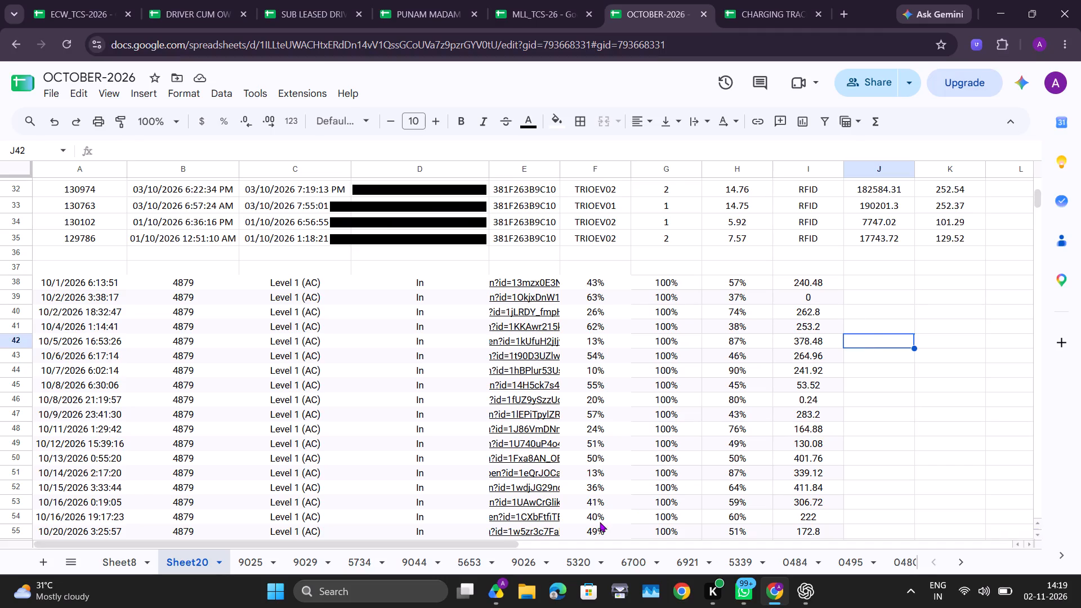
On sheet 9025, examine the unit formula in I91 beside its tracking entries for comparison.
{"action": "left_click", "coordinate": [266, 560]}
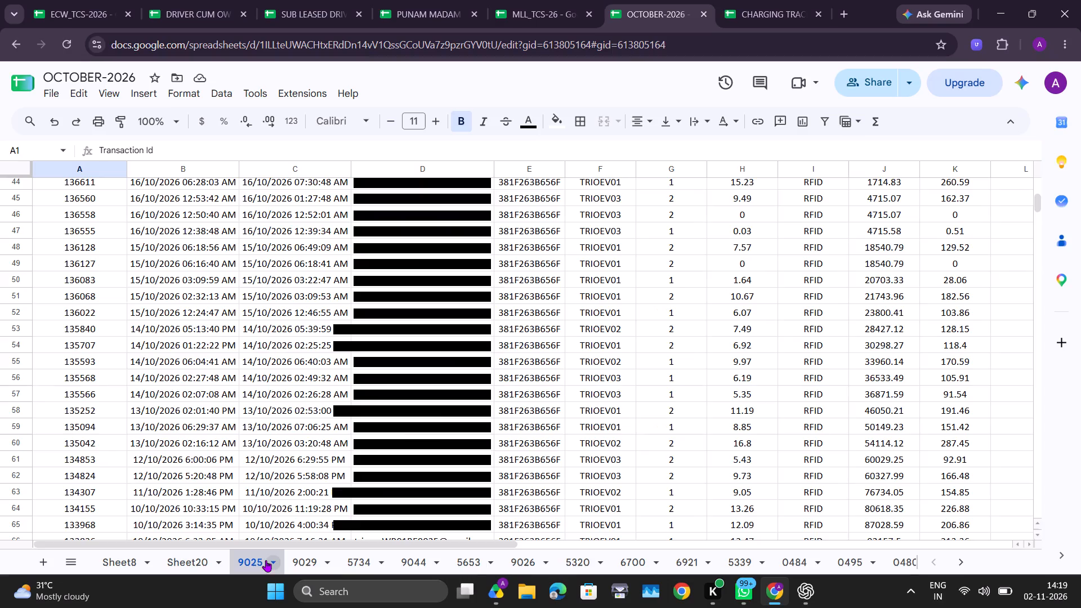
{"action": "scroll", "coordinate": [530, 297], "scroll_direction": "down", "scroll_amount": 7}
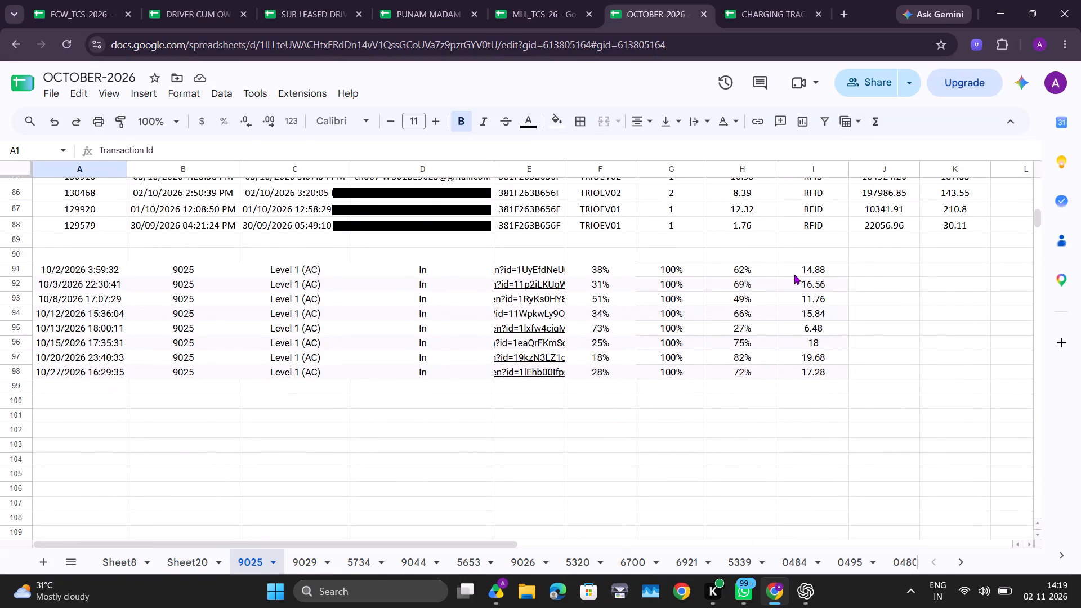
{"action": "double_click", "coordinate": [805, 274]}
{"action": "left_click", "coordinate": [716, 396]}
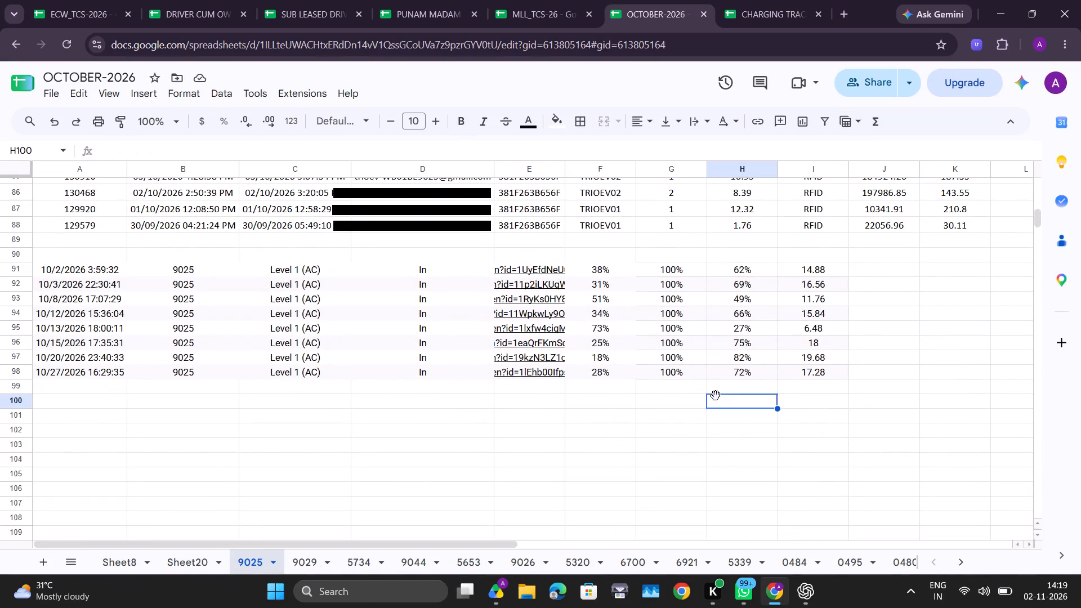
On Sheet20, correct the formula in I38 to =H38*24 and refill it down to I65.
{"action": "left_click", "coordinate": [181, 570]}
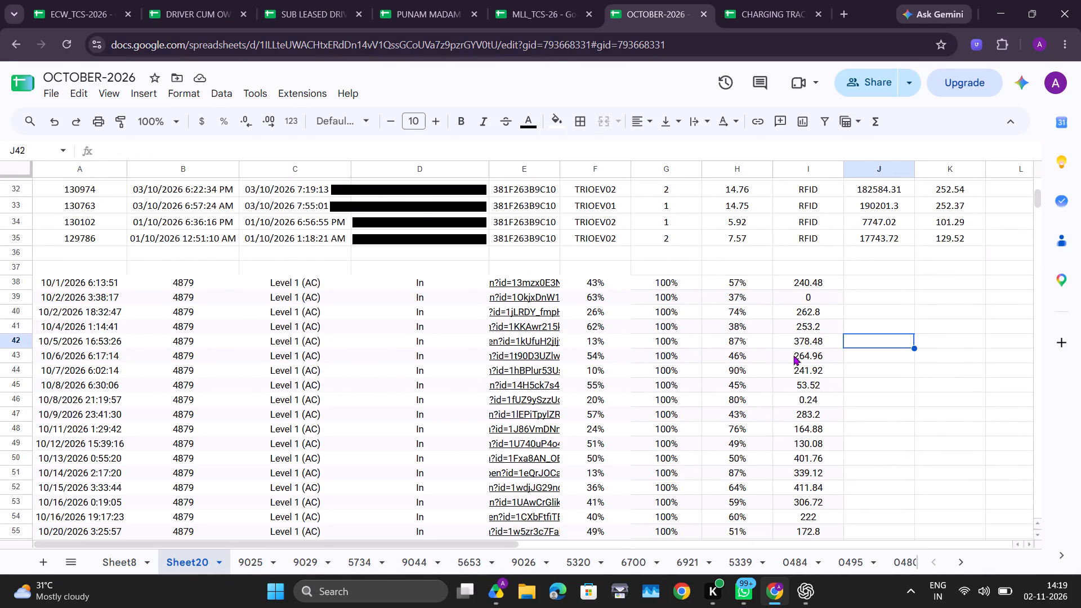
{"action": "double_click", "coordinate": [811, 287]}
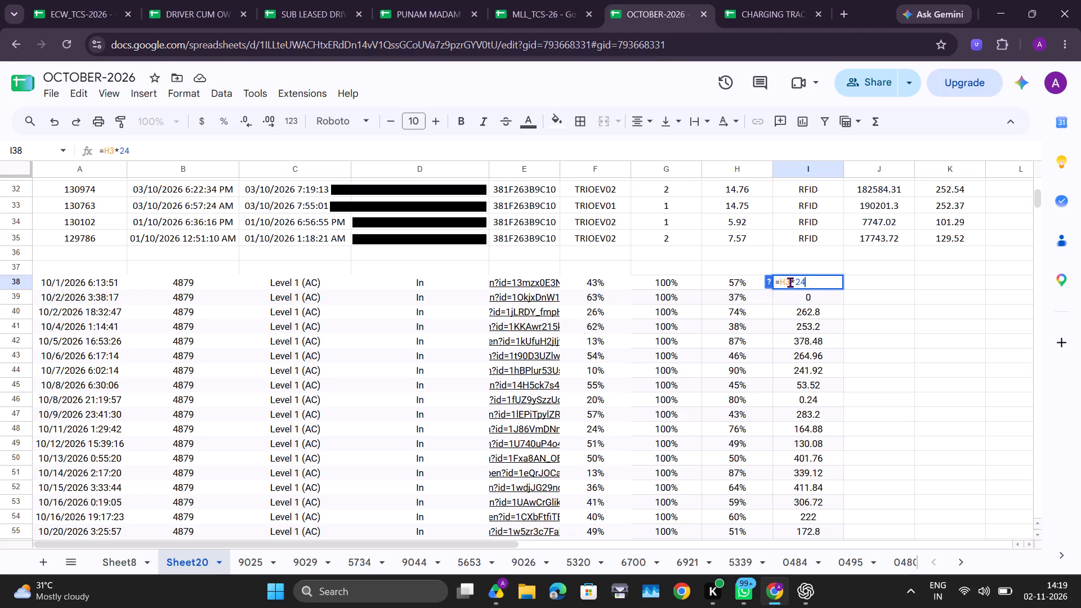
{"action": "left_click", "coordinate": [790, 282]}
{"action": "left_click", "coordinate": [790, 282]}
{"action": "key", "text": "8"}
{"action": "key", "text": "Return"}
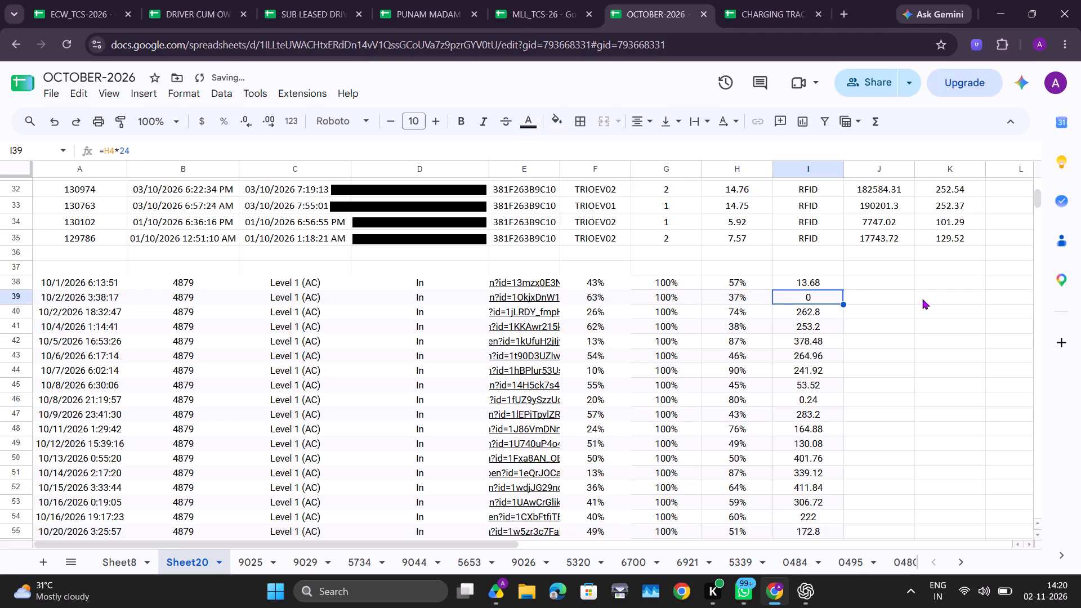
{"action": "left_click", "coordinate": [816, 284]}
{"action": "left_click_drag", "start_coordinate": [845, 290], "coordinate": [825, 517]}
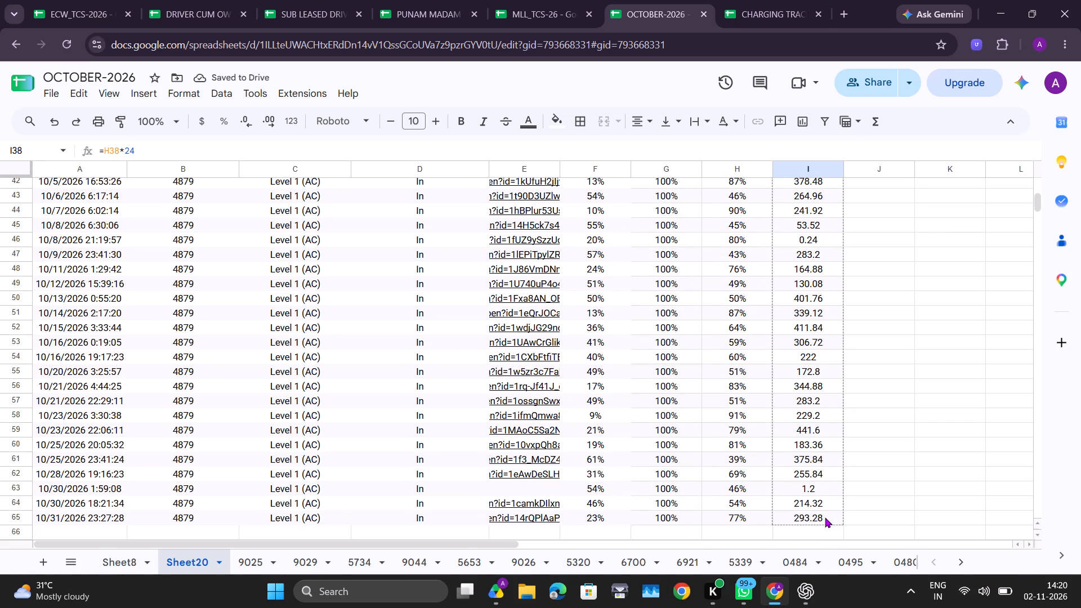
{"action": "left_click_drag", "start_coordinate": [825, 517], "coordinate": [825, 518]}
{"action": "left_click", "coordinate": [173, 0]}
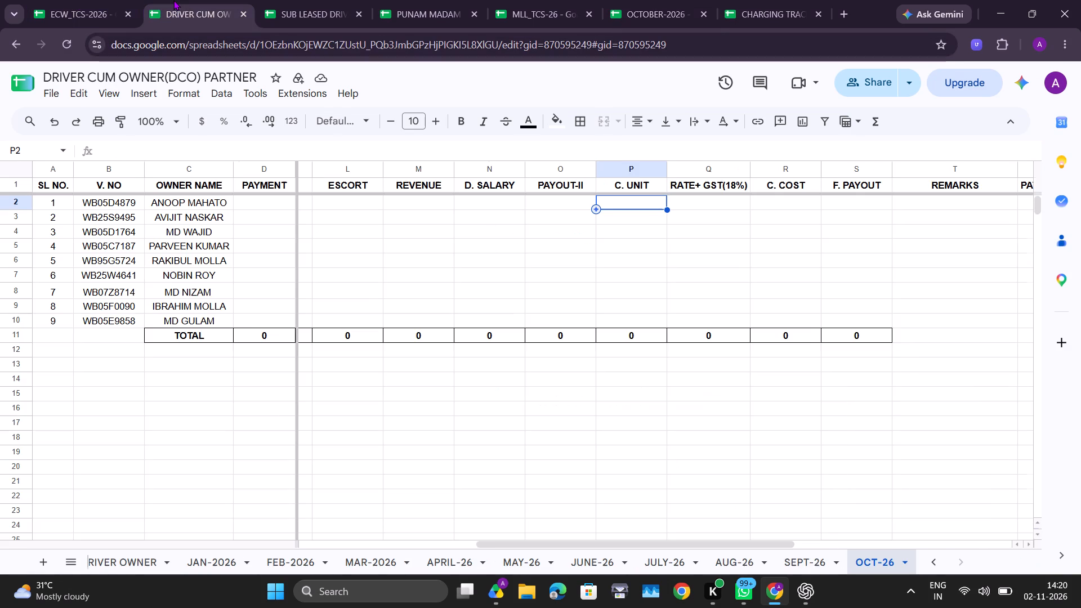
{"action": "scroll", "coordinate": [457, 323], "scroll_direction": "right", "scroll_amount": 7}
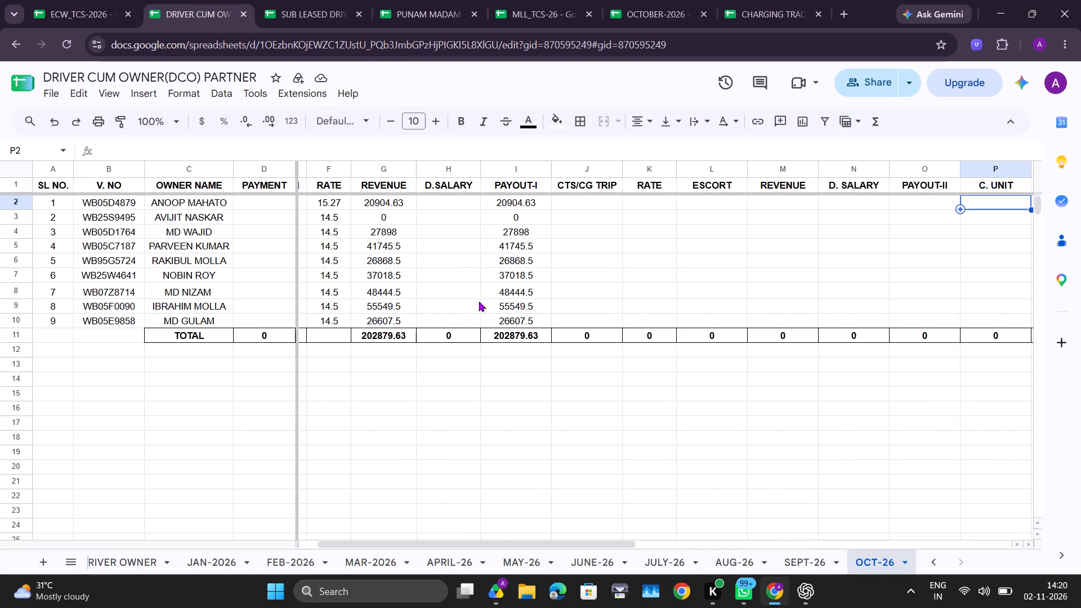
{"action": "left_click", "coordinate": [330, 201]}
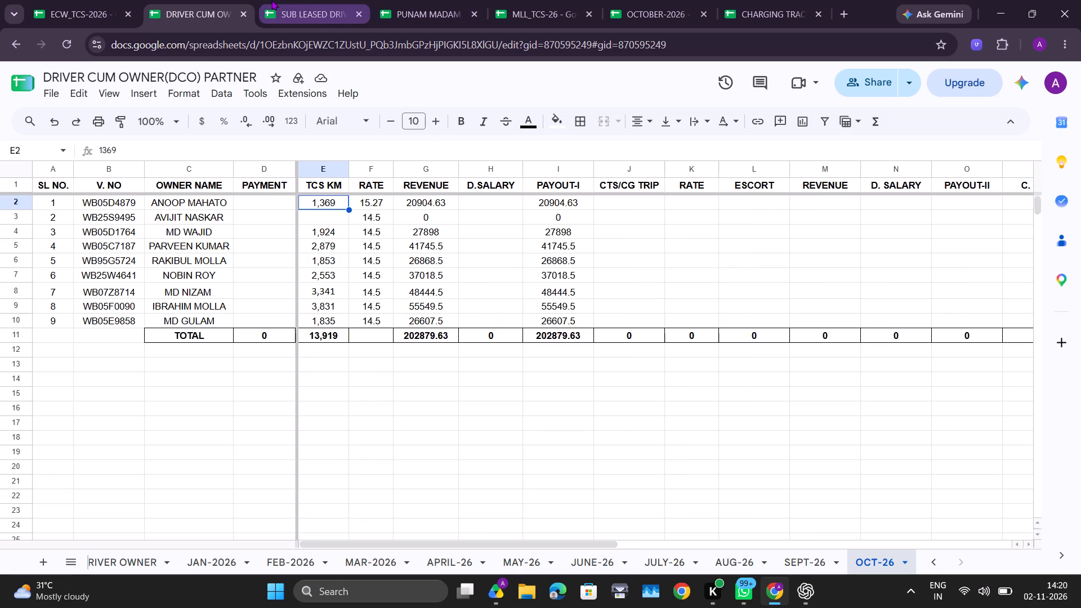
{"action": "left_click", "coordinate": [644, 0]}
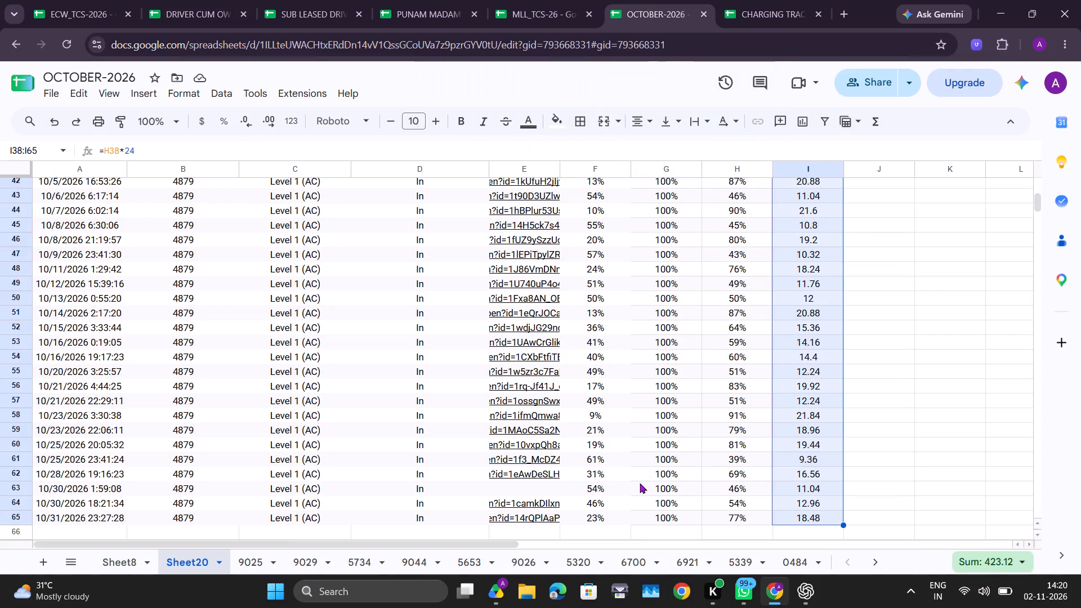
On Sheet20, delete the 4879 tracking entry rows dated 10/30/2026 18:21:34 and 10/25/2026 20:05:32.
{"action": "scroll", "coordinate": [640, 483], "scroll_direction": "up", "scroll_amount": 5}
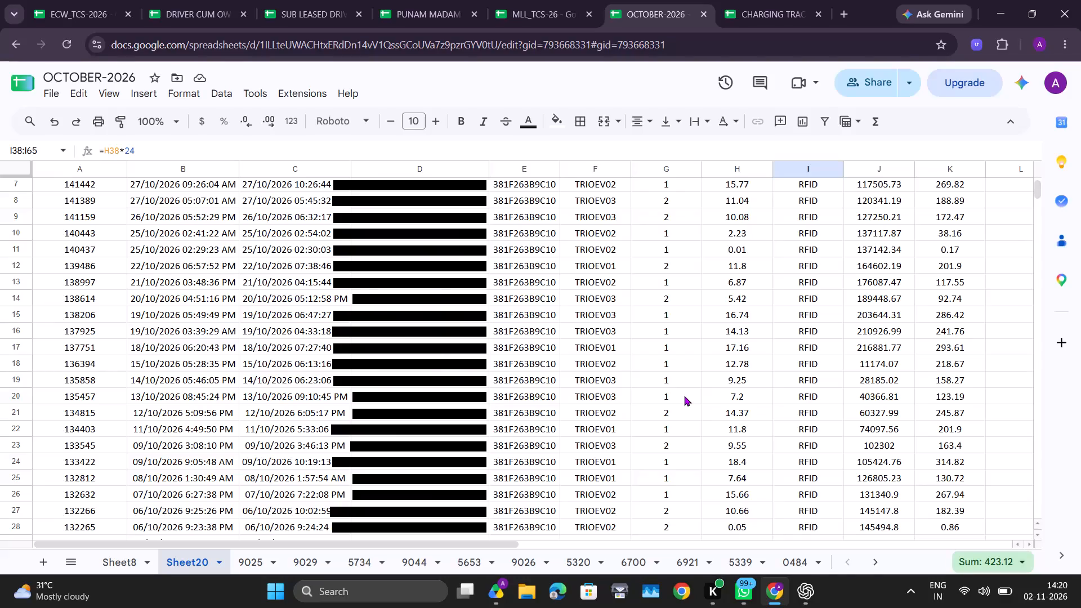
{"action": "scroll", "coordinate": [684, 396], "scroll_direction": "down", "scroll_amount": 2}
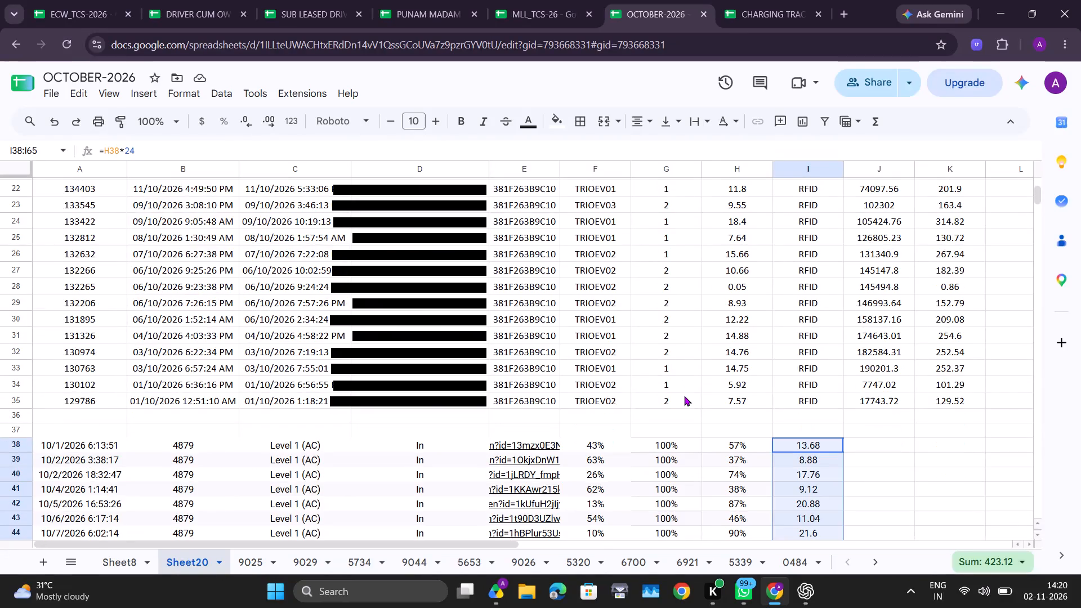
{"action": "scroll", "coordinate": [209, 433], "scroll_direction": "down", "scroll_amount": 3}
{"action": "scroll", "coordinate": [310, 437], "scroll_direction": "down", "scroll_amount": 1}
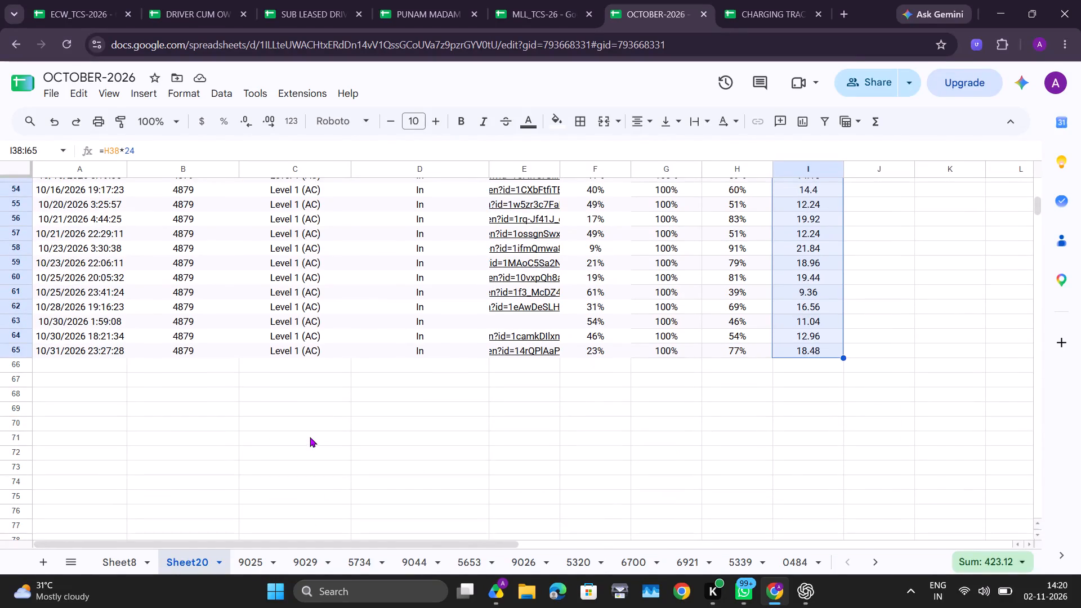
{"action": "scroll", "coordinate": [310, 437], "scroll_direction": "down", "scroll_amount": 1}
{"action": "left_click", "coordinate": [19, 336]}
{"action": "right_click", "coordinate": [19, 336]}
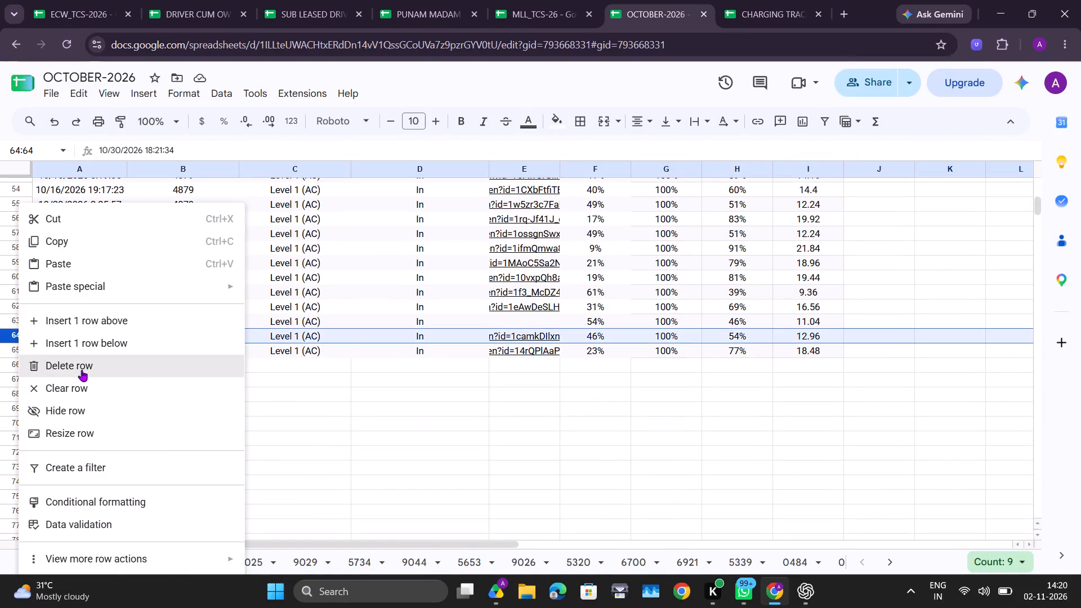
{"action": "left_click", "coordinate": [82, 370]}
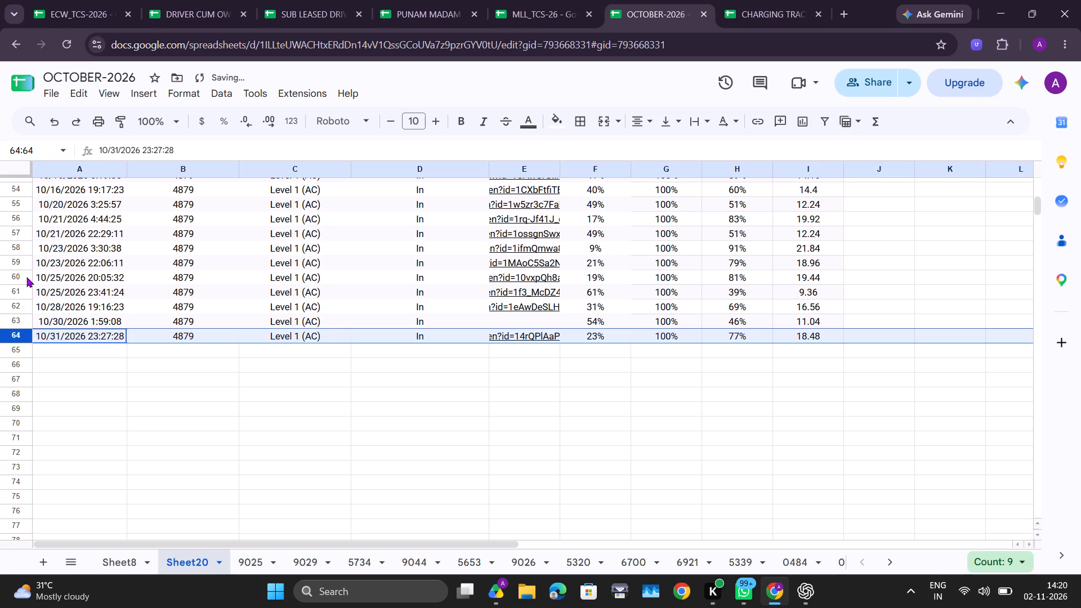
{"action": "left_click", "coordinate": [26, 277]}
{"action": "right_click", "coordinate": [26, 277]}
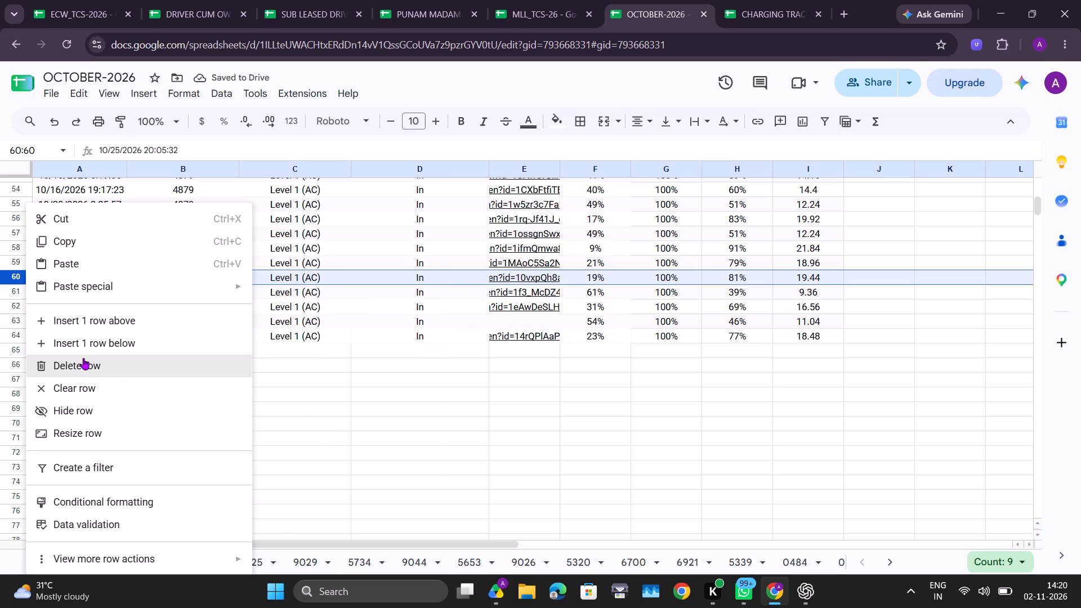
{"action": "left_click", "coordinate": [83, 358]}
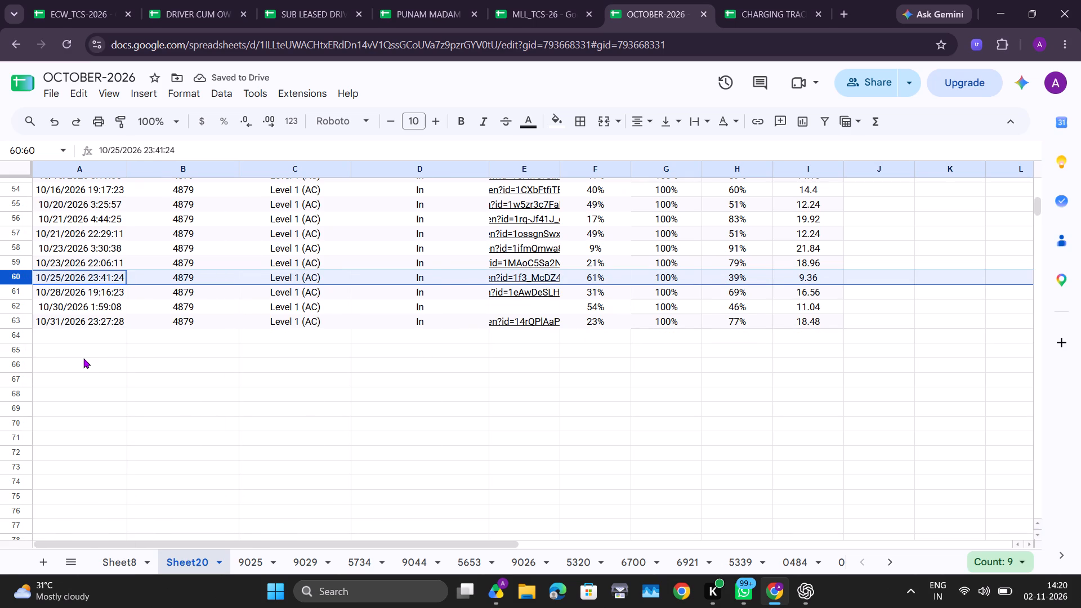
{"action": "left_click", "coordinate": [83, 358]}
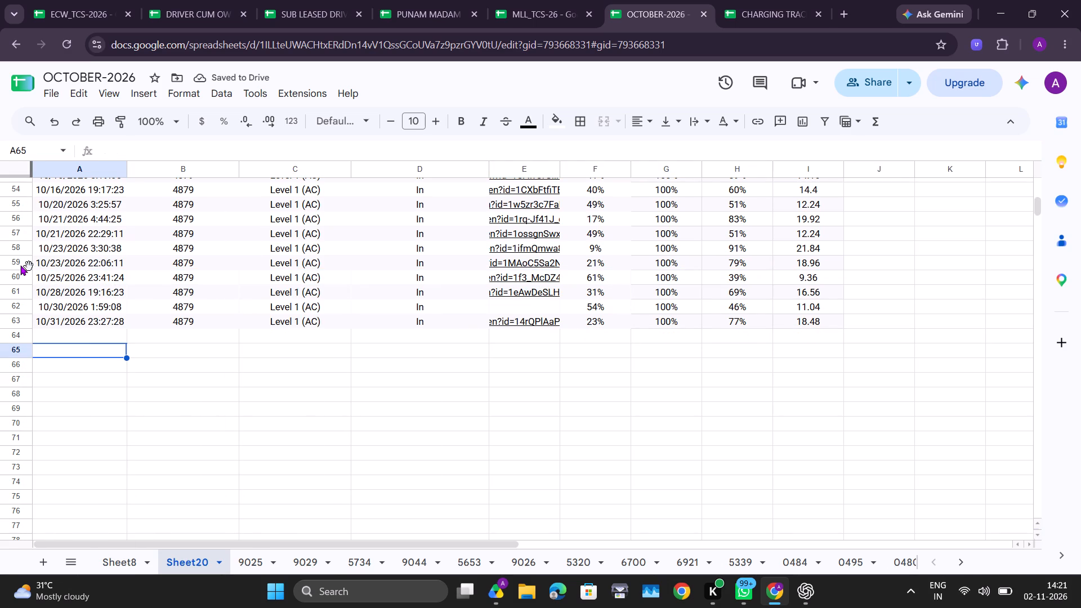
Delete the tracking entry rows dated 10/23/2026 22:06:11 and 10/21/2026 4:44:25.
{"action": "left_click", "coordinate": [20, 265]}
{"action": "right_click", "coordinate": [20, 265]}
{"action": "left_click", "coordinate": [68, 370]}
{"action": "scroll", "coordinate": [68, 370], "scroll_direction": "up", "scroll_amount": 1}
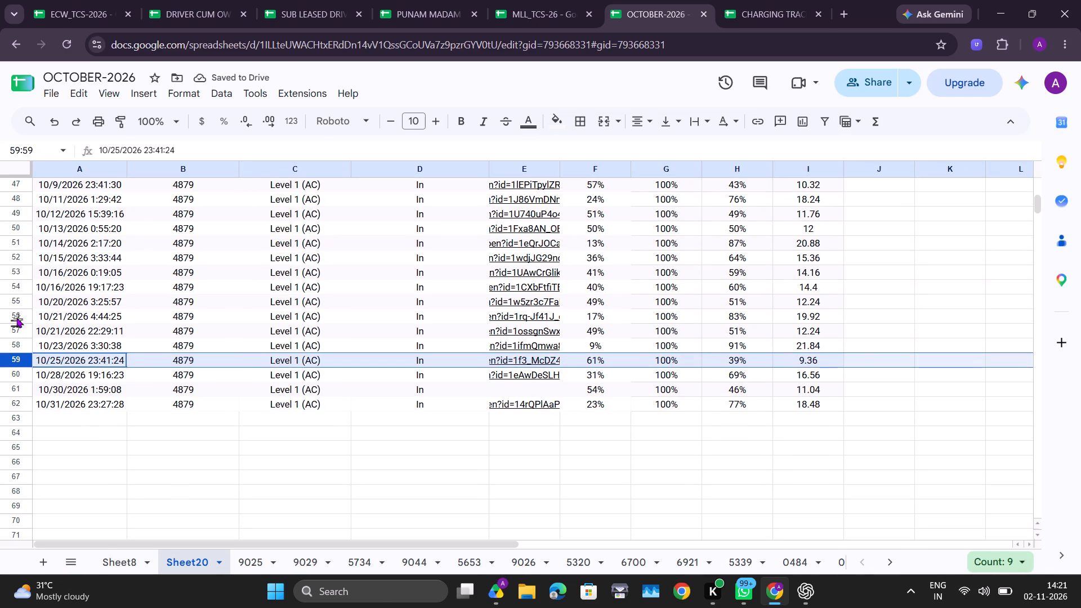
{"action": "left_click", "coordinate": [12, 315]}
{"action": "right_click", "coordinate": [12, 315]}
{"action": "left_click", "coordinate": [57, 367]}
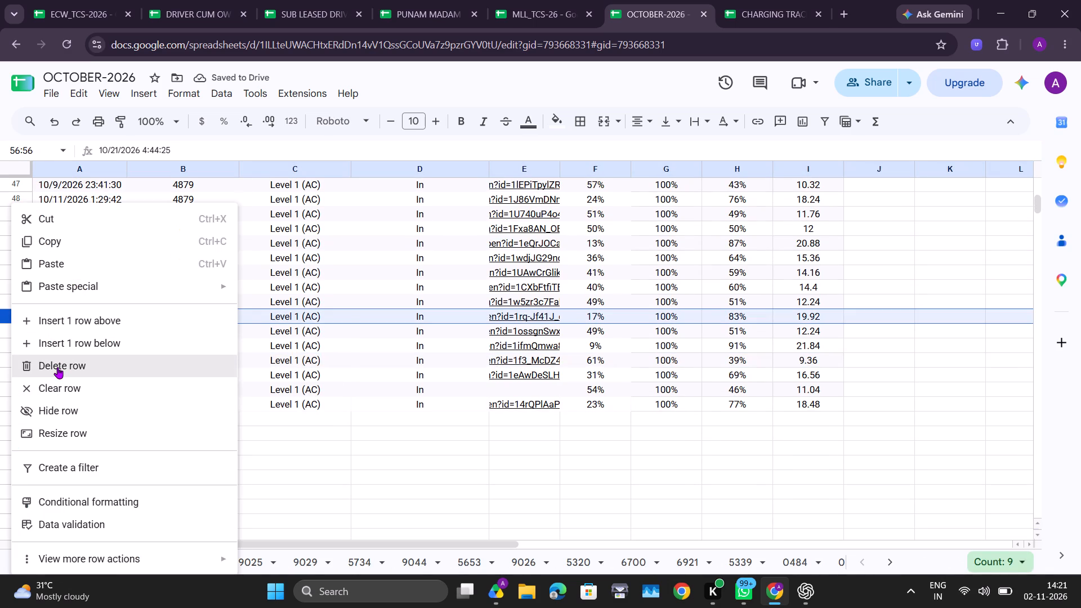
Delete the tracking entry rows dated 10/8/2026 6:30:06, 10/2/2026 18:32:47 and 10/16/2026 19:17:23.
{"action": "scroll", "coordinate": [57, 367], "scroll_direction": "up", "scroll_amount": 1}
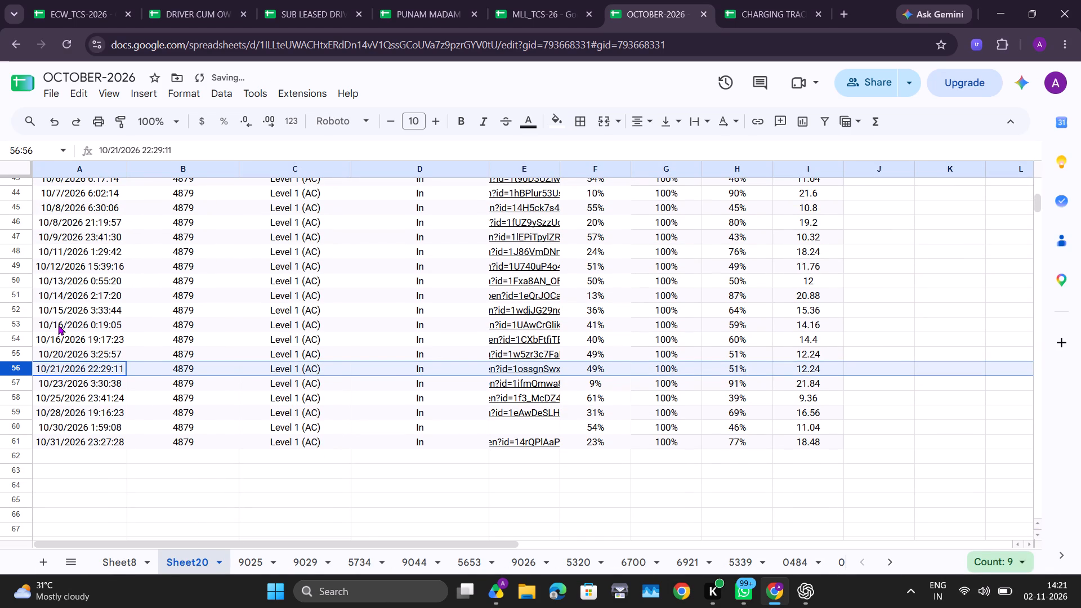
{"action": "scroll", "coordinate": [53, 281], "scroll_direction": "up", "scroll_amount": 1}
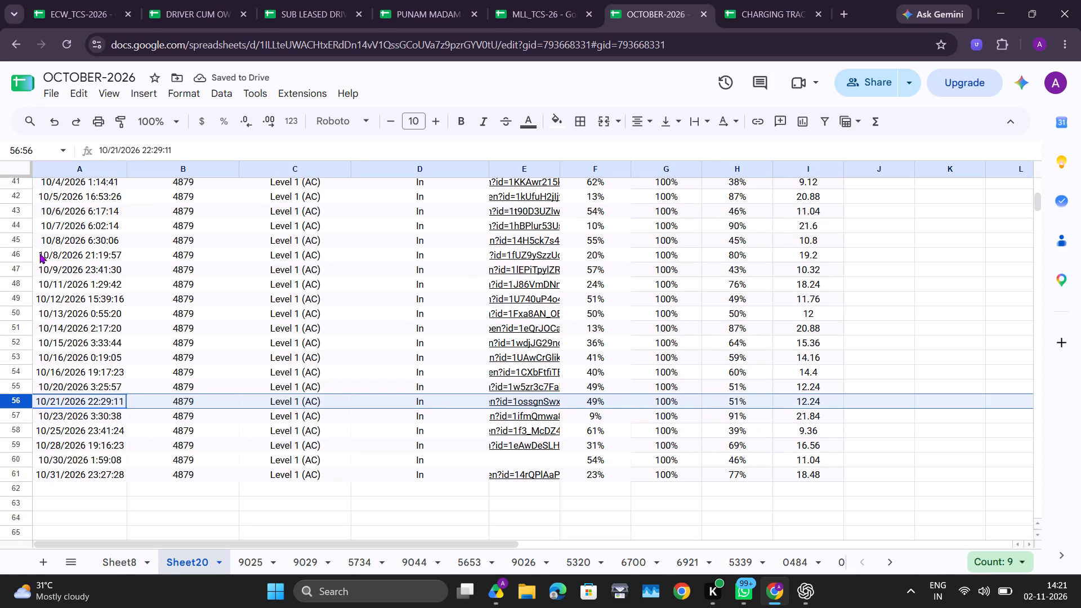
{"action": "left_click", "coordinate": [22, 243]}
{"action": "right_click", "coordinate": [22, 243]}
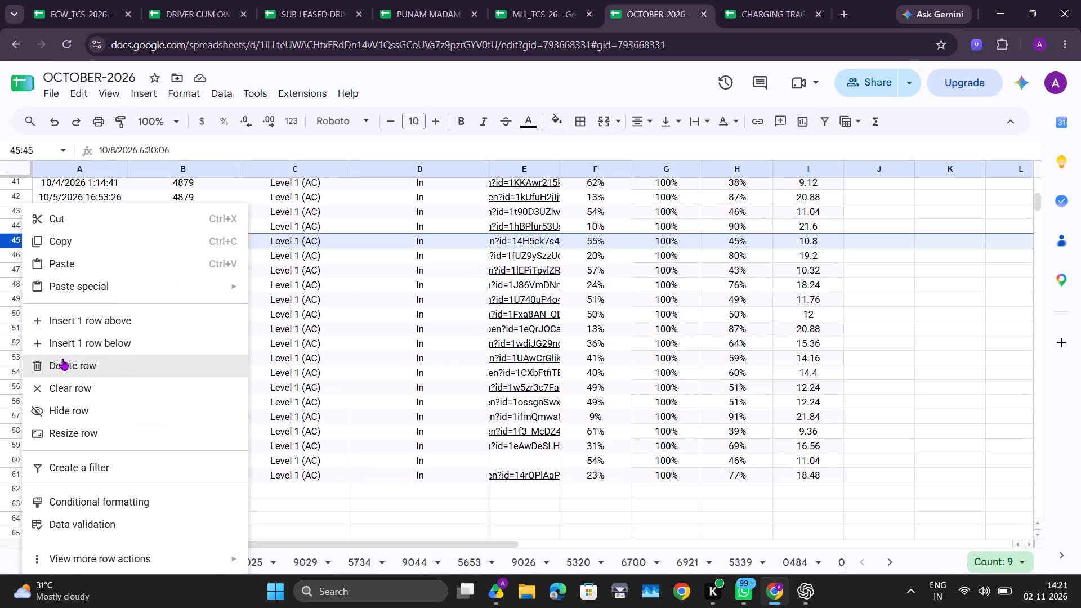
{"action": "left_click", "coordinate": [62, 359]}
{"action": "scroll", "coordinate": [56, 265], "scroll_direction": "up", "scroll_amount": 1}
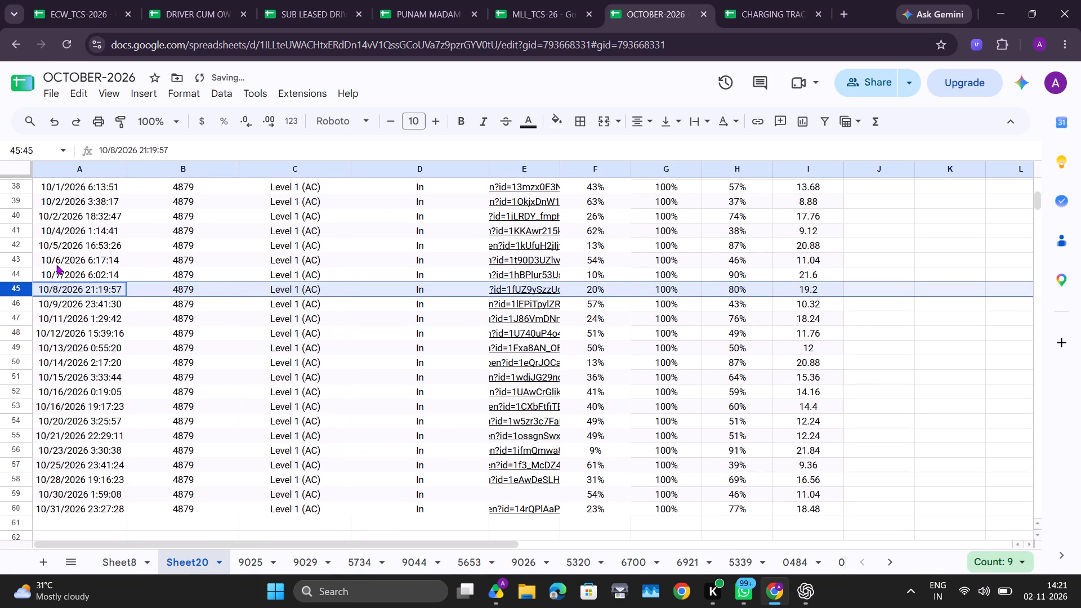
{"action": "scroll", "coordinate": [56, 265], "scroll_direction": "up", "scroll_amount": 1}
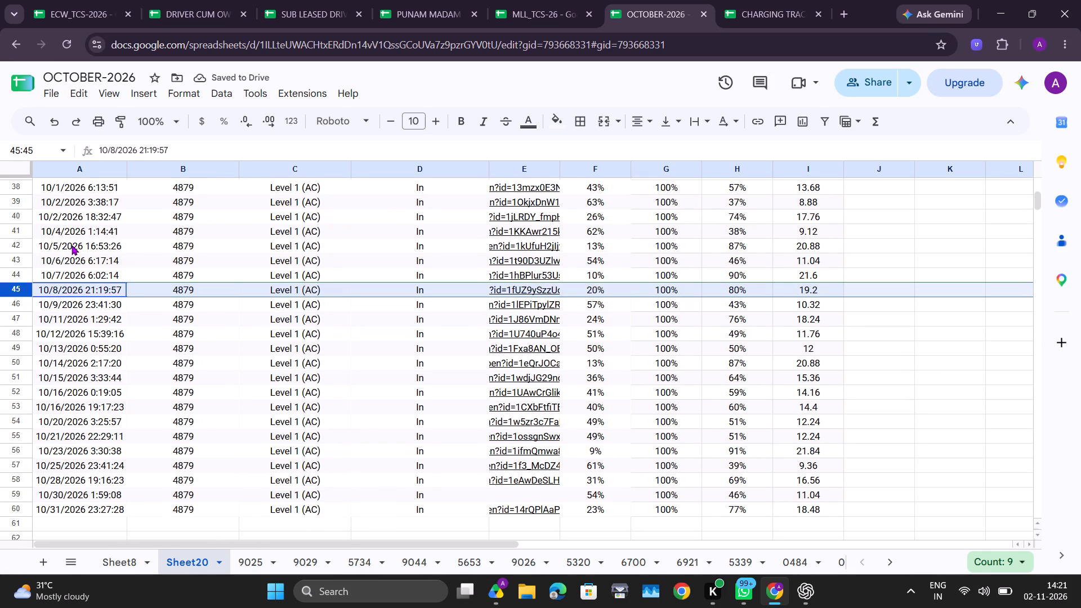
{"action": "left_click", "coordinate": [26, 217]}
{"action": "right_click", "coordinate": [26, 217]}
{"action": "left_click", "coordinate": [77, 366]}
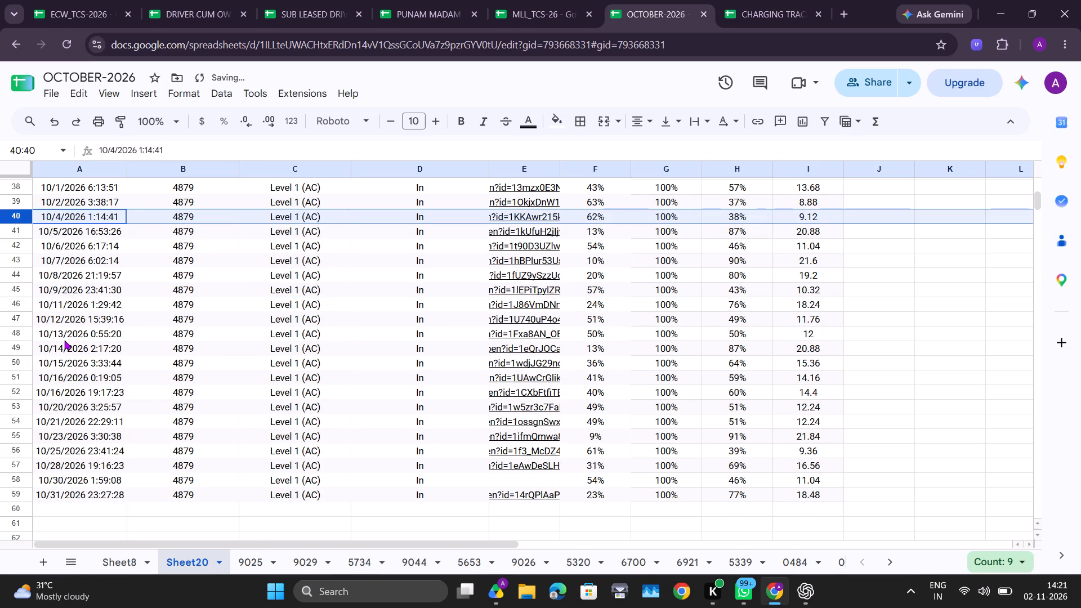
{"action": "left_click", "coordinate": [19, 394]}
{"action": "right_click", "coordinate": [19, 394]}
{"action": "left_click", "coordinate": [88, 368]}
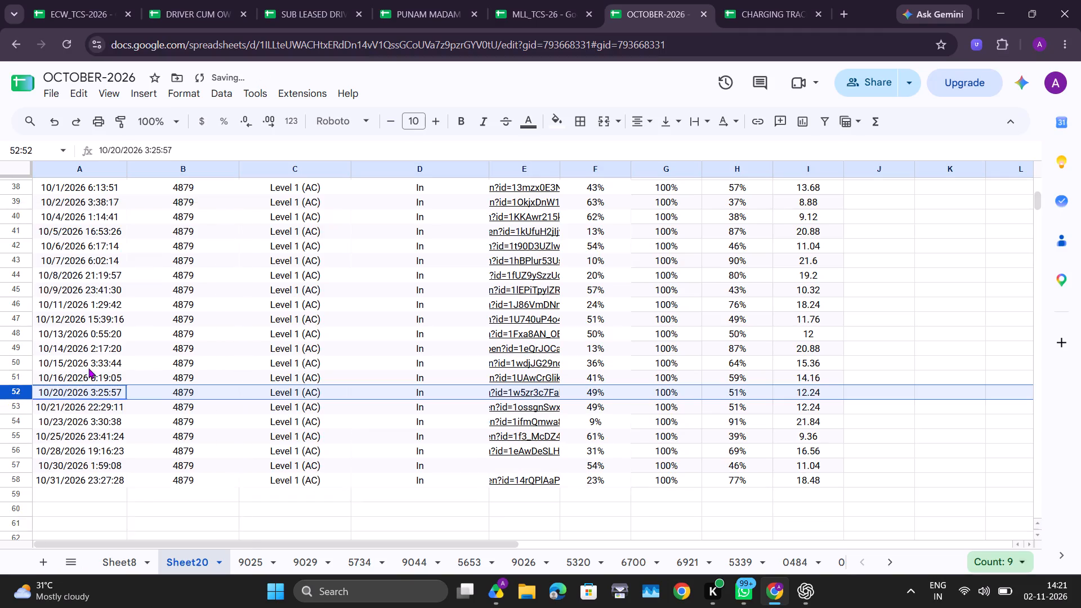
Select H2:H40 to view the sum of the Total Energy values, and review the remaining tracking entries against the charging transactions.
{"action": "scroll", "coordinate": [88, 368], "scroll_direction": "down", "scroll_amount": 1}
{"action": "scroll", "coordinate": [83, 409], "scroll_direction": "up", "scroll_amount": 1}
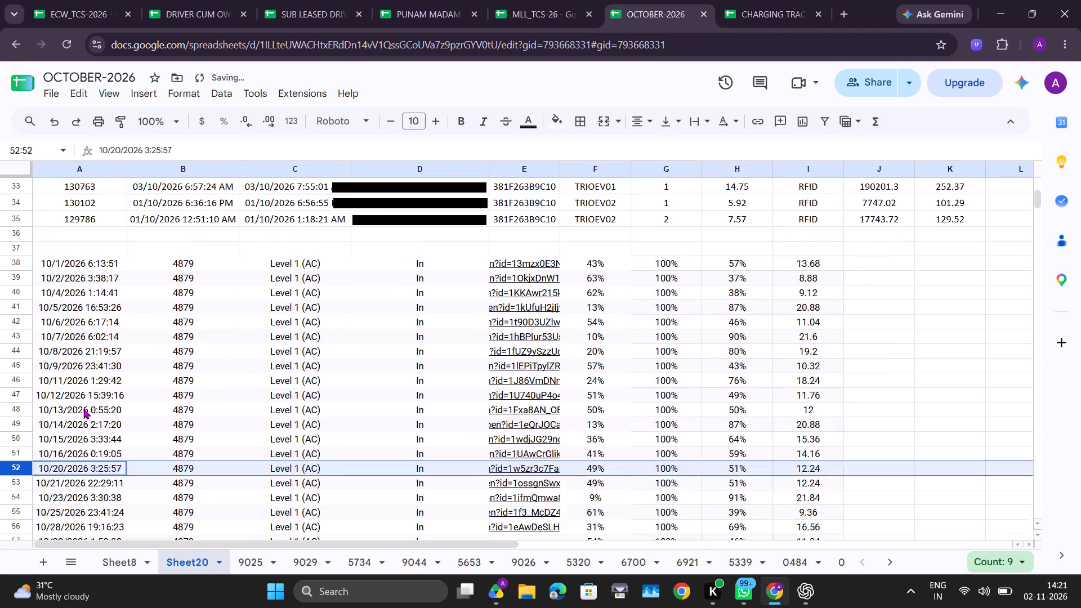
{"action": "scroll", "coordinate": [83, 409], "scroll_direction": "up", "scroll_amount": 1}
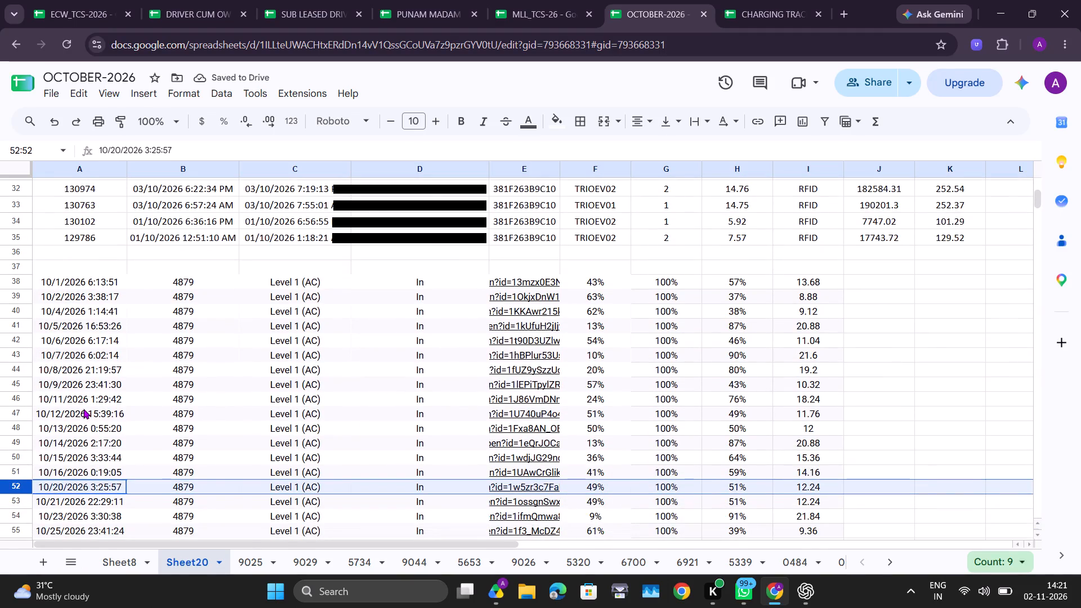
{"action": "scroll", "coordinate": [83, 409], "scroll_direction": "up", "scroll_amount": 10}
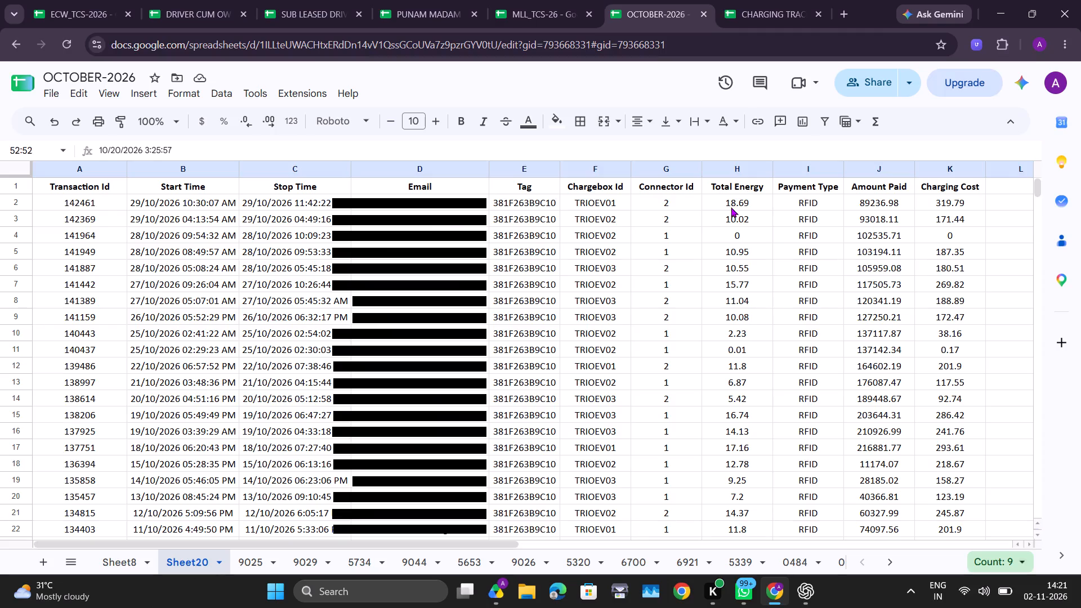
{"action": "left_click_drag", "start_coordinate": [729, 205], "coordinate": [747, 533]}
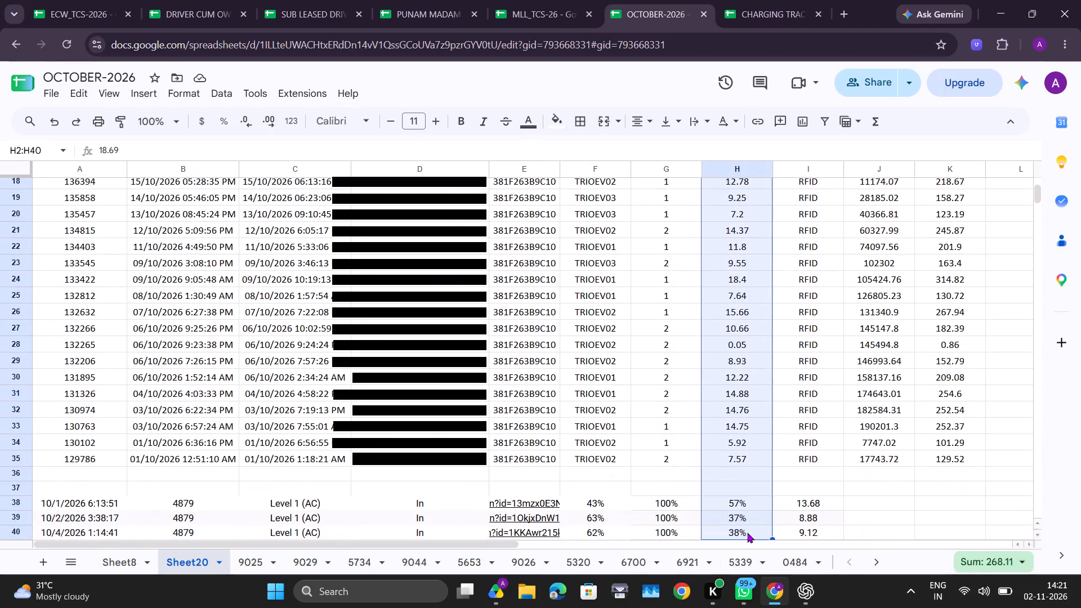
{"action": "scroll", "coordinate": [548, 427], "scroll_direction": "down", "scroll_amount": 3}
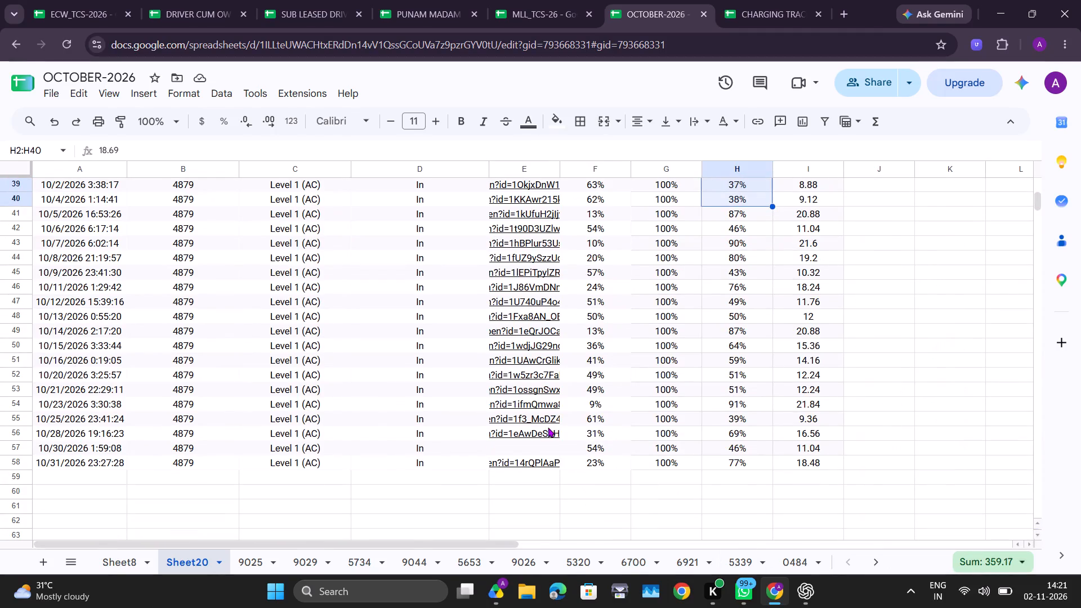
{"action": "scroll", "coordinate": [548, 427], "scroll_direction": "up", "scroll_amount": 1}
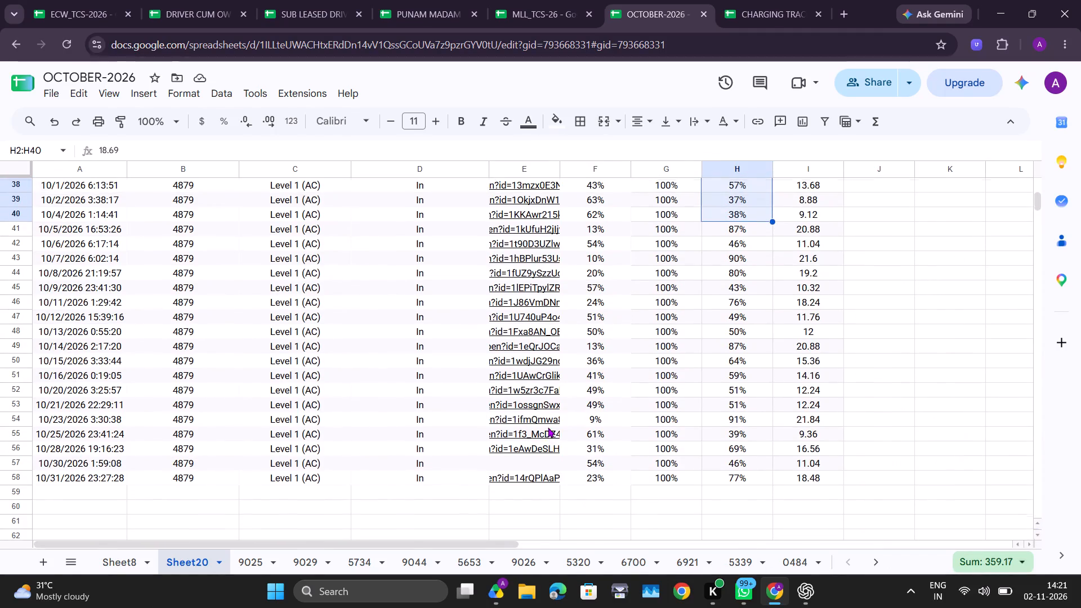
{"action": "scroll", "coordinate": [548, 427], "scroll_direction": "up", "scroll_amount": 1}
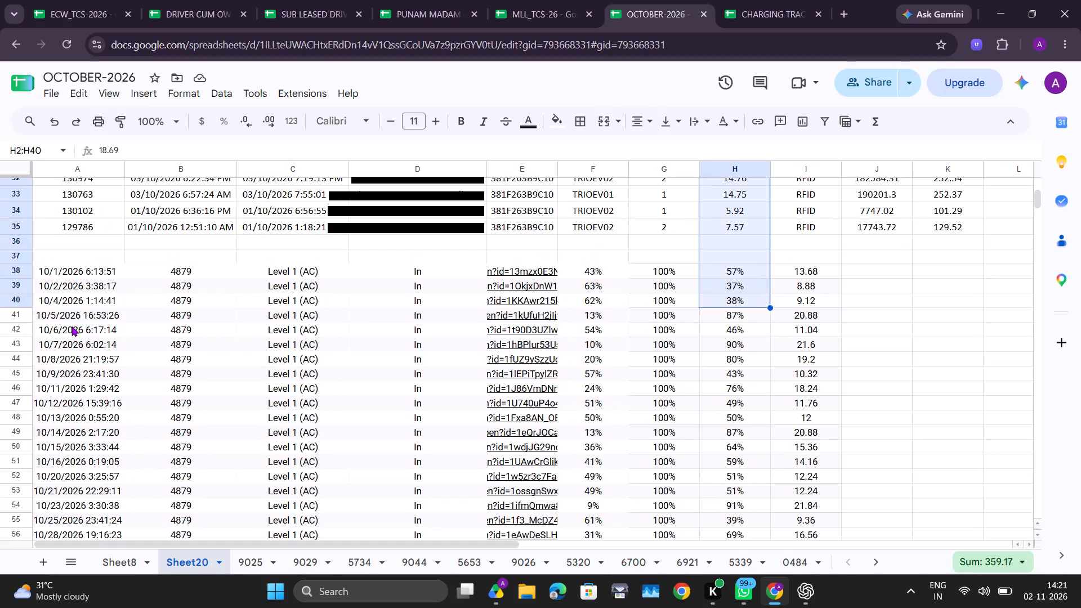
Delete the tracking entry rows dated 10/2/2026 3:38:17 and 10/4/2026 1:14:41.
{"action": "left_click", "coordinate": [84, 267]}
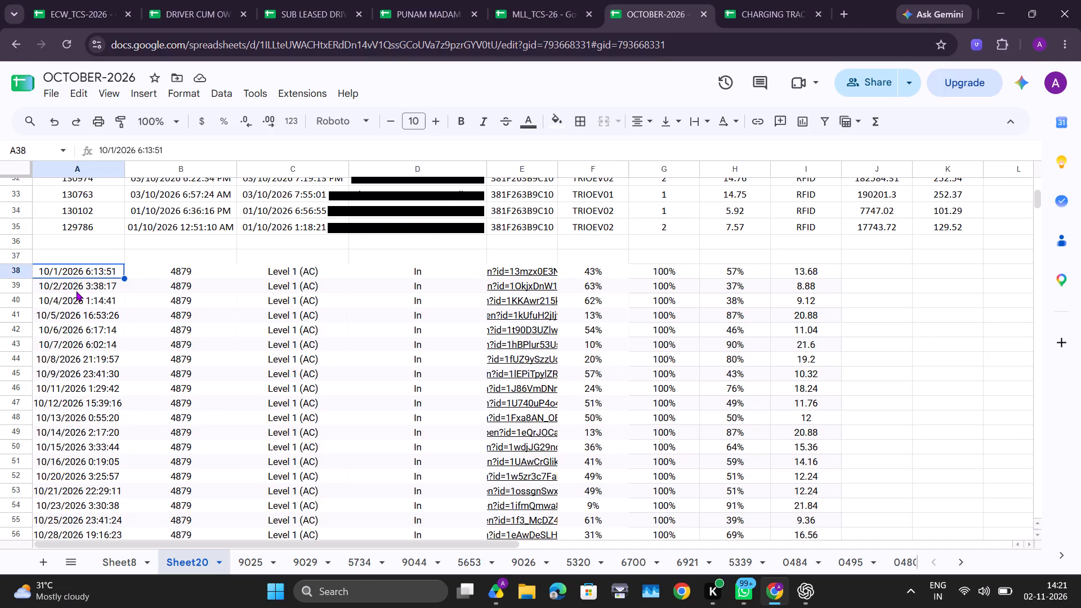
{"action": "left_click", "coordinate": [76, 291]}
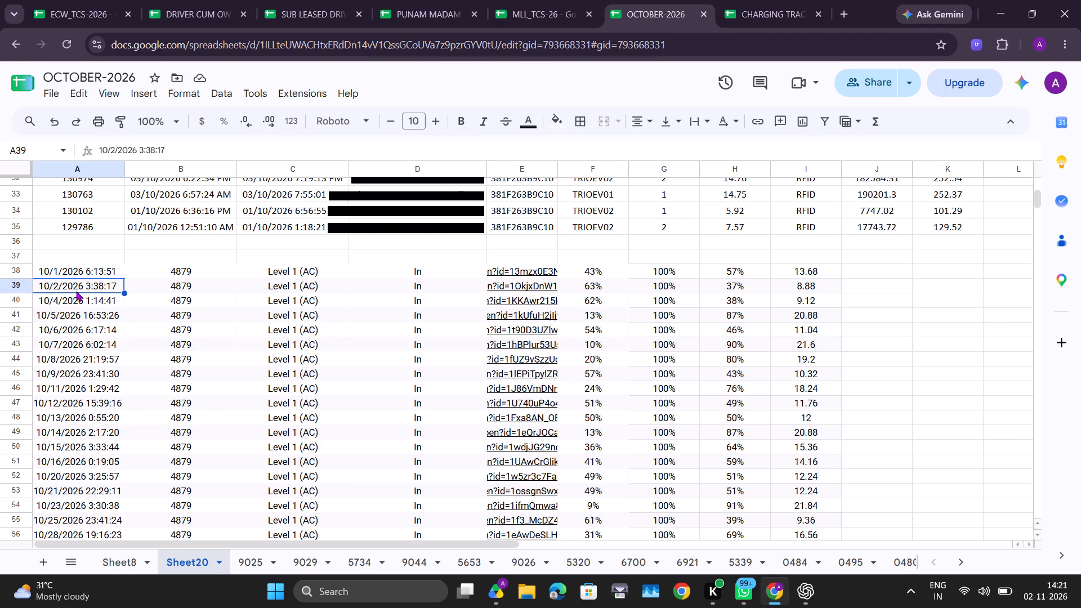
{"action": "left_click", "coordinate": [20, 289]}
{"action": "right_click", "coordinate": [20, 289]}
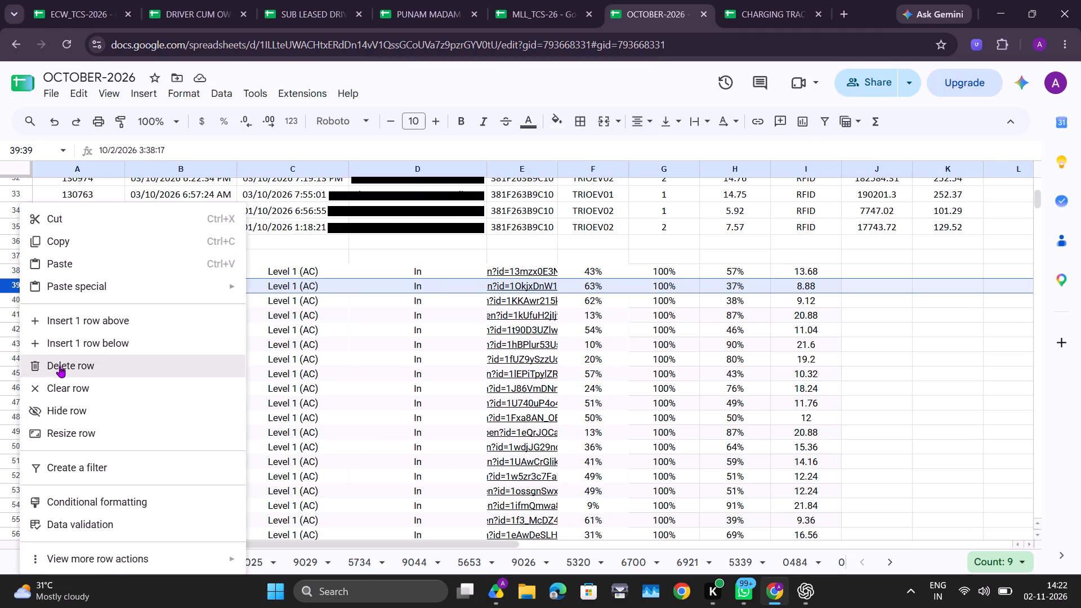
{"action": "left_click", "coordinate": [72, 364]}
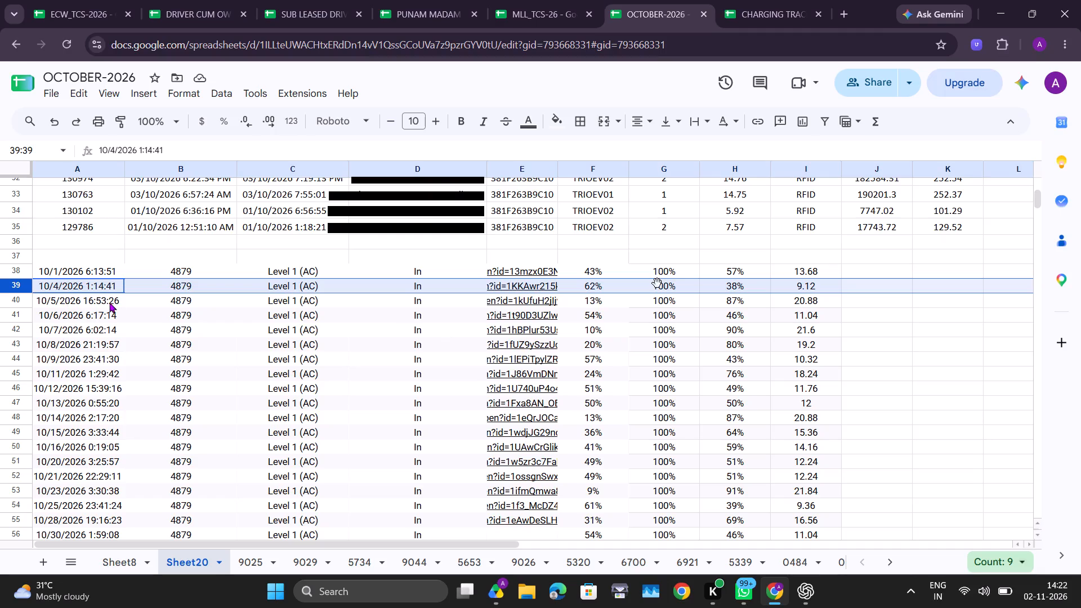
{"action": "right_click", "coordinate": [19, 286]}
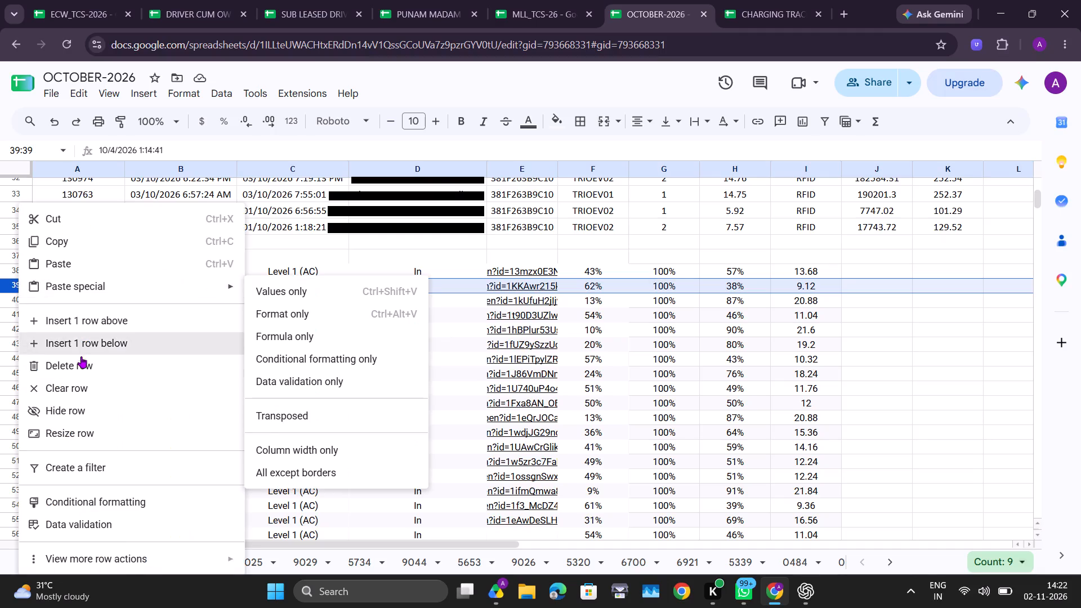
{"action": "left_click", "coordinate": [79, 369]}
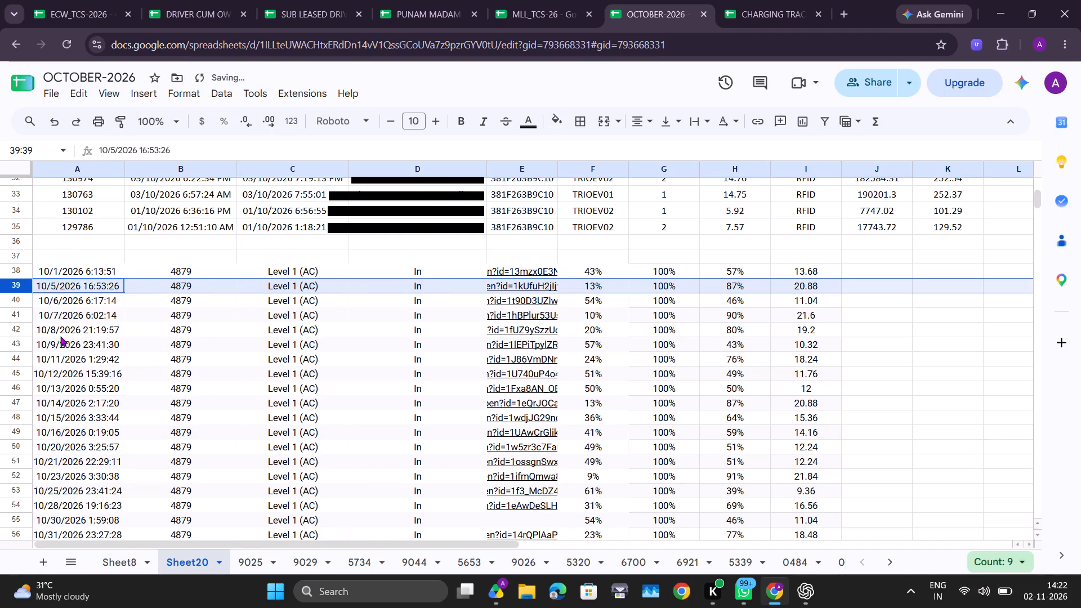
Review the remaining 4879 tracking entries and check the linked dashboard photo of the 10/9/2026 23:41:30 entry.
{"action": "left_click", "coordinate": [17, 329]}
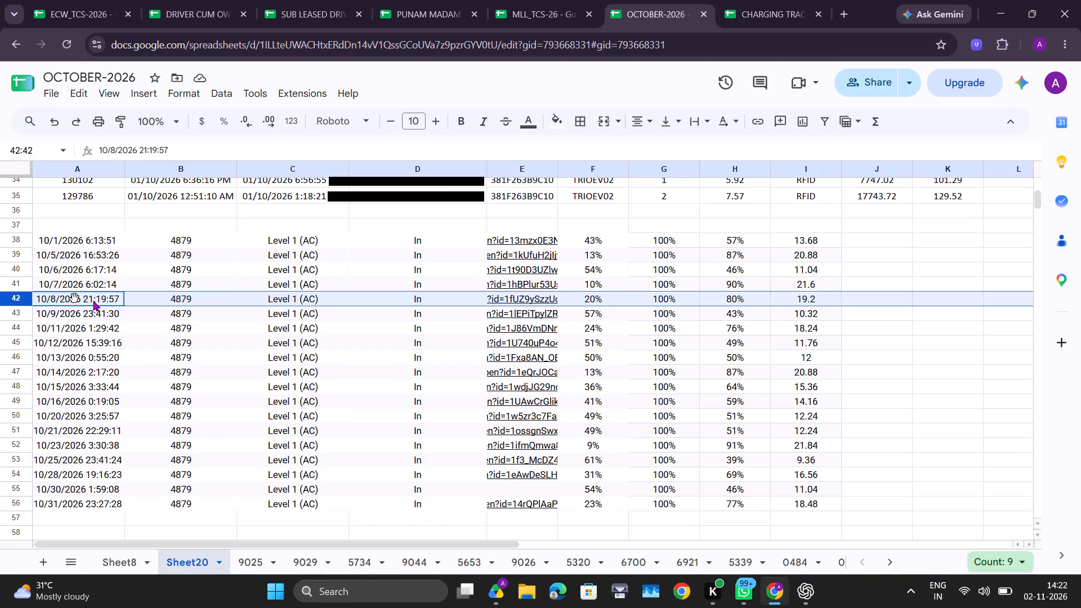
{"action": "left_click", "coordinate": [86, 316]}
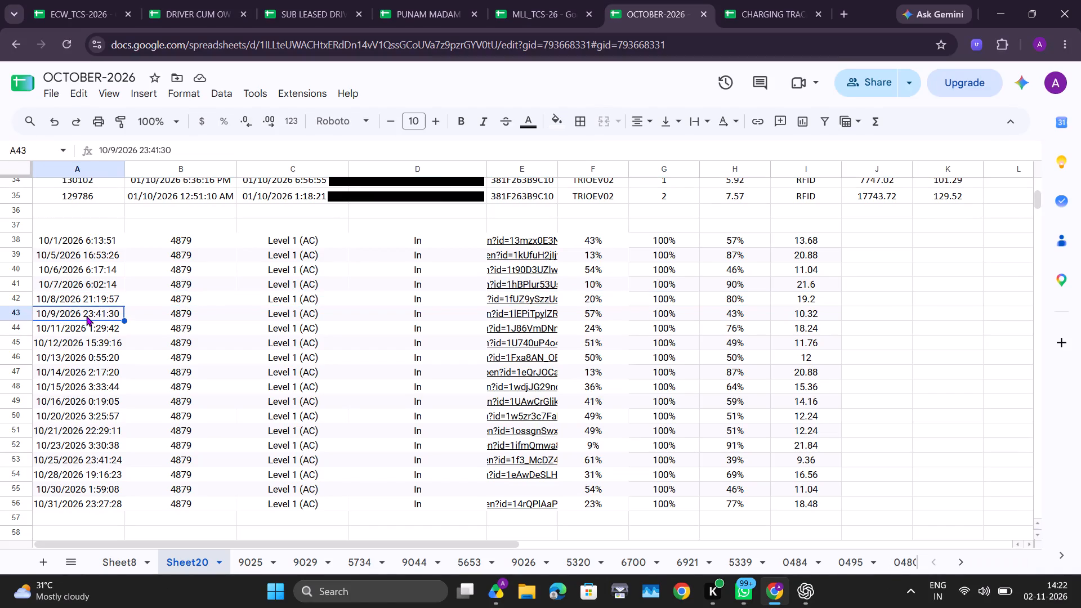
{"action": "left_click", "coordinate": [81, 340]}
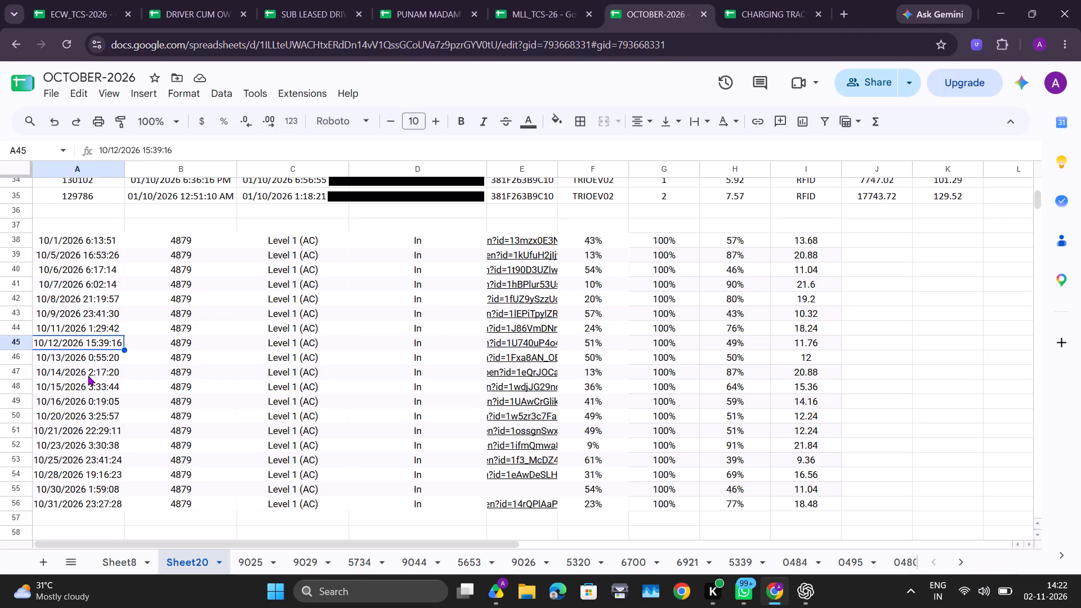
{"action": "left_click", "coordinate": [524, 312]}
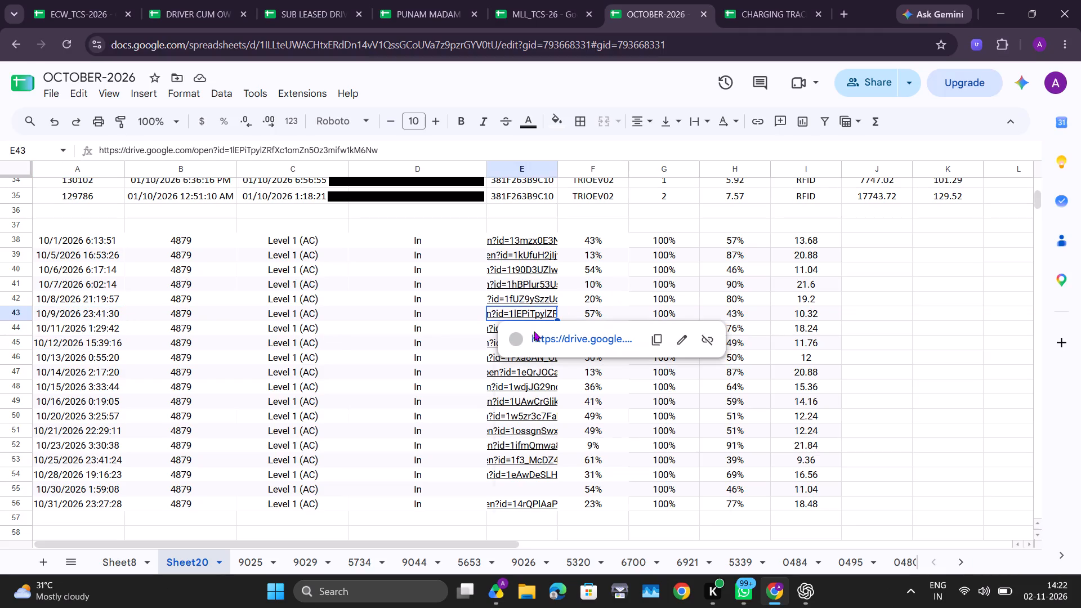
{"action": "scroll", "coordinate": [542, 336], "scroll_direction": "down", "scroll_amount": 1}
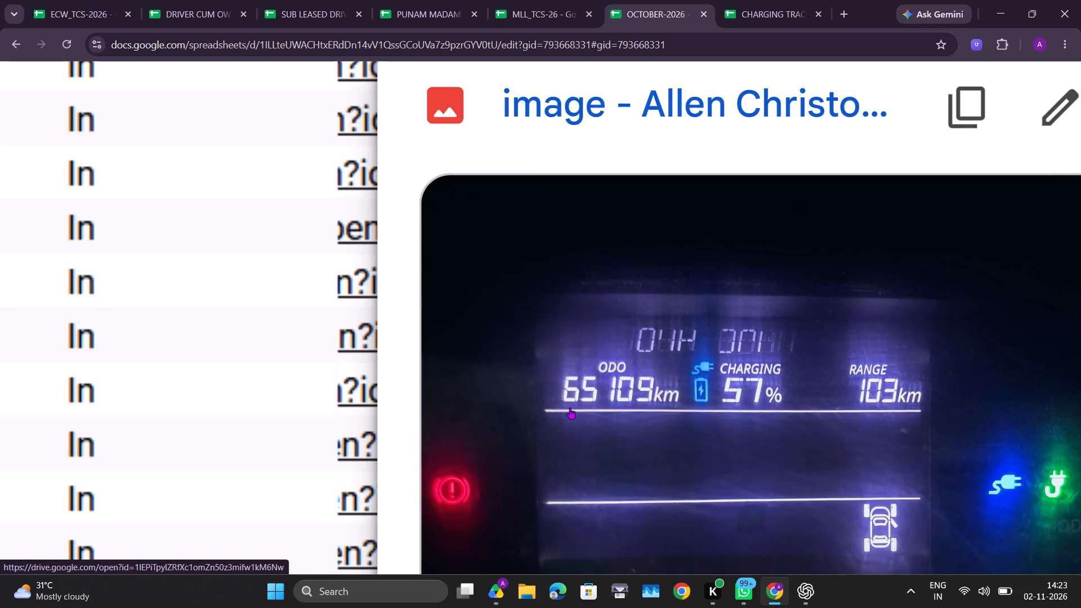
{"action": "left_click", "coordinate": [422, 341]}
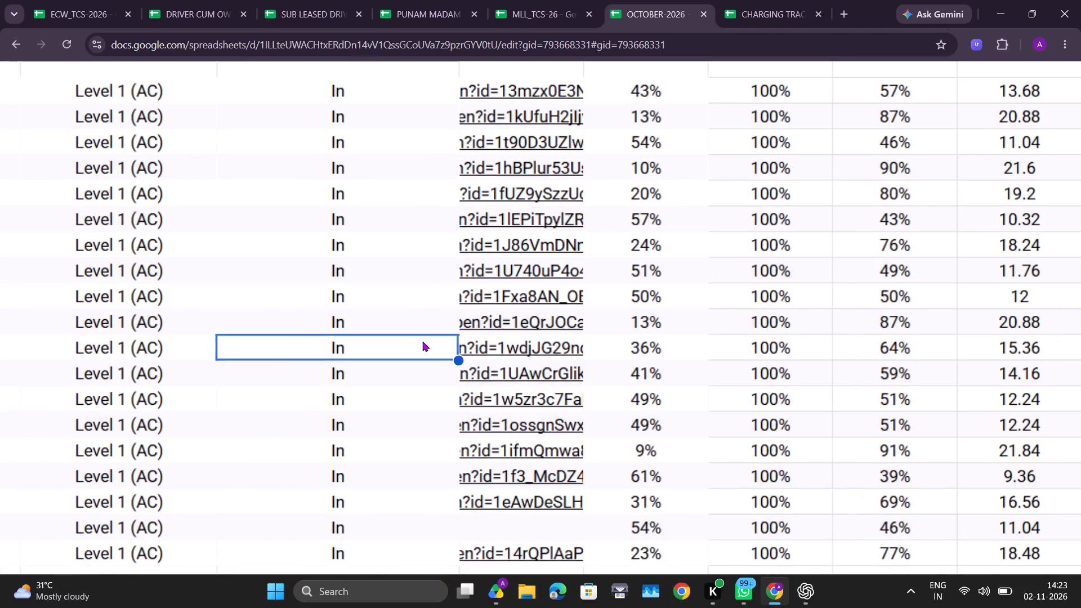
{"action": "scroll", "coordinate": [422, 341], "scroll_direction": "up", "scroll_amount": 1}
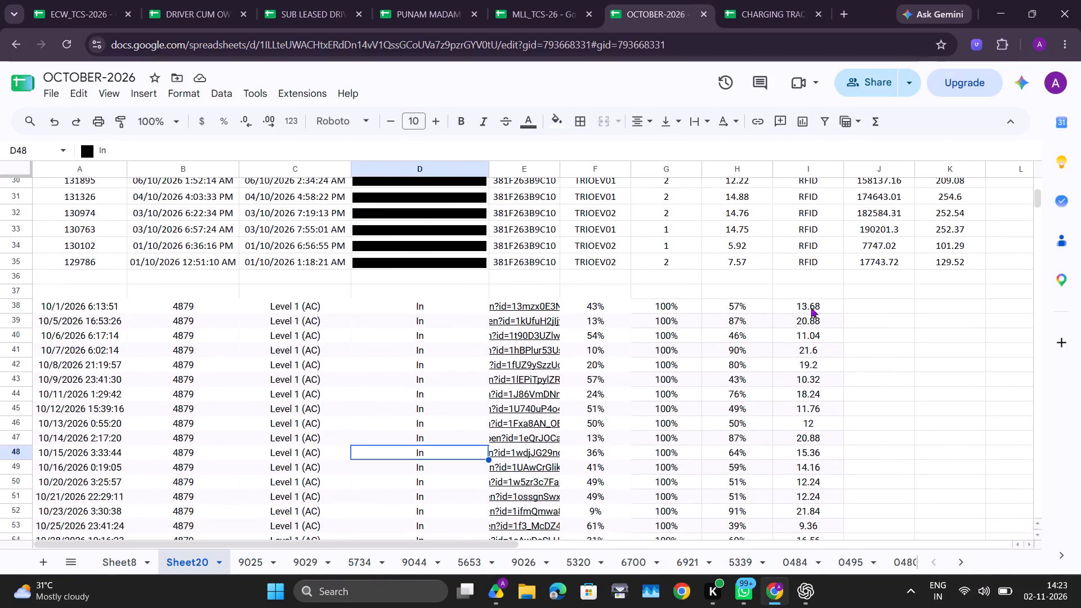
View the sum of the tracking units in I38:I60, and the sum of the Total Energy values in H2:H35.
{"action": "left_click_drag", "start_coordinate": [805, 310], "coordinate": [808, 413]}
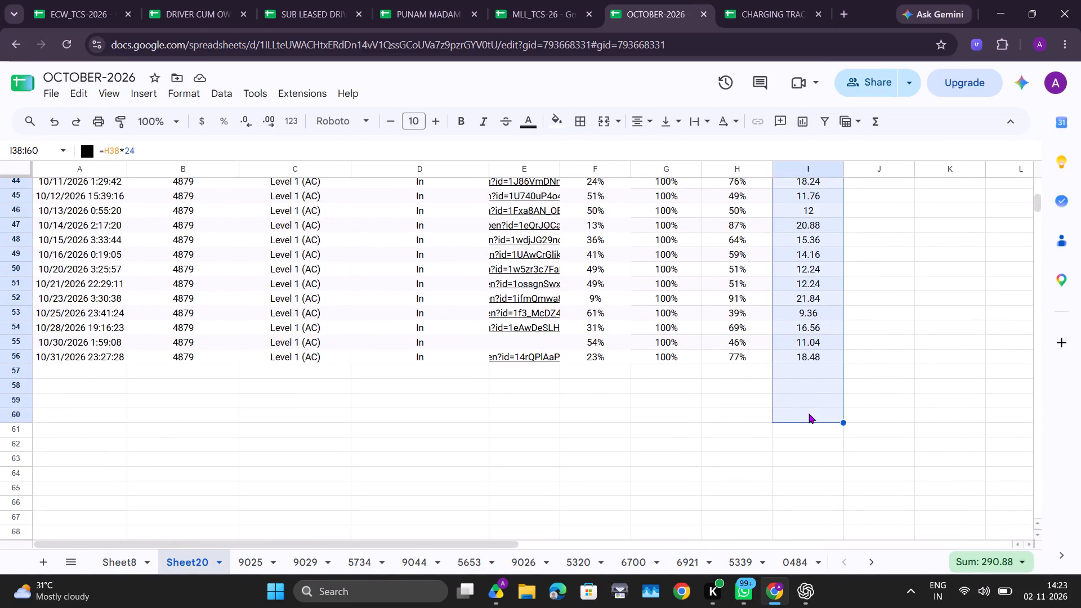
{"action": "scroll", "coordinate": [808, 413], "scroll_direction": "up", "scroll_amount": 6}
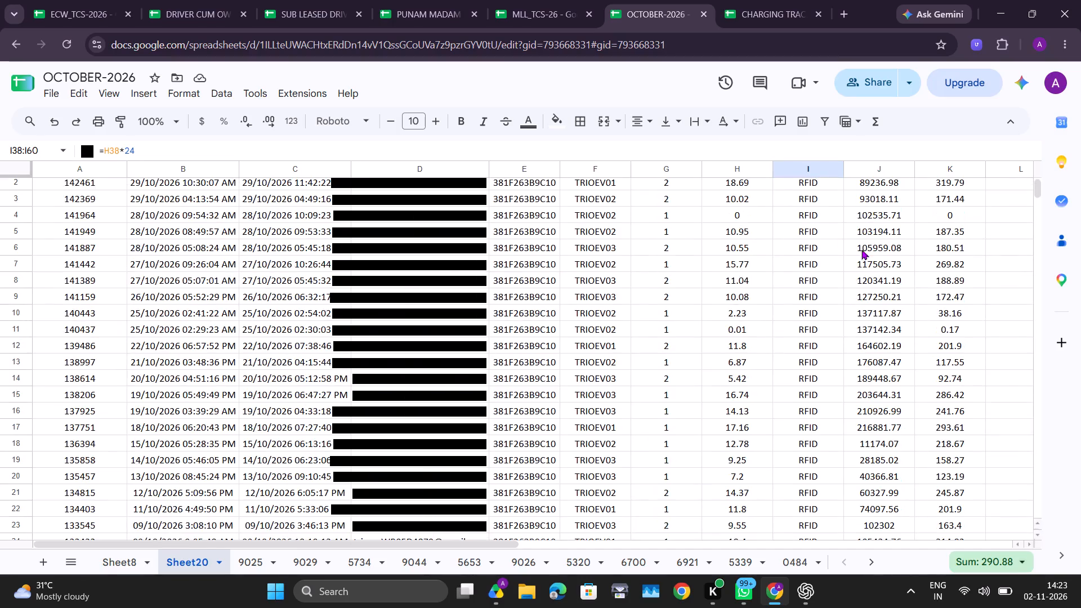
{"action": "scroll", "coordinate": [739, 216], "scroll_direction": "up", "scroll_amount": 5}
{"action": "left_click_drag", "start_coordinate": [734, 208], "coordinate": [718, 607]}
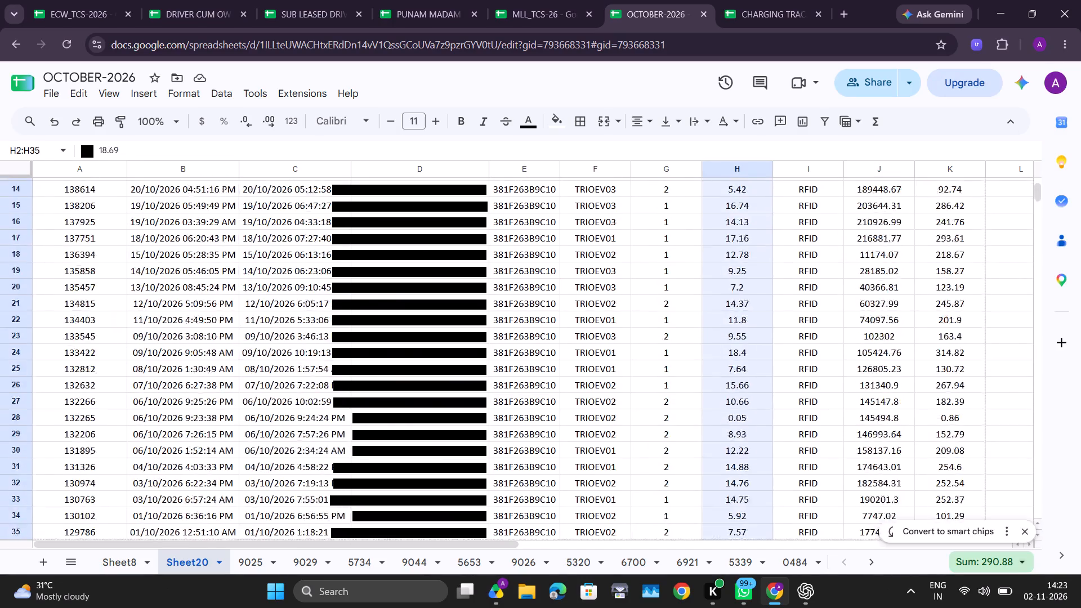
{"action": "left_click_drag", "start_coordinate": [718, 607], "coordinate": [732, 141]}
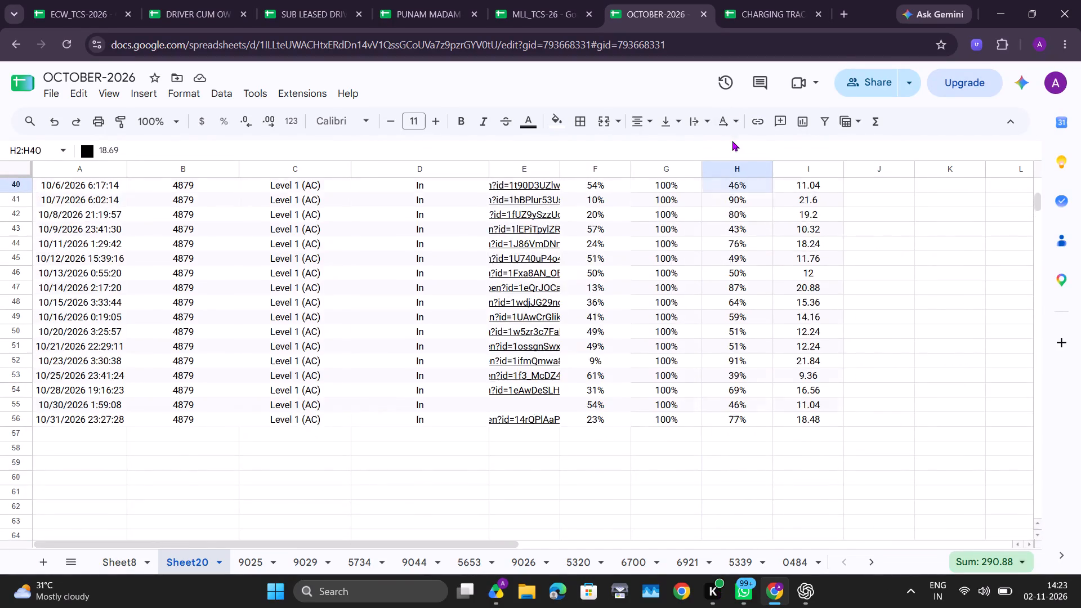
{"action": "left_click_drag", "start_coordinate": [732, 141], "coordinate": [729, 360]}
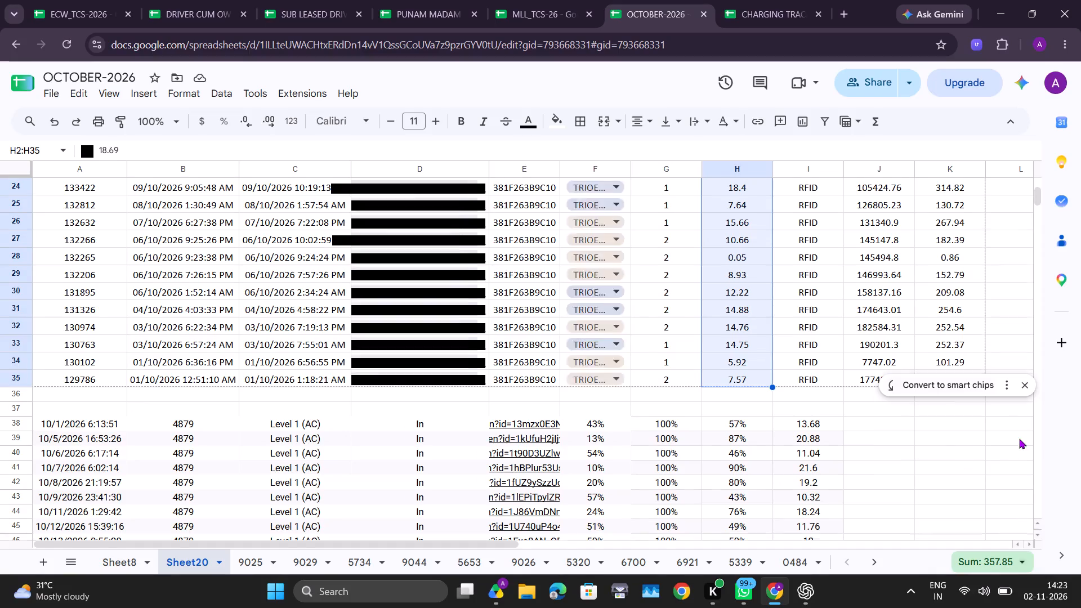
{"action": "left_click", "coordinate": [936, 447]}
Rename Sheet20 as 4879.
{"action": "double_click", "coordinate": [194, 555]}
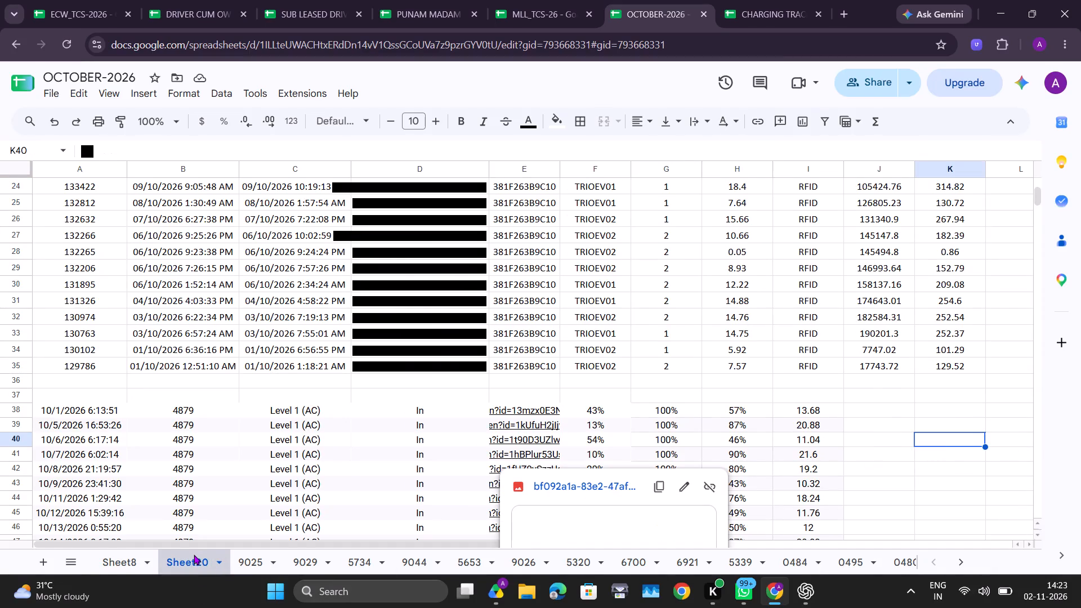
{"action": "type", "text": "4879"}
{"action": "key", "text": "Return"}
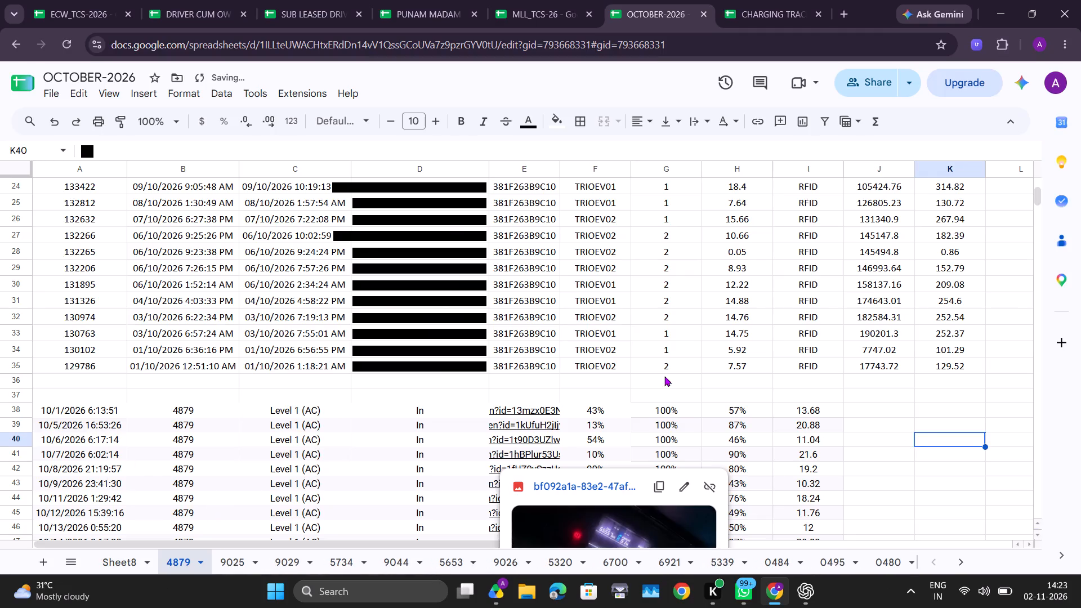
Recheck the sums of the Total Energy values in H2:H35 and the tracking units in I38:I57.
{"action": "left_click", "coordinate": [907, 443]}
{"action": "scroll", "coordinate": [907, 443], "scroll_direction": "down", "scroll_amount": 5}
{"action": "scroll", "coordinate": [907, 443], "scroll_direction": "up", "scroll_amount": 2}
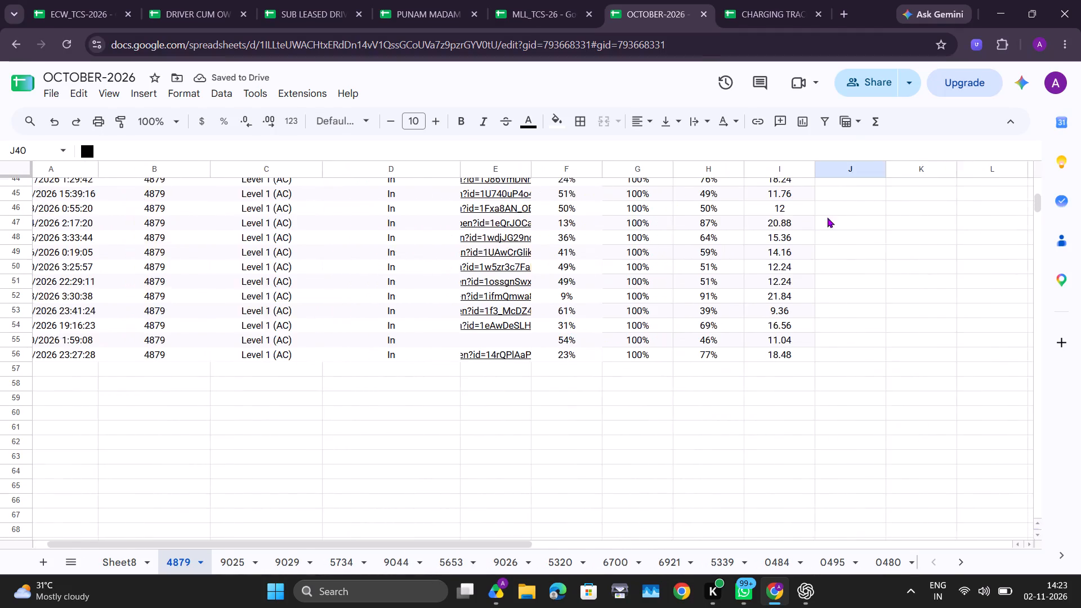
{"action": "scroll", "coordinate": [689, 259], "scroll_direction": "up", "scroll_amount": 9}
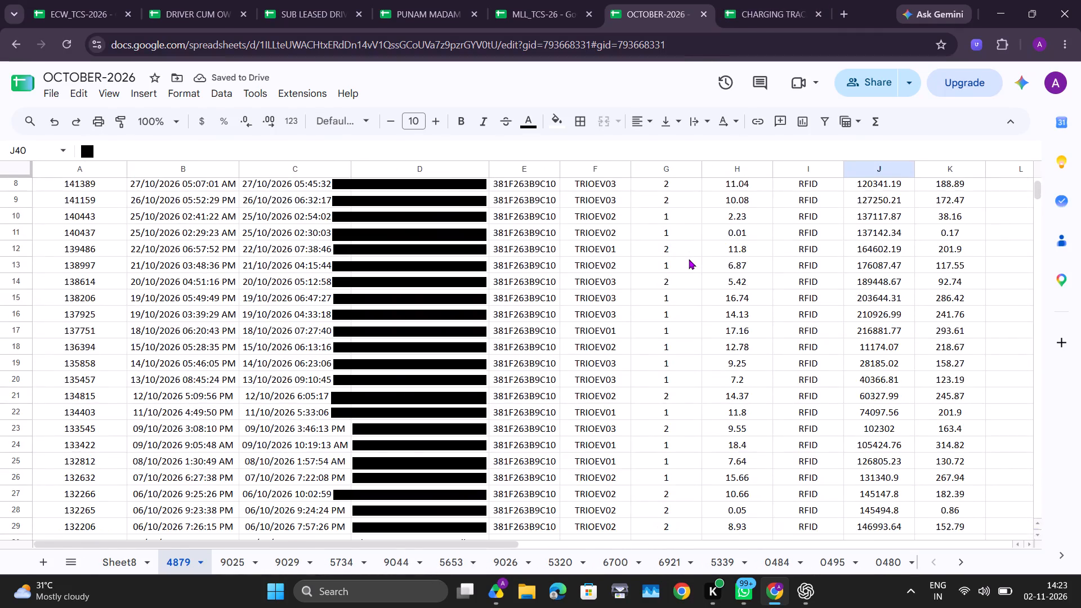
{"action": "scroll", "coordinate": [689, 259], "scroll_direction": "up", "scroll_amount": 1}
{"action": "left_click_drag", "start_coordinate": [733, 202], "coordinate": [737, 607]}
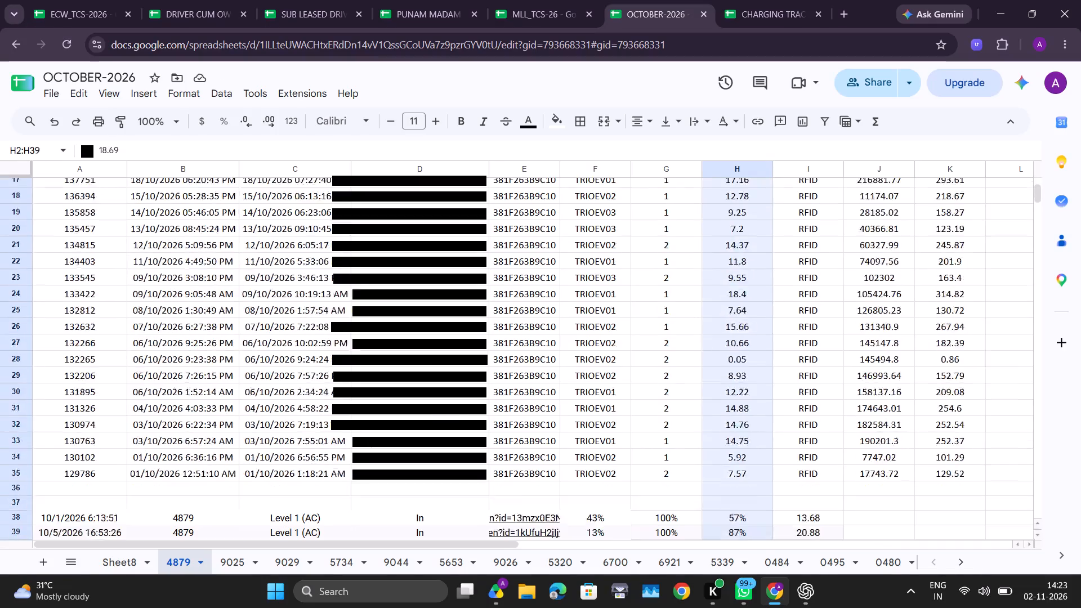
{"action": "left_click_drag", "start_coordinate": [737, 607], "coordinate": [730, 243]}
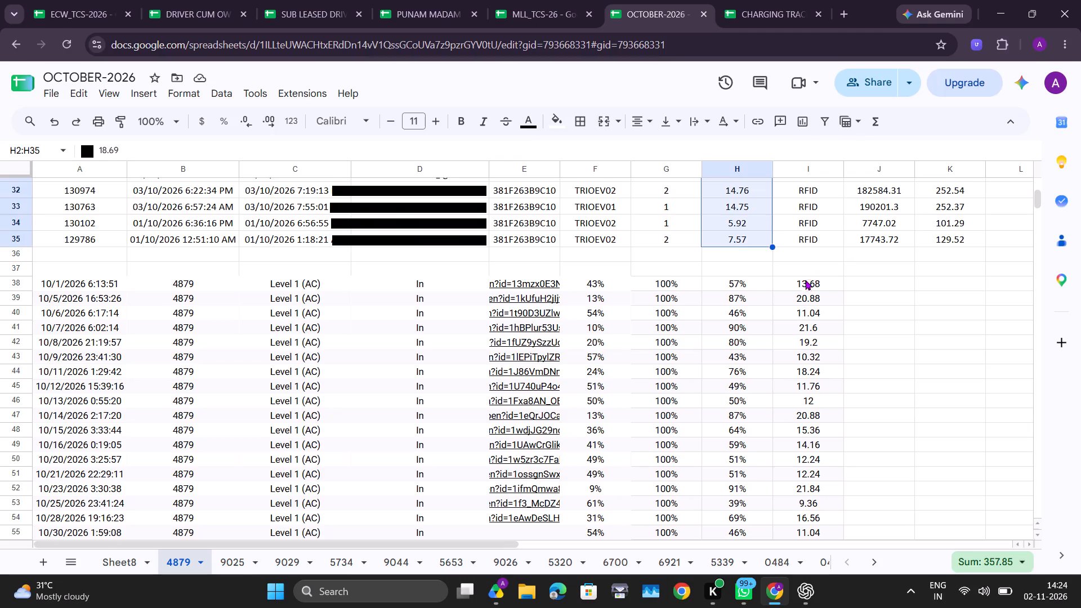
{"action": "left_click_drag", "start_coordinate": [803, 285], "coordinate": [812, 236]}
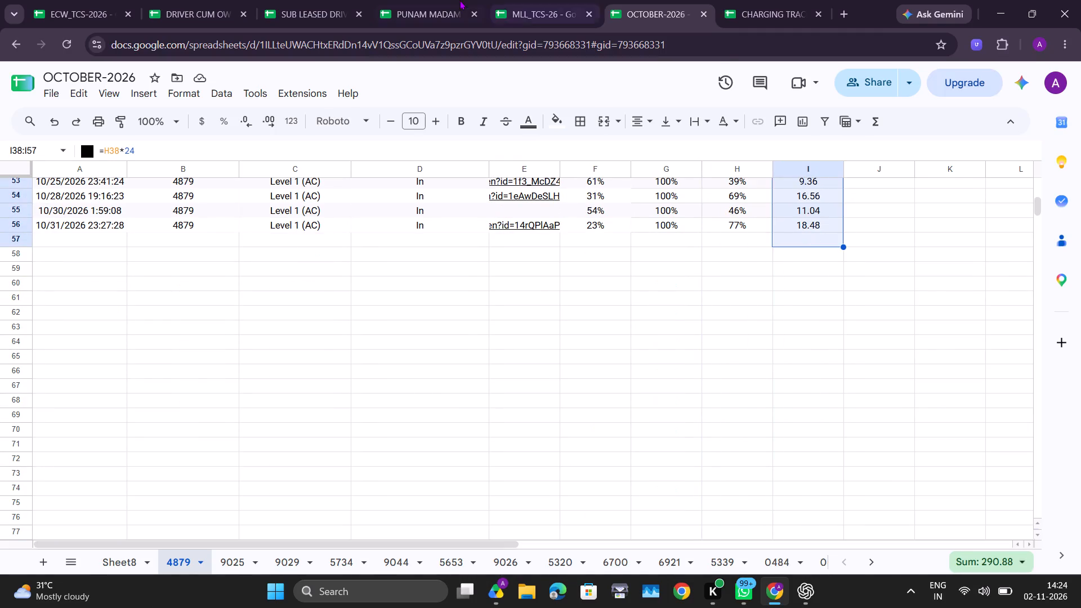
{"action": "left_click", "coordinate": [199, 0]}
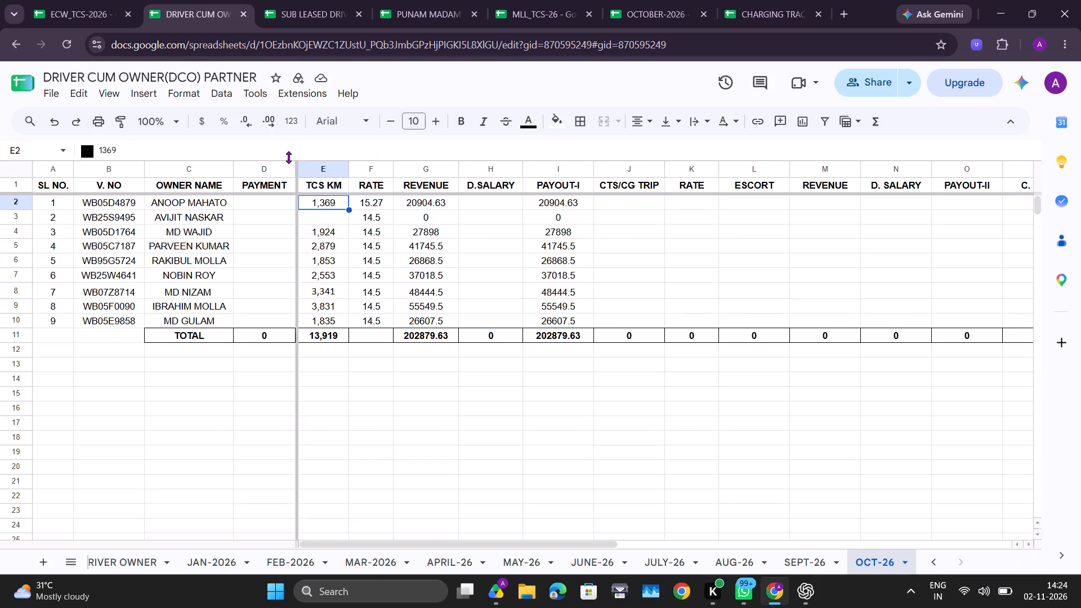
{"action": "scroll", "coordinate": [555, 223], "scroll_direction": "left", "scroll_amount": 5}
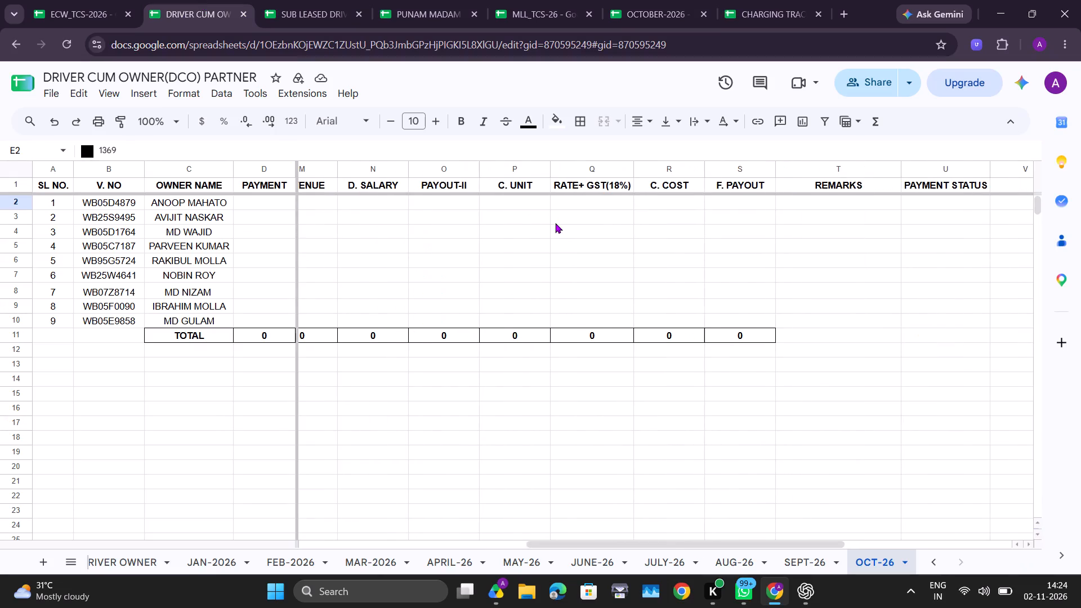
{"action": "left_click", "coordinate": [509, 202]}
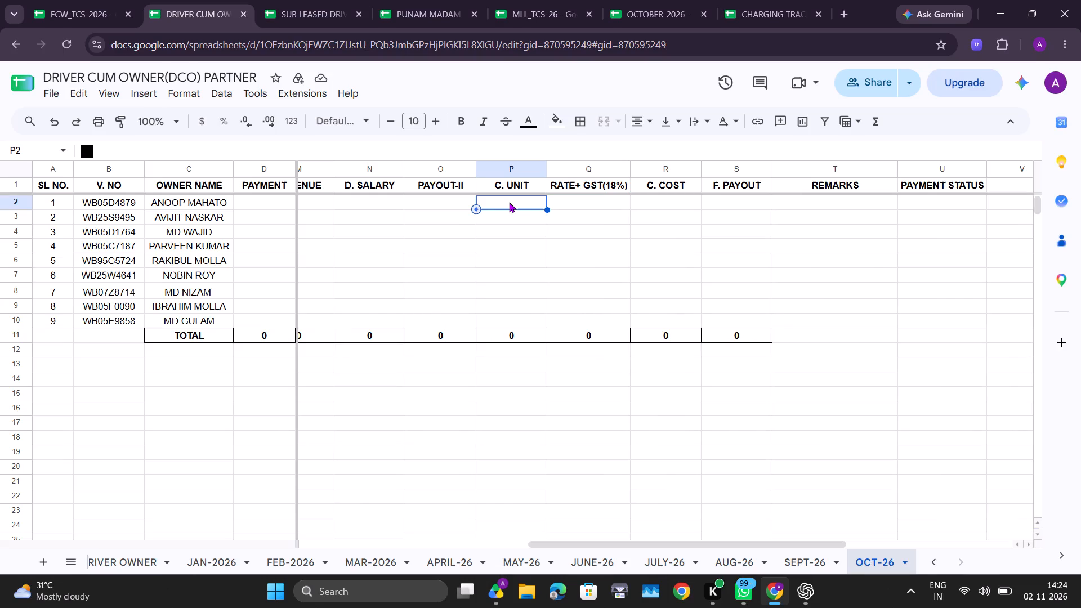
{"action": "key", "text": "6"}
{"action": "type", "text": "48.73"}
{"action": "key", "text": "Return"}
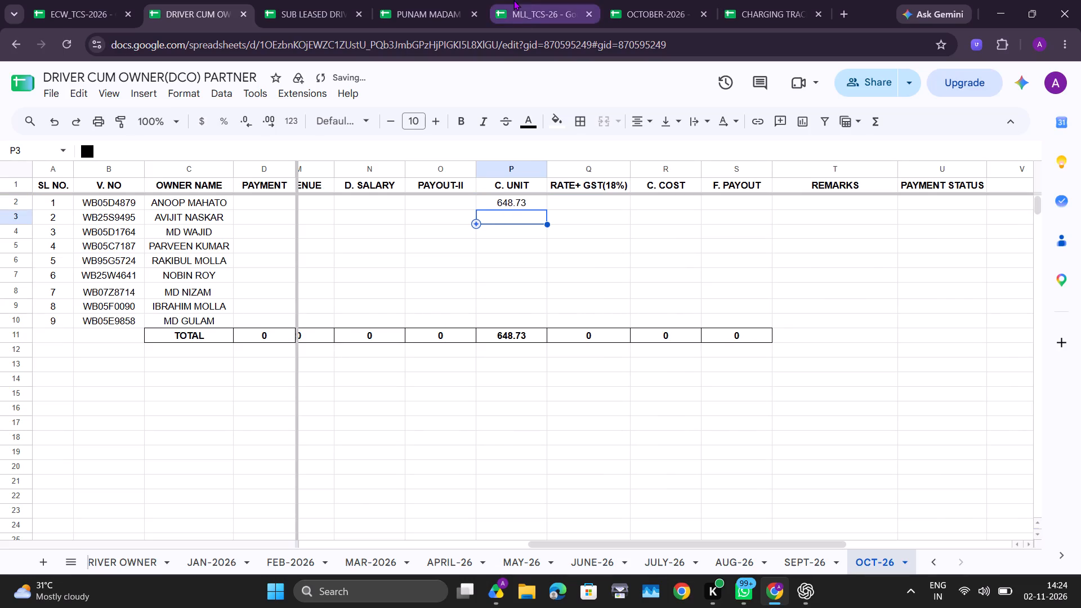
Return to Sheet8 of the OCTOBER-2026 workbook and reset the Email column filter to include all values.
{"action": "left_click", "coordinate": [649, 2]}
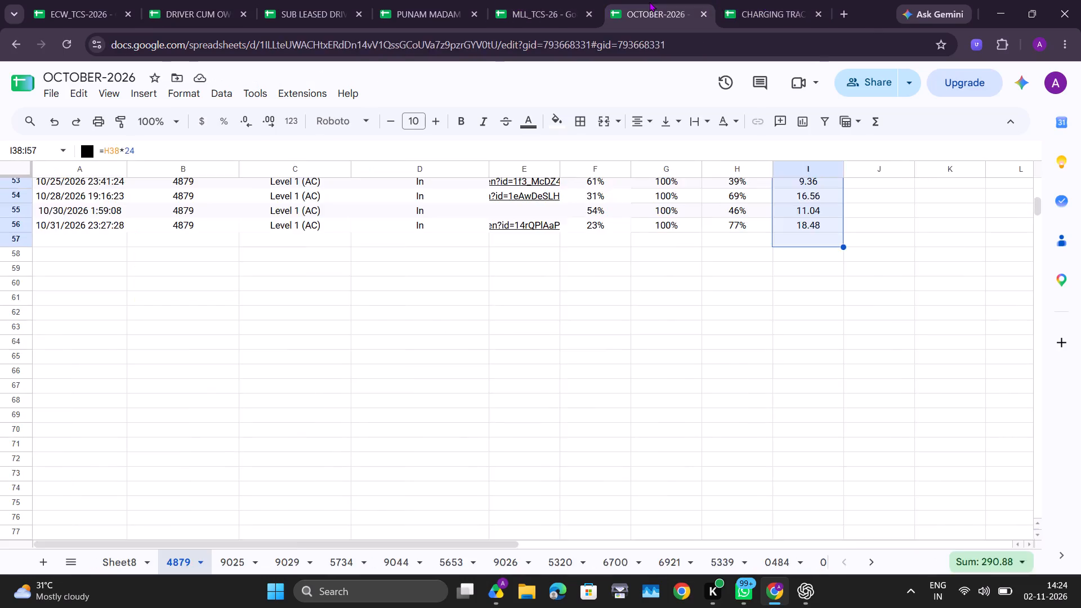
{"action": "left_click", "coordinate": [130, 547]}
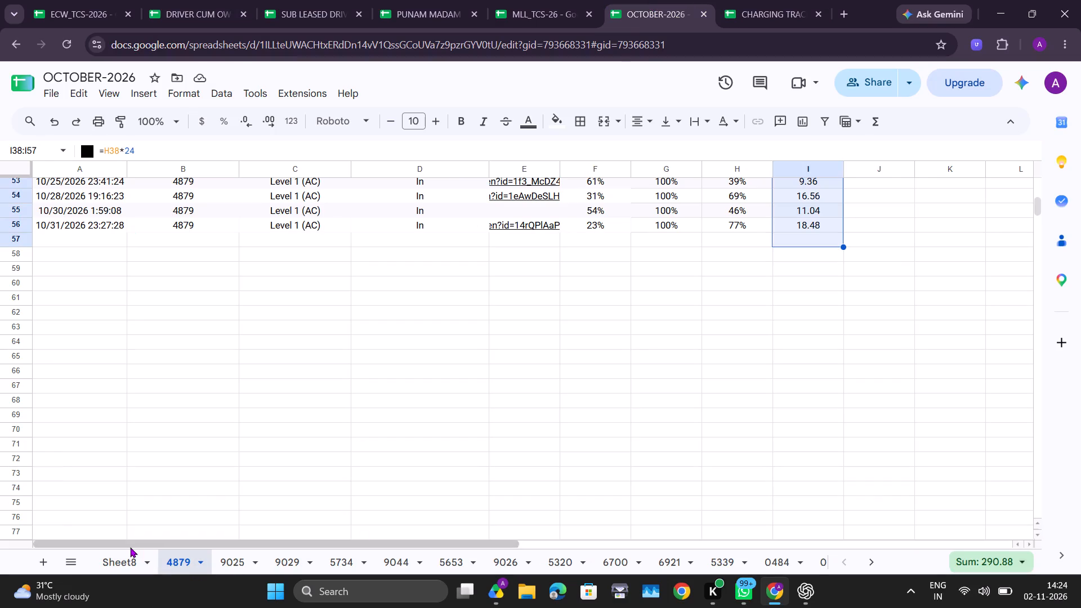
{"action": "left_click", "coordinate": [118, 569]}
{"action": "left_click", "coordinate": [470, 191]}
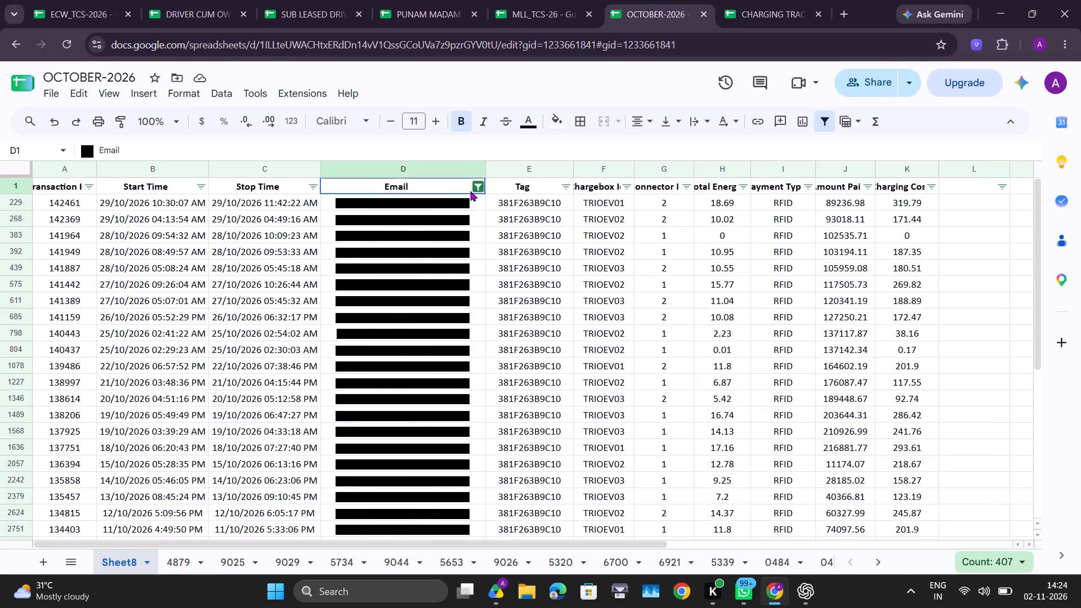
{"action": "left_click", "coordinate": [475, 190]}
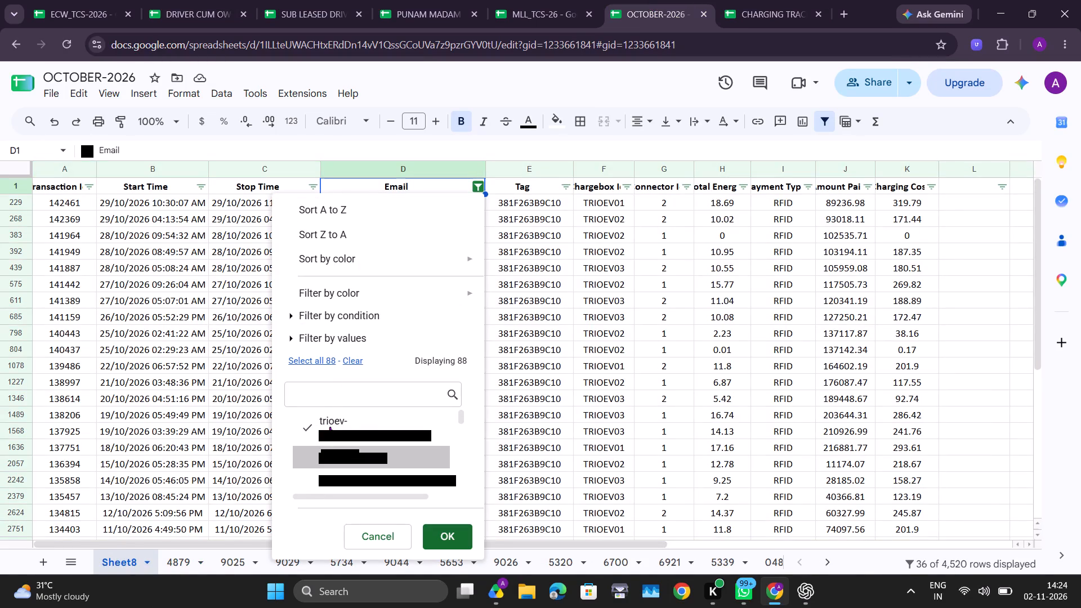
{"action": "left_click", "coordinate": [312, 355]}
{"action": "left_click", "coordinate": [440, 529]}
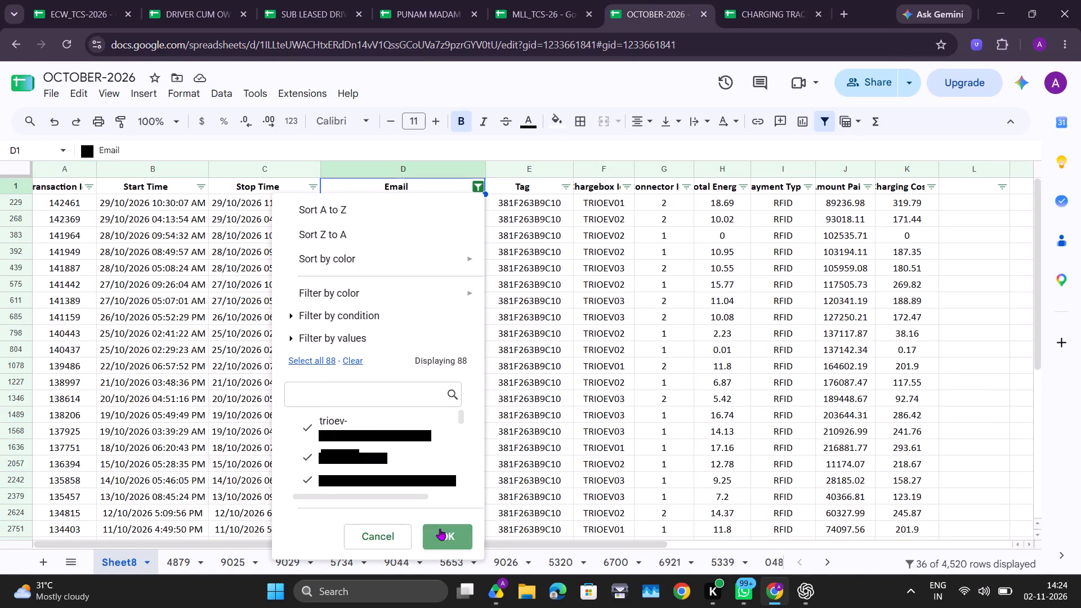
Search Sheet8 for 9495 and copy the email value from the first matching transaction.
{"action": "key", "text": "ctrl+f"}
{"action": "type", "text": "9495"}
{"action": "scroll", "coordinate": [440, 529], "scroll_direction": "down", "scroll_amount": 2}
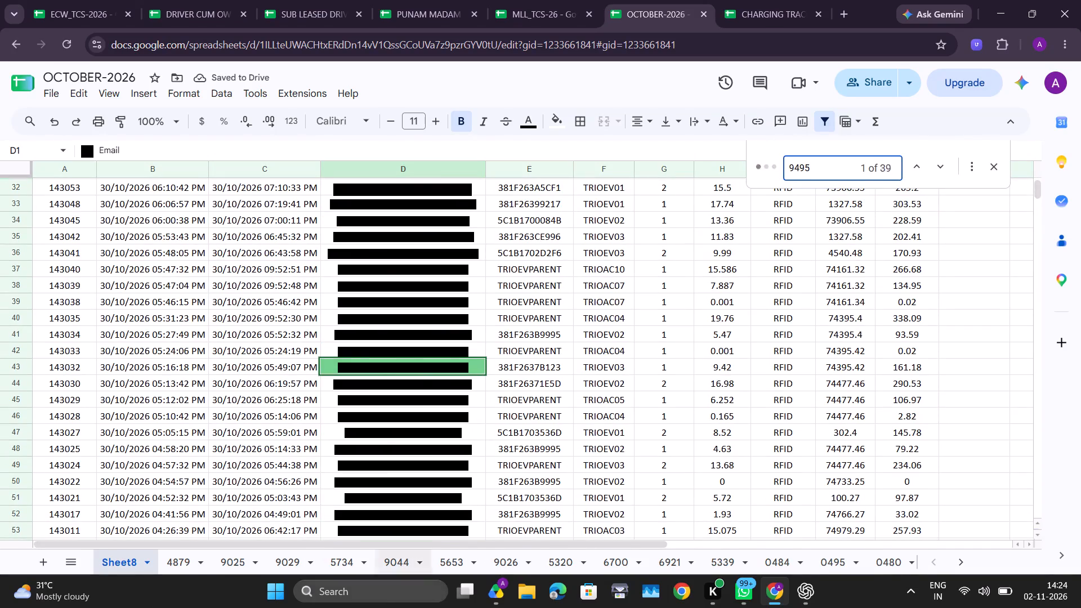
{"action": "left_click", "coordinate": [371, 367]}
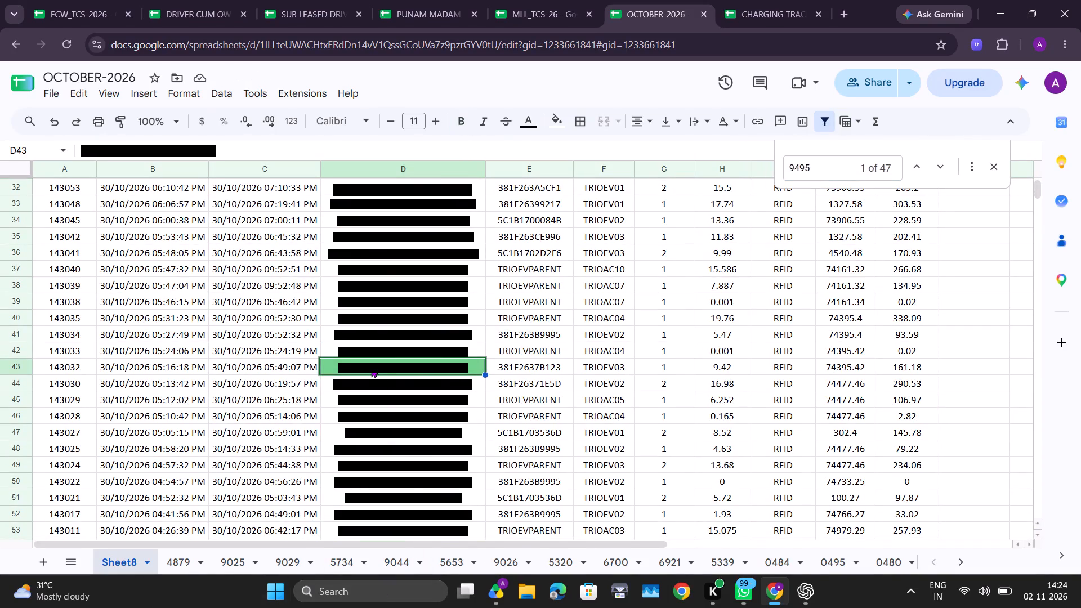
{"action": "key", "text": "ctrl+c"}
Filter the Email column by the copied 9495 email alone and look through the filtered transactions.
{"action": "scroll", "coordinate": [371, 367], "scroll_direction": "up", "scroll_amount": 7}
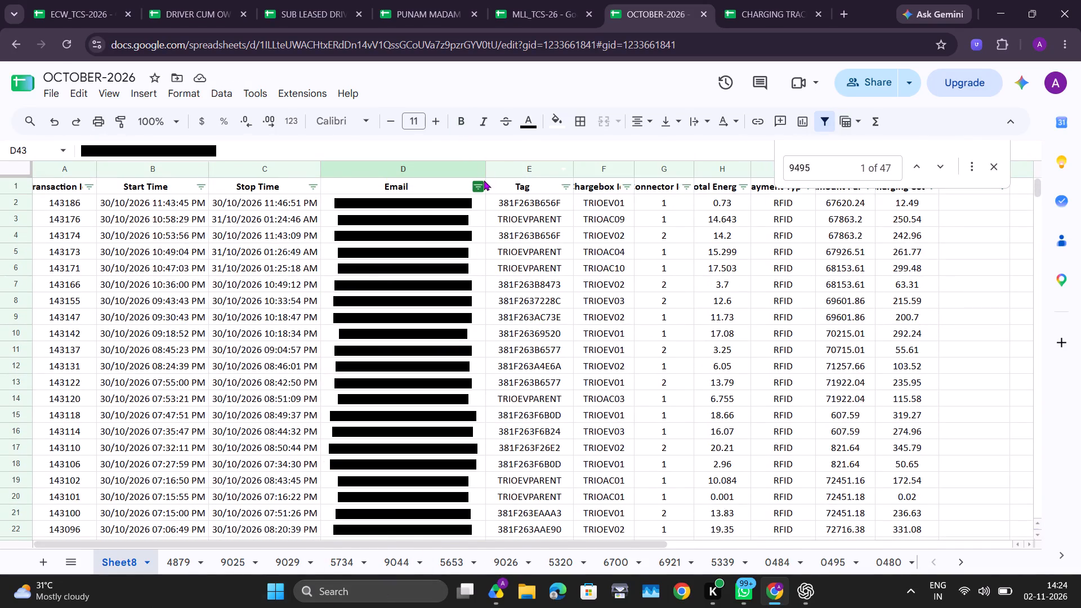
{"action": "left_click", "coordinate": [484, 180]}
{"action": "left_click", "coordinate": [355, 362]}
{"action": "left_click", "coordinate": [320, 407]}
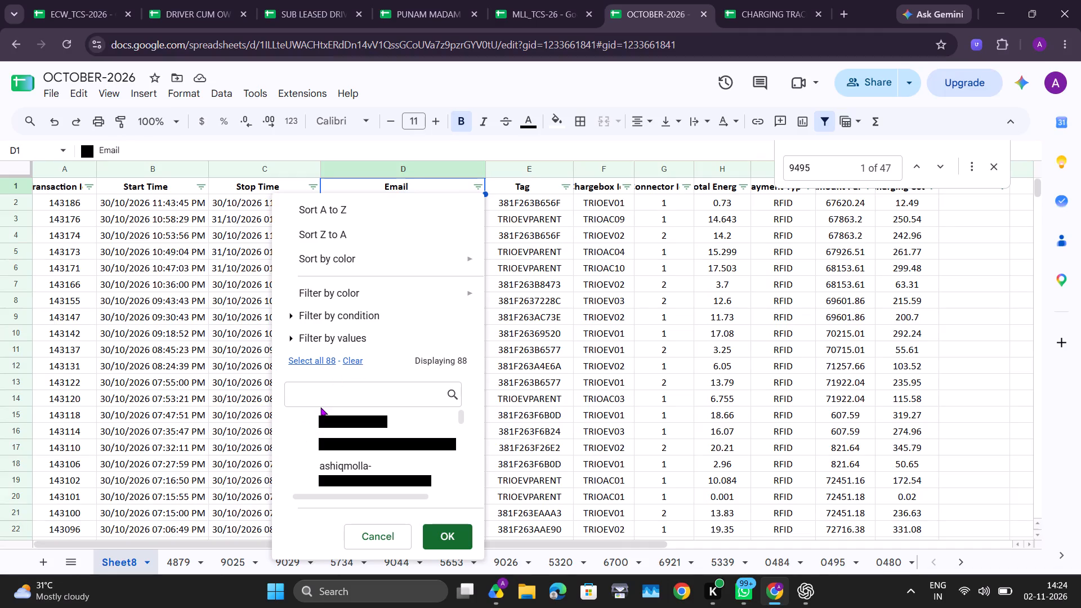
{"action": "left_click", "coordinate": [314, 402]}
{"action": "key", "text": "ctrl+v"}
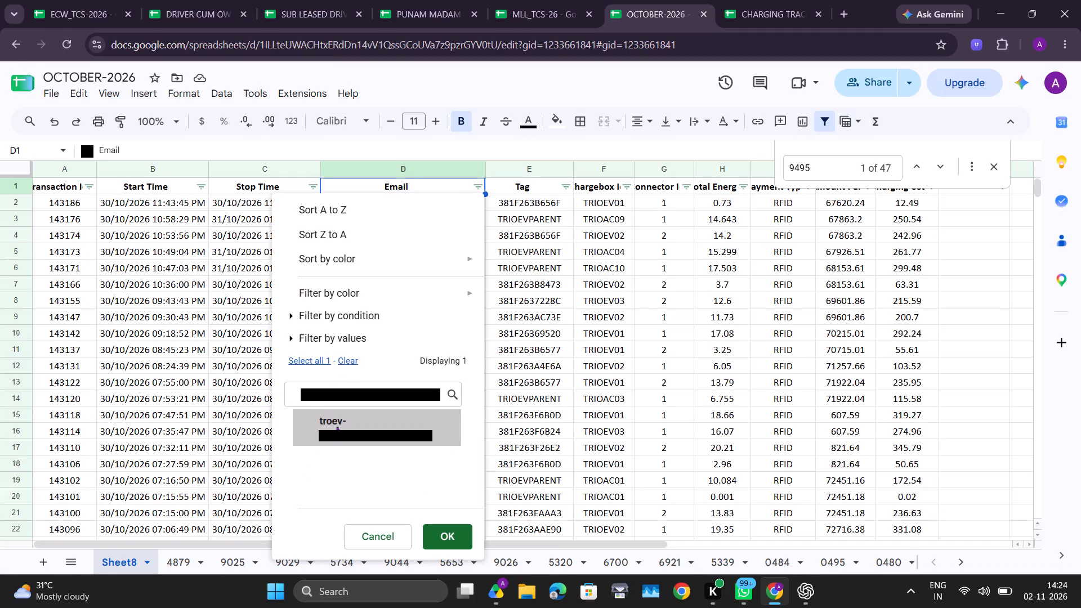
{"action": "left_click", "coordinate": [337, 427]}
{"action": "left_click", "coordinate": [457, 534]}
{"action": "scroll", "coordinate": [404, 340], "scroll_direction": "down", "scroll_amount": 3}
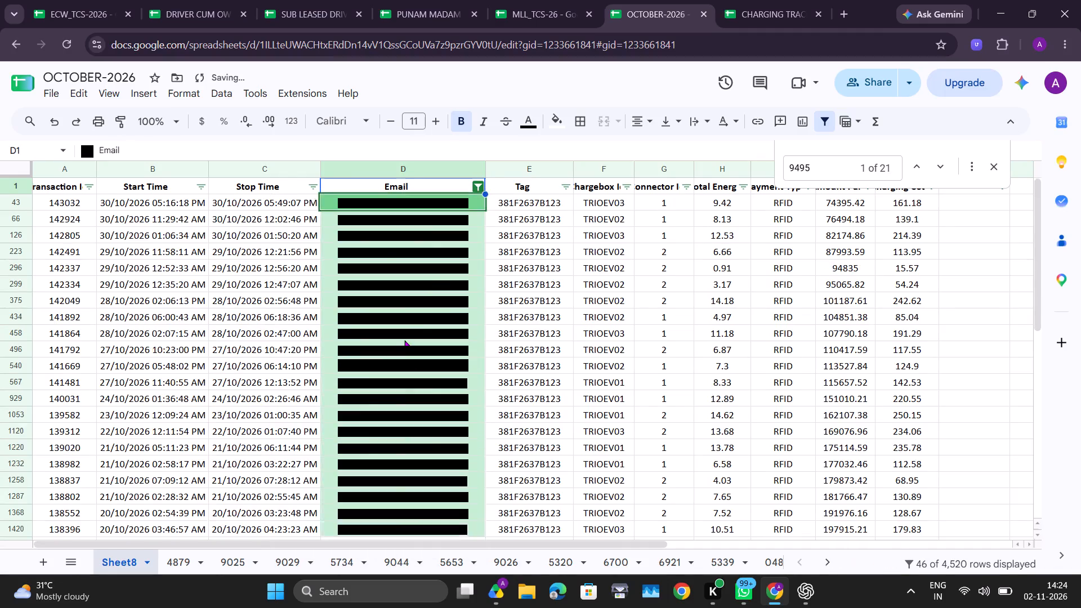
{"action": "scroll", "coordinate": [404, 340], "scroll_direction": "down", "scroll_amount": 4}
{"action": "scroll", "coordinate": [404, 340], "scroll_direction": "up", "scroll_amount": 5}
{"action": "scroll", "coordinate": [404, 340], "scroll_direction": "down", "scroll_amount": 1}
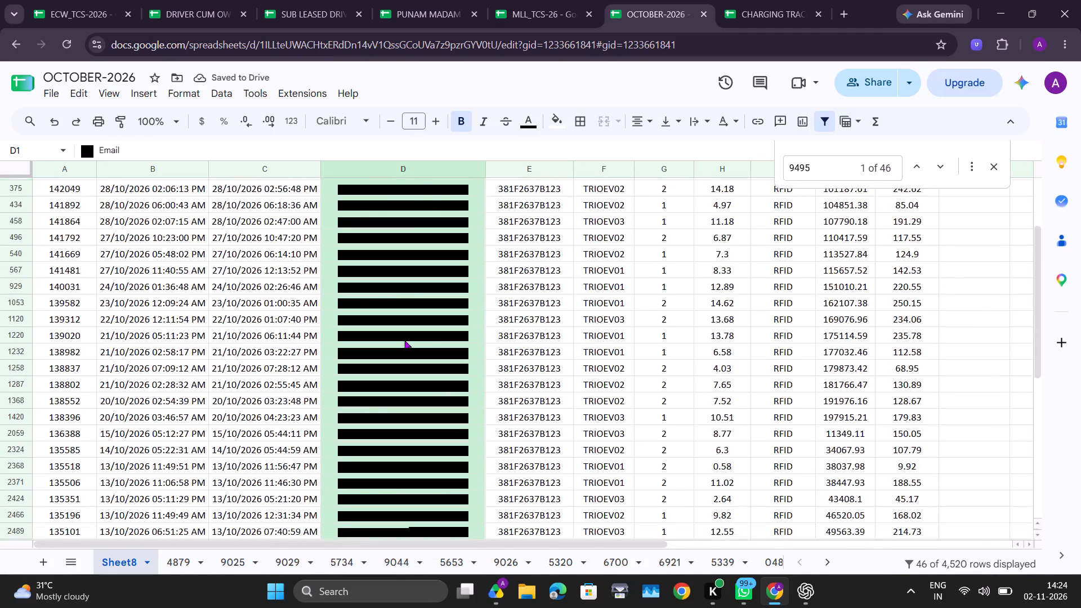
Copy all the filtered 9495 transactions with their header row and paste them into a new sheet.
{"action": "scroll", "coordinate": [404, 340], "scroll_direction": "up", "scroll_amount": 6}
{"action": "key", "text": "ctrl+a"}
{"action": "key", "text": "ctrl+c"}
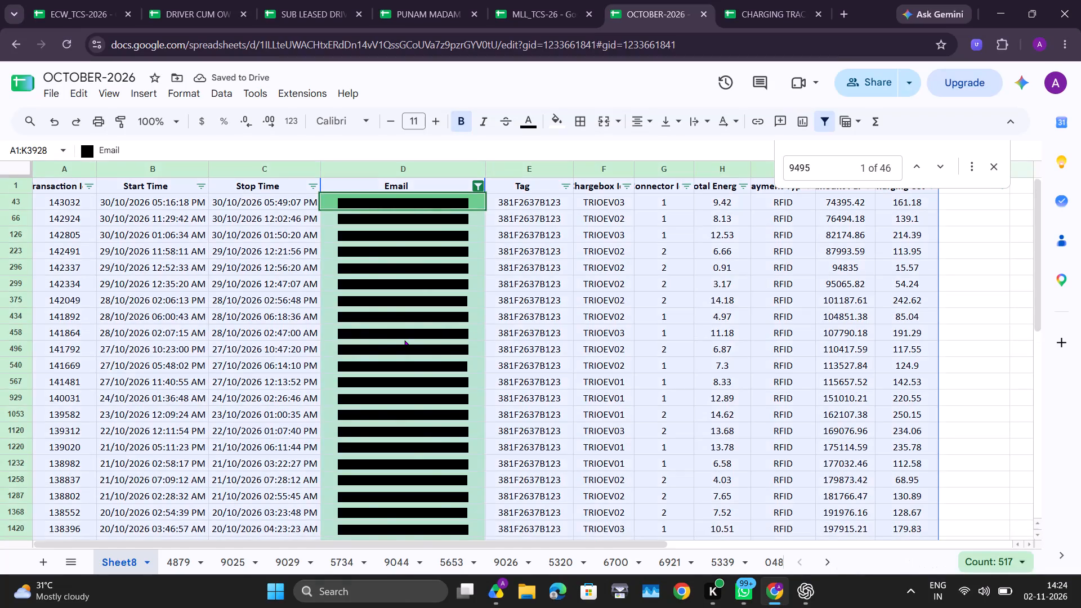
{"action": "left_click", "coordinate": [44, 567]}
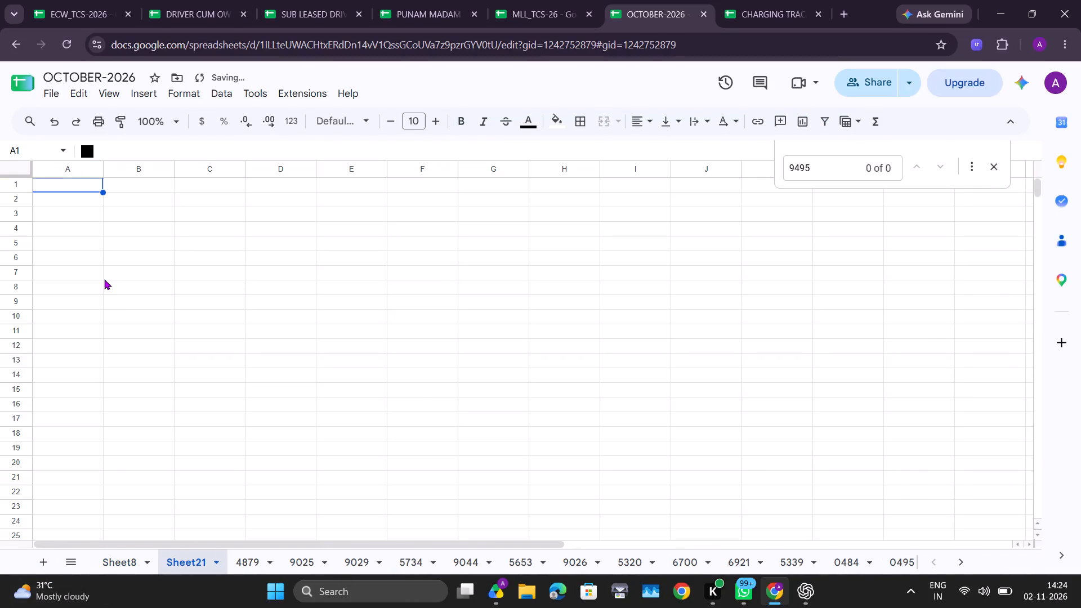
{"action": "key", "text": "ctrl+v"}
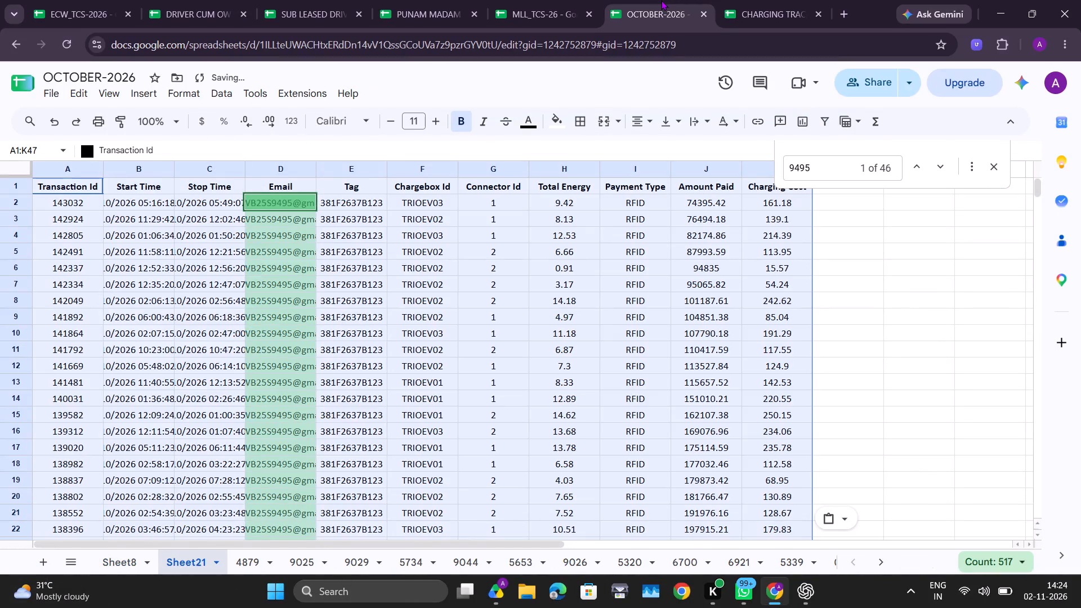
In the CHARGING TRACKING DATA form responses, change the Vehicle Number filter from 4879 to 9495 only.
{"action": "left_click", "coordinate": [738, 1]}
{"action": "scroll", "coordinate": [275, 181], "scroll_direction": "up", "scroll_amount": 20}
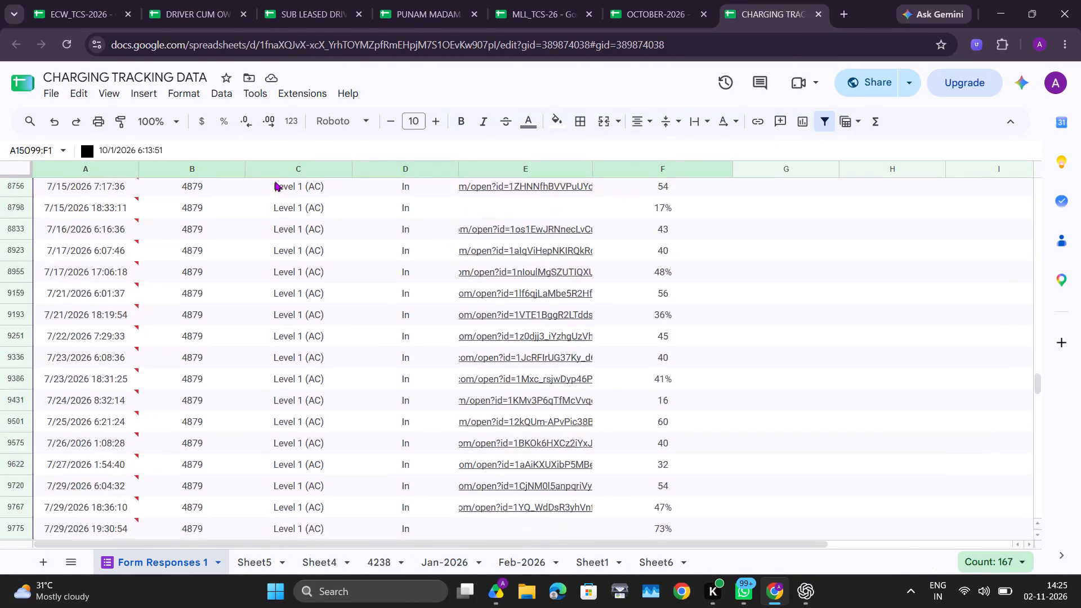
{"action": "scroll", "coordinate": [203, 251], "scroll_direction": "up", "scroll_amount": 9}
{"action": "scroll", "coordinate": [222, 192], "scroll_direction": "up", "scroll_amount": 16}
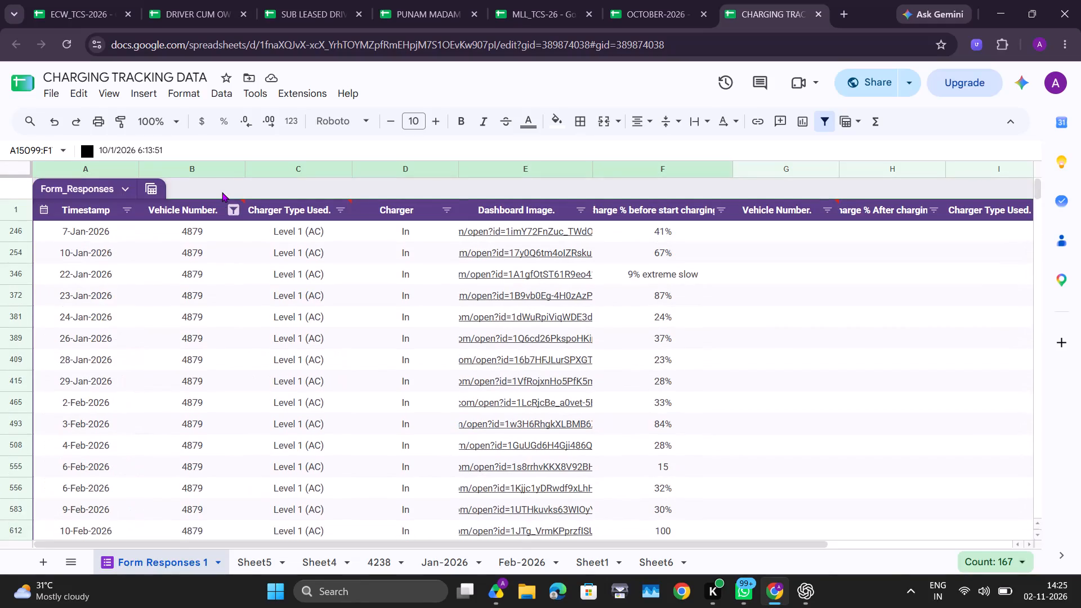
{"action": "left_click", "coordinate": [237, 209]}
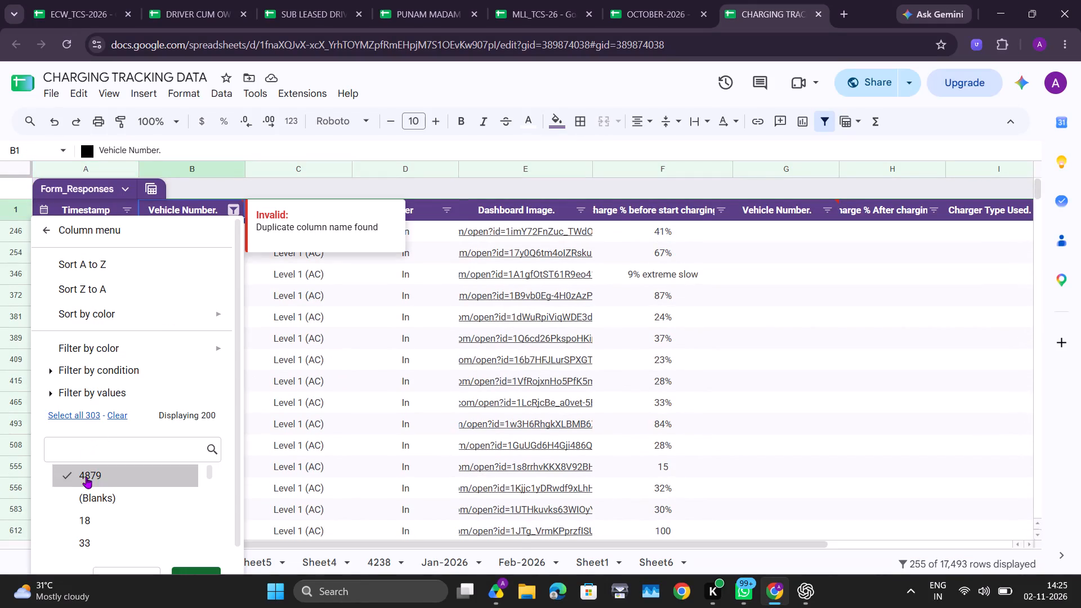
{"action": "left_click", "coordinate": [86, 477]}
{"action": "left_click", "coordinate": [96, 458]}
{"action": "type", "text": "9495"}
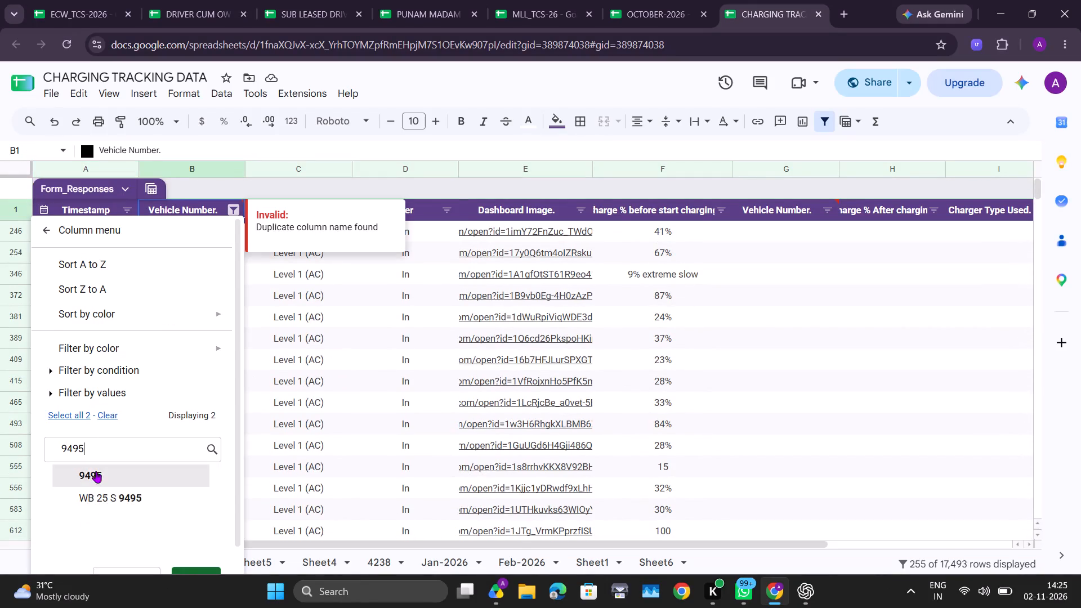
{"action": "left_click", "coordinate": [96, 471]}
{"action": "scroll", "coordinate": [96, 471], "scroll_direction": "down", "scroll_amount": 4}
{"action": "left_click", "coordinate": [211, 551]}
Copy the 9495 form responses dated 10/1/2026 to 10/31/2026, from the timestamp through the charge percentage before charging.
{"action": "scroll", "coordinate": [278, 372], "scroll_direction": "down", "scroll_amount": 3}
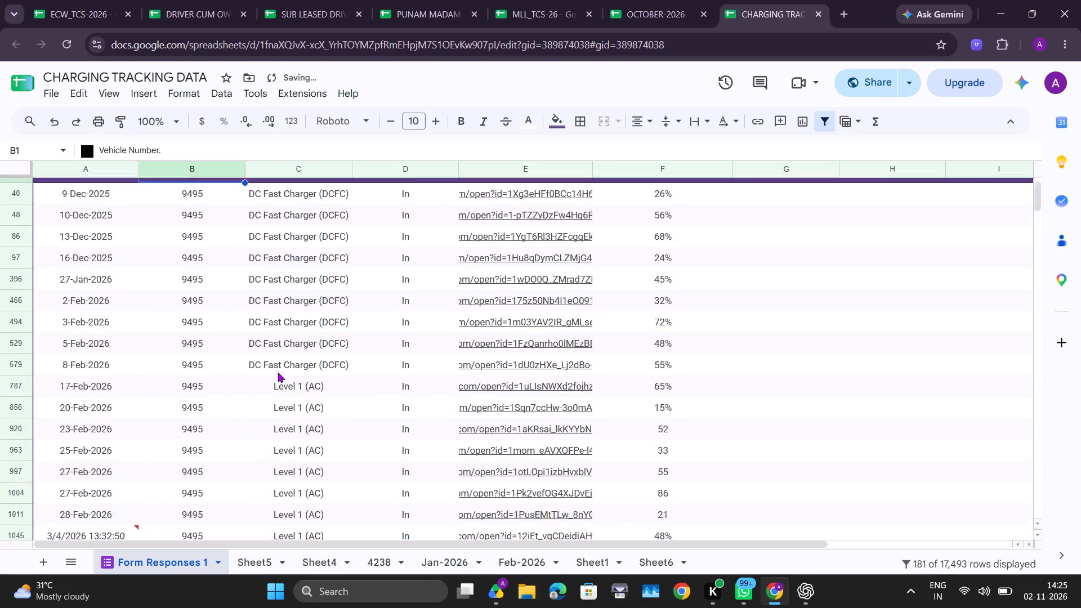
{"action": "scroll", "coordinate": [278, 372], "scroll_direction": "down", "scroll_amount": 15}
{"action": "scroll", "coordinate": [278, 372], "scroll_direction": "up", "scroll_amount": 1}
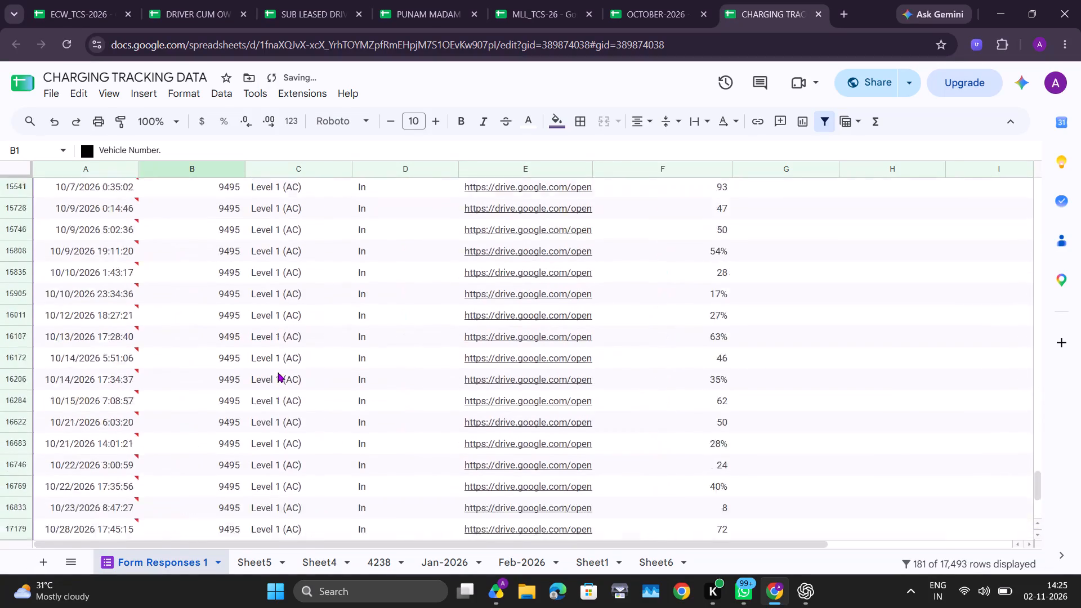
{"action": "scroll", "coordinate": [278, 372], "scroll_direction": "up", "scroll_amount": 1}
{"action": "scroll", "coordinate": [278, 372], "scroll_direction": "down", "scroll_amount": 1}
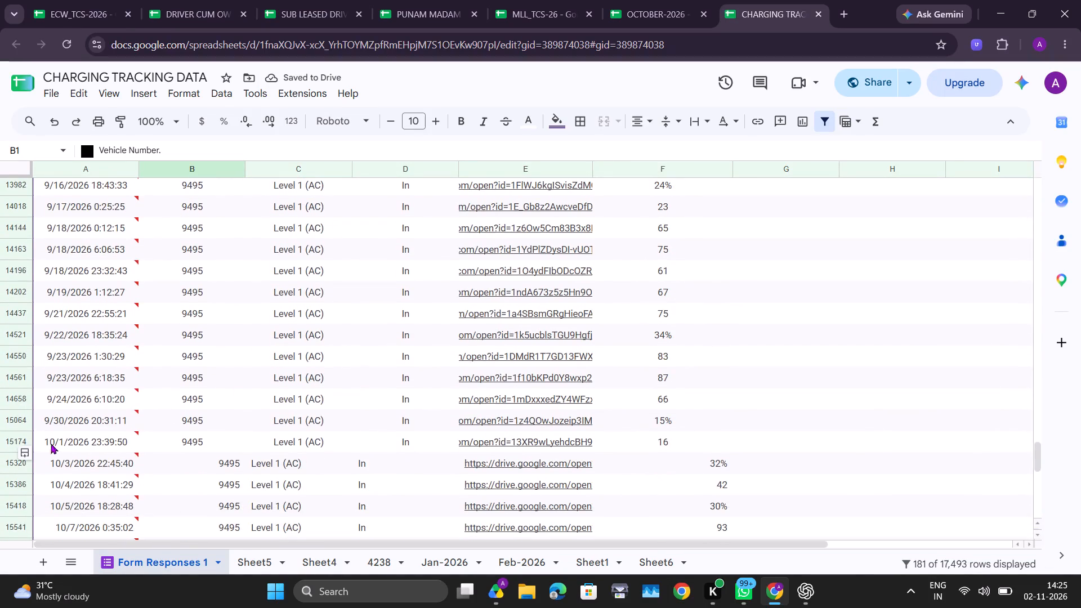
{"action": "left_click_drag", "start_coordinate": [43, 442], "coordinate": [744, 449]}
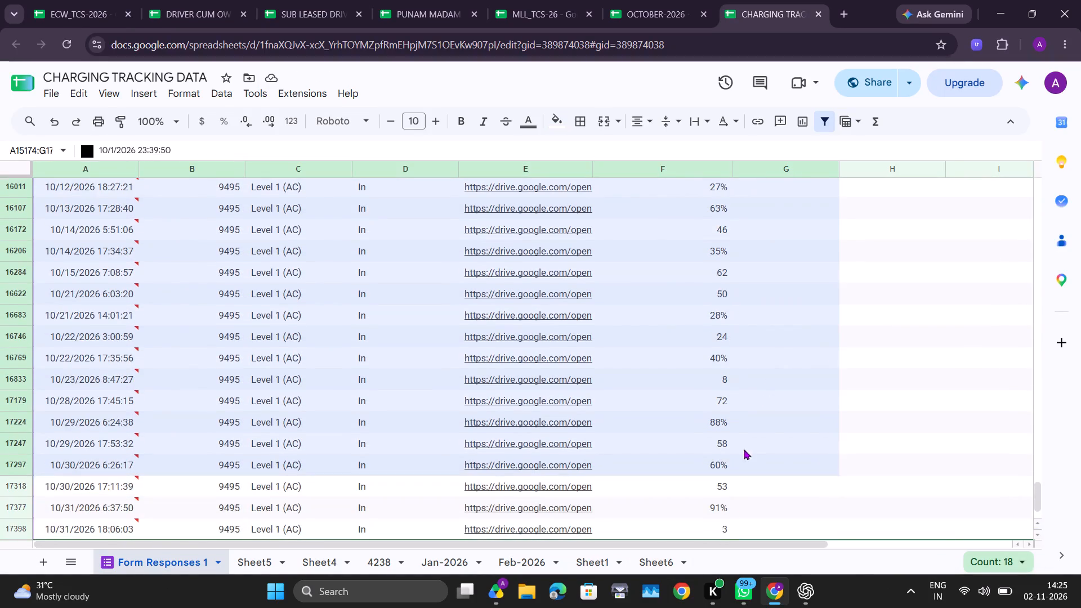
{"action": "left_click_drag", "start_coordinate": [744, 449], "coordinate": [723, 513]}
{"action": "key", "text": "ctrl+c"}
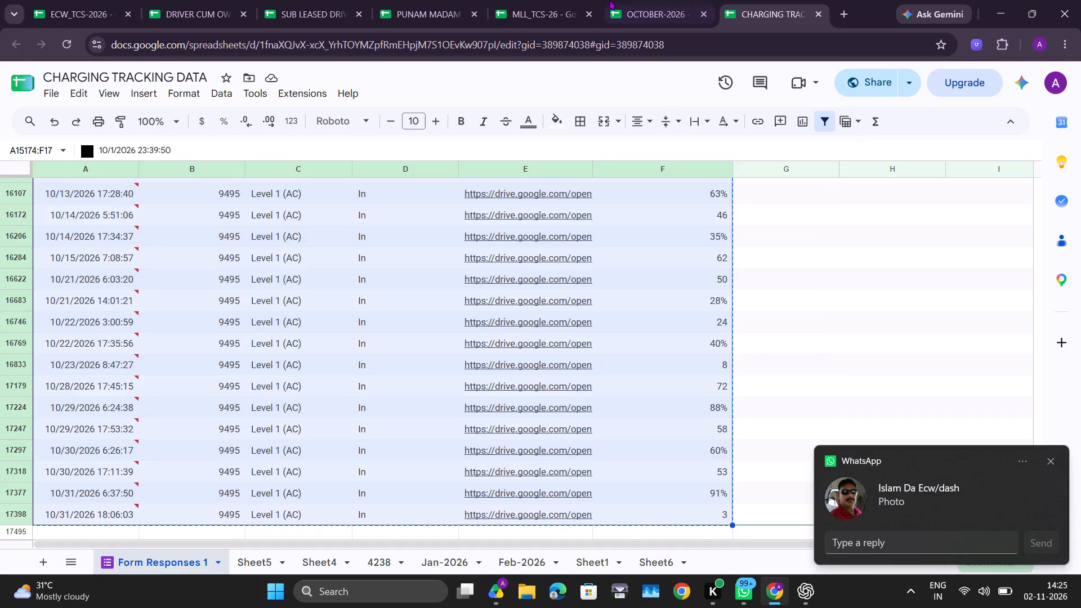
Return to the new 9495 sheet in OCTOBER-2026 and fit columns C and D to their contents.
{"action": "left_click", "coordinate": [336, 1]}
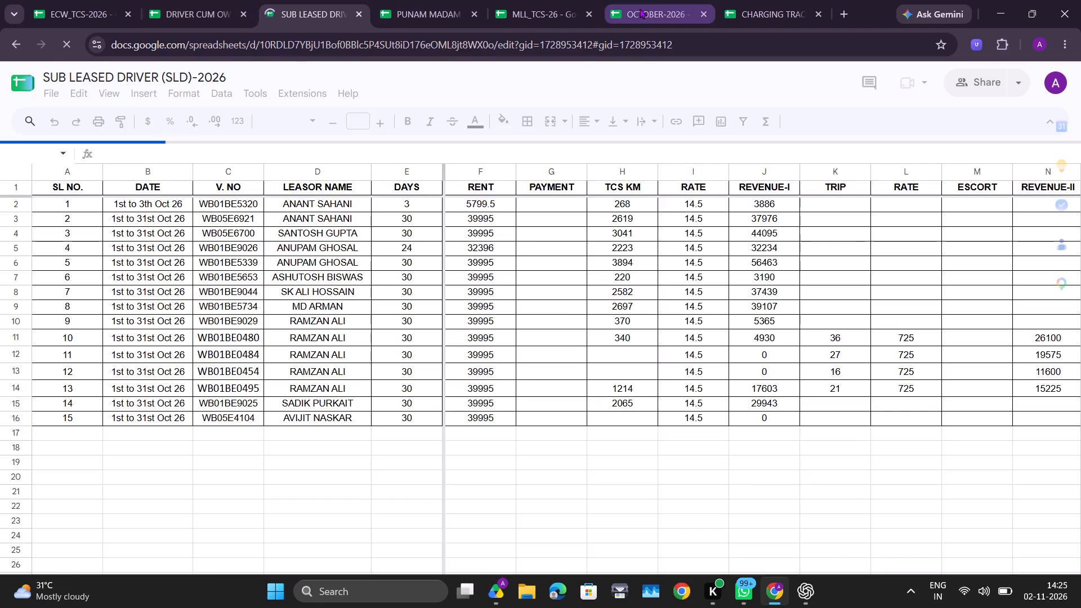
{"action": "left_click", "coordinate": [654, 5]}
{"action": "scroll", "coordinate": [353, 423], "scroll_direction": "down", "scroll_amount": 4}
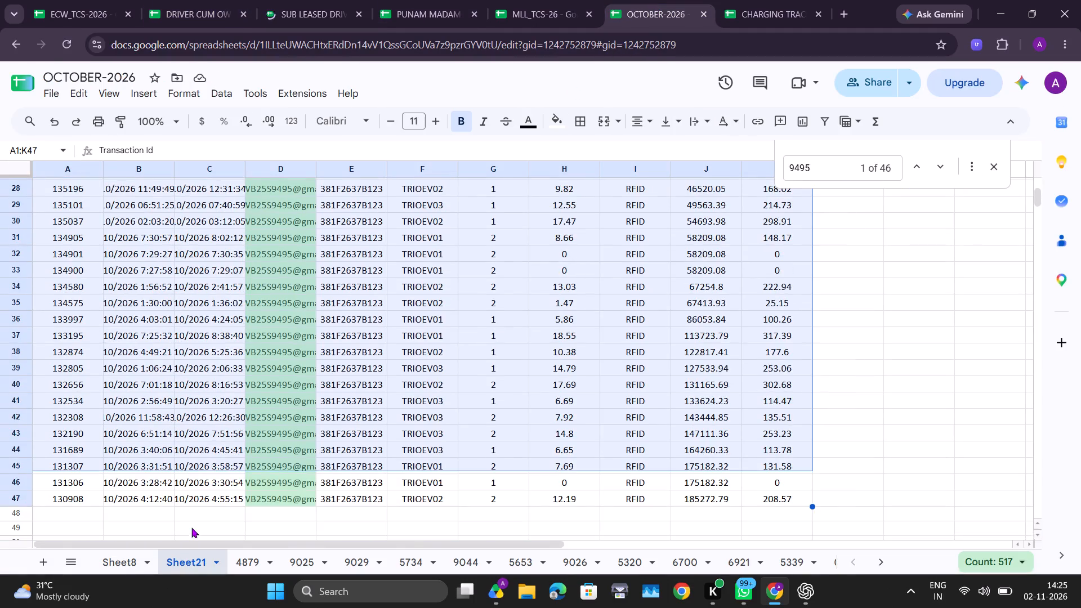
{"action": "scroll", "coordinate": [190, 529], "scroll_direction": "down", "scroll_amount": 2}
{"action": "double_click", "coordinate": [242, 164]}
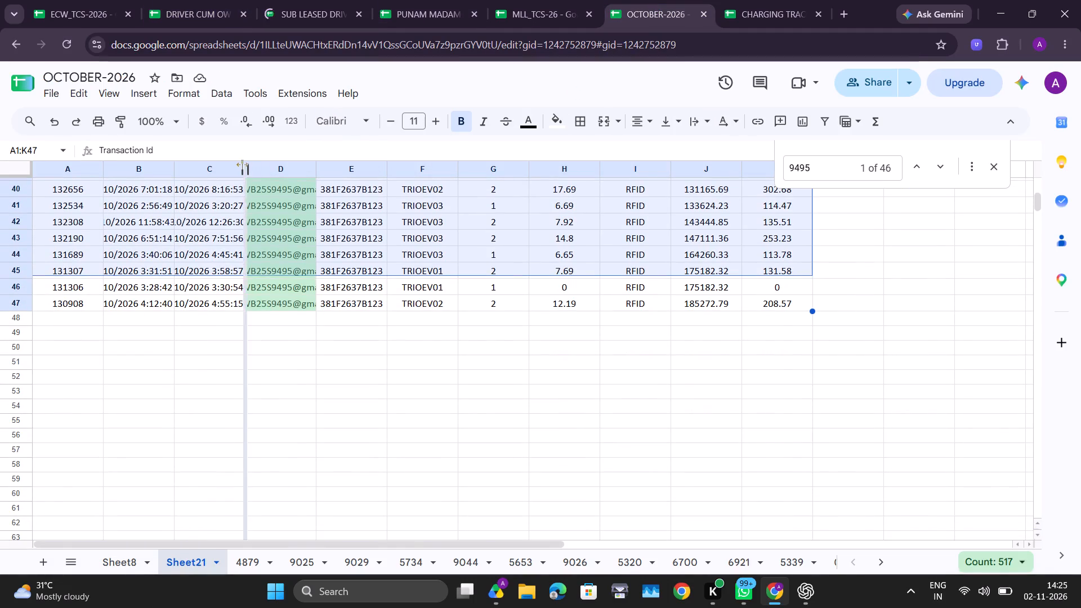
{"action": "double_click", "coordinate": [358, 165]}
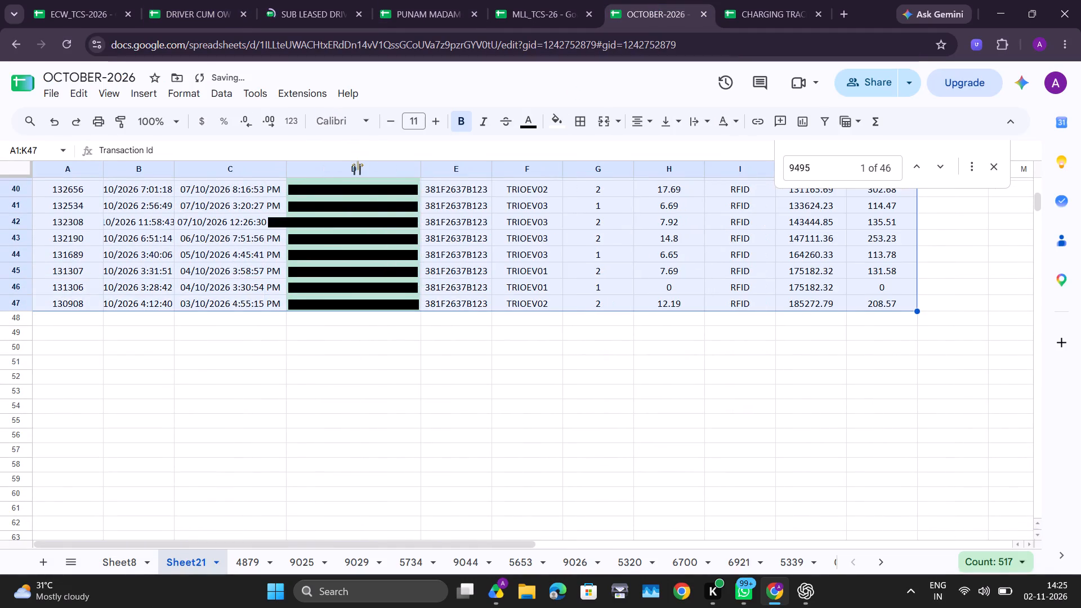
Paste the copied October home-charging entries below the 9495 transactions, starting at cell A50.
{"action": "left_click", "coordinate": [32, 350]}
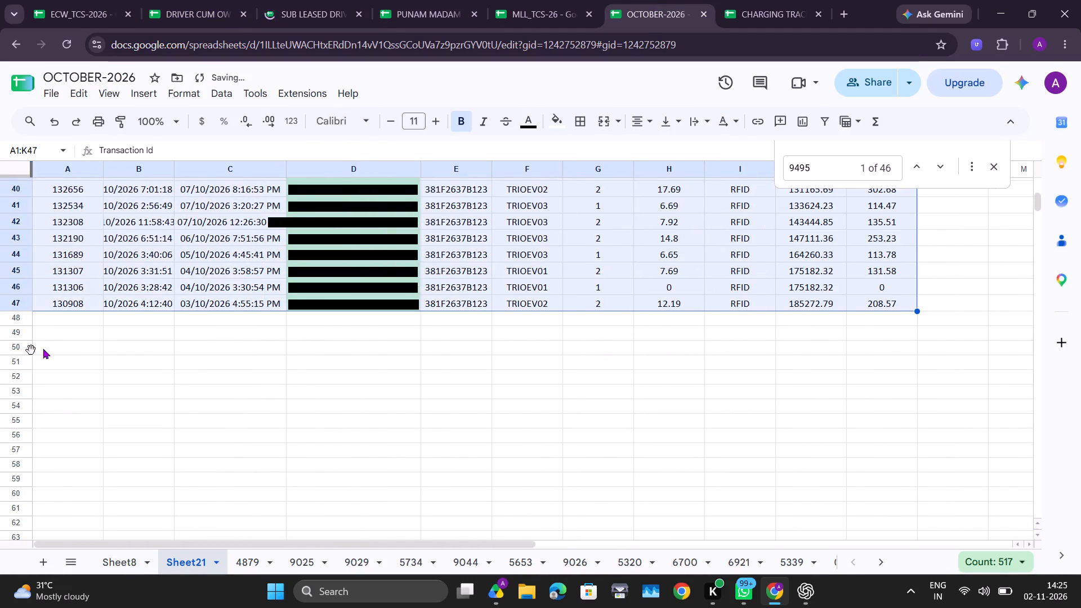
{"action": "left_click", "coordinate": [56, 344]}
{"action": "key", "text": "ctrl+v"}
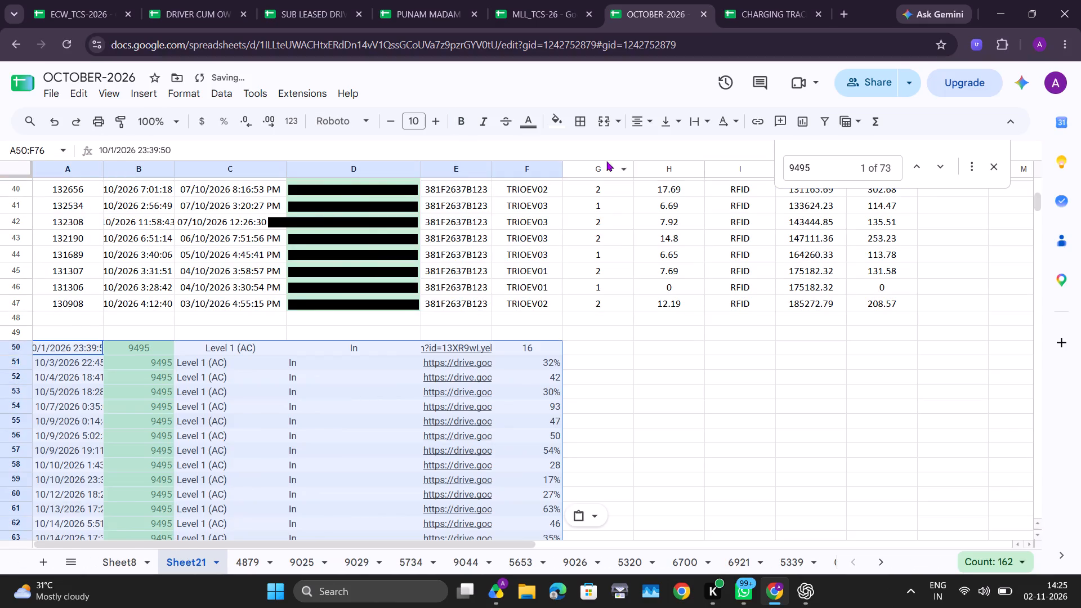
Format the pasted entries with all borders, centred alignment and black text, and fit column A to its contents.
{"action": "left_click", "coordinate": [573, 119]}
{"action": "left_click", "coordinate": [586, 150]}
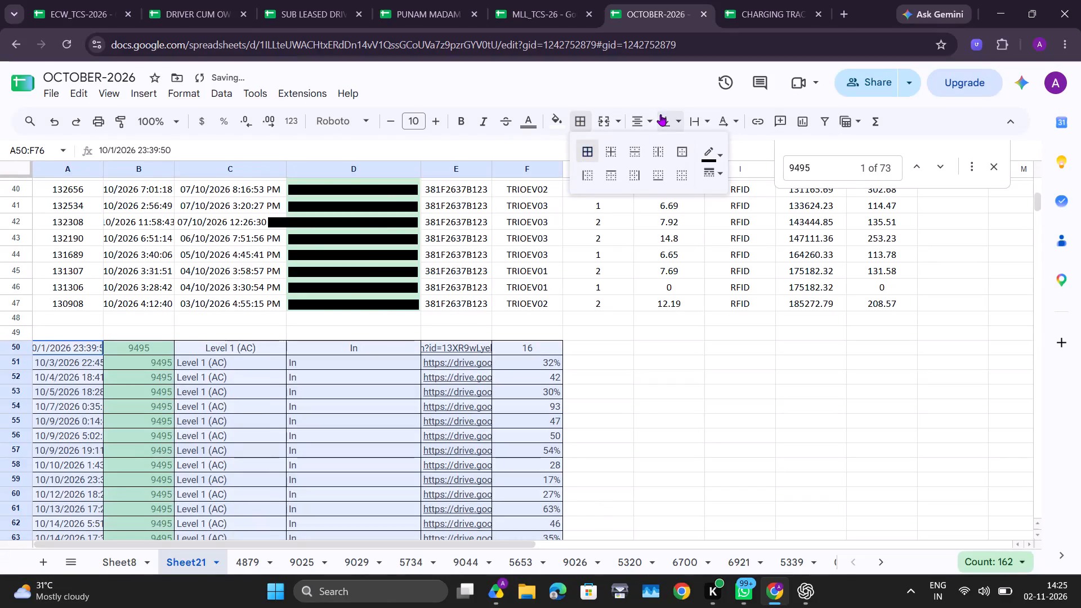
{"action": "left_click", "coordinate": [644, 119]}
{"action": "left_click", "coordinate": [664, 150]}
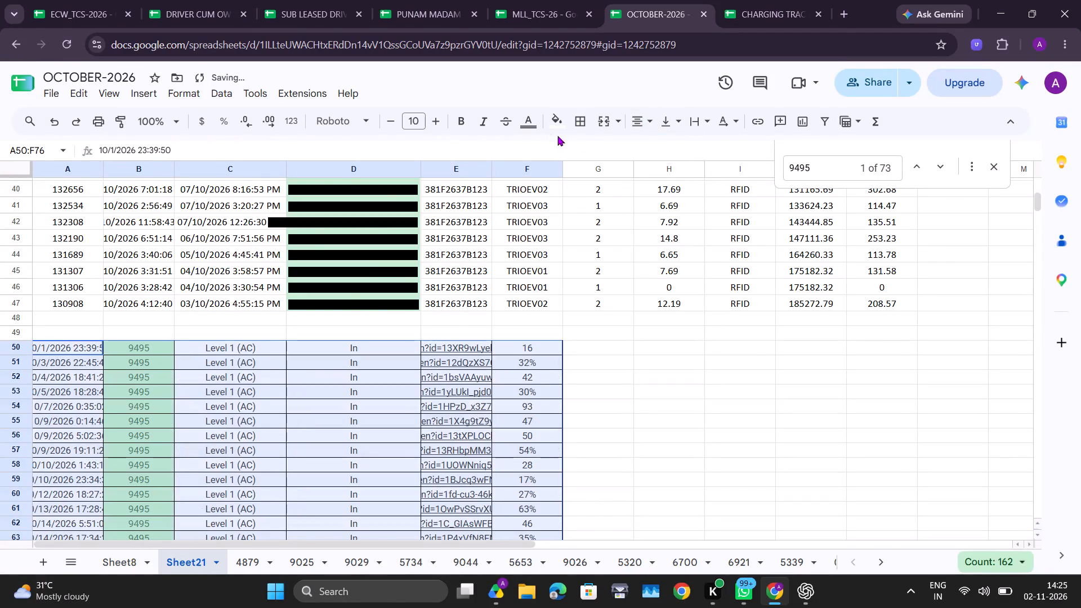
{"action": "left_click", "coordinate": [534, 129]}
{"action": "left_click", "coordinate": [529, 169]}
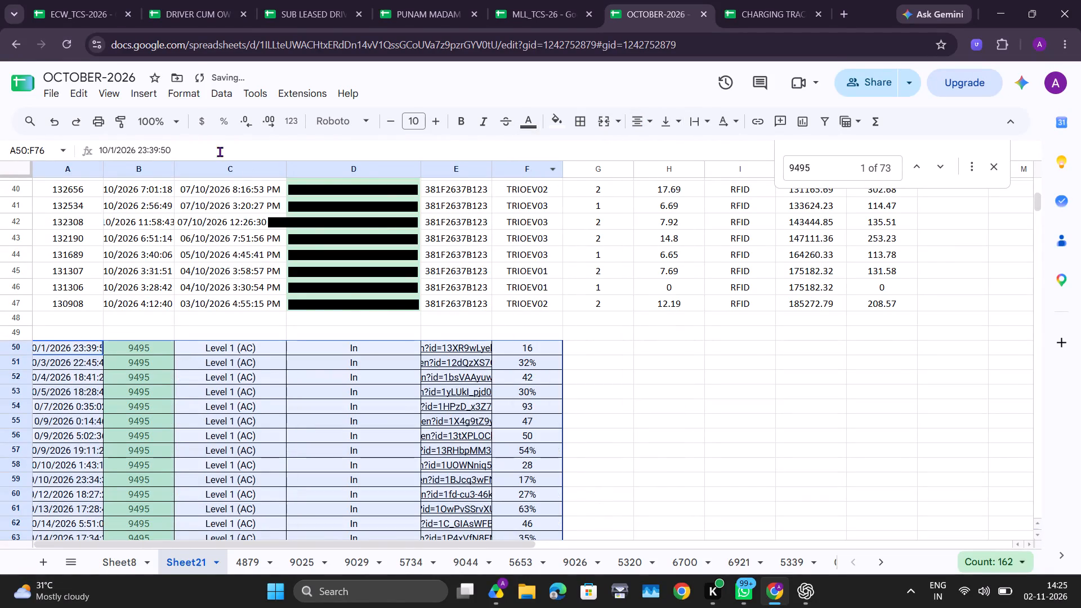
{"action": "double_click", "coordinate": [106, 168]}
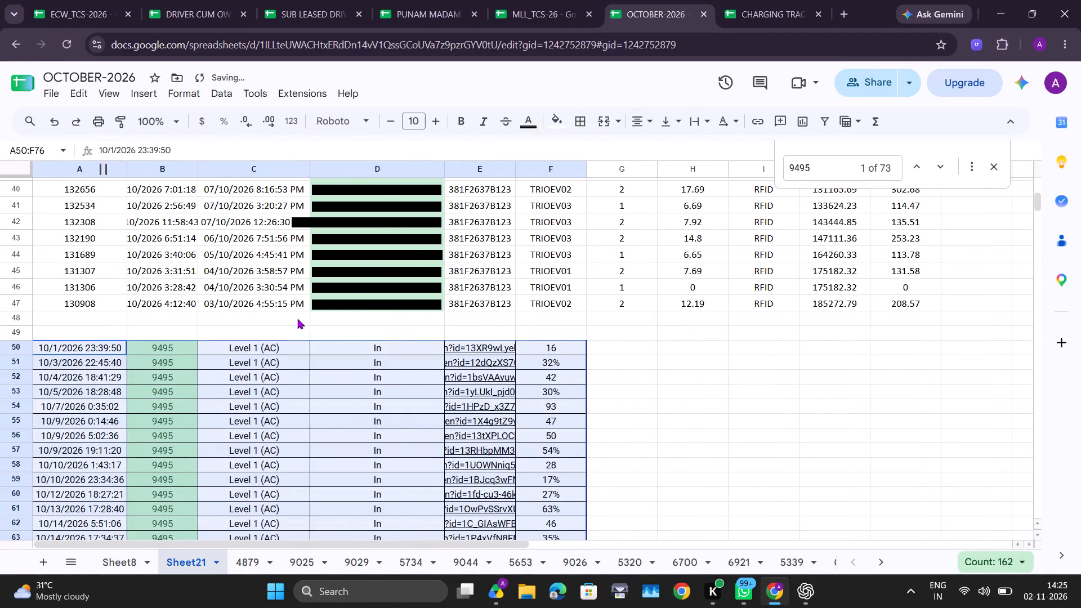
Examine the dates, times and charge percentages of the pasted 9495 home-charging entries, especially several entries made on the same day.
{"action": "scroll", "coordinate": [280, 387], "scroll_direction": "down", "scroll_amount": 2}
{"action": "scroll", "coordinate": [144, 436], "scroll_direction": "down", "scroll_amount": 1}
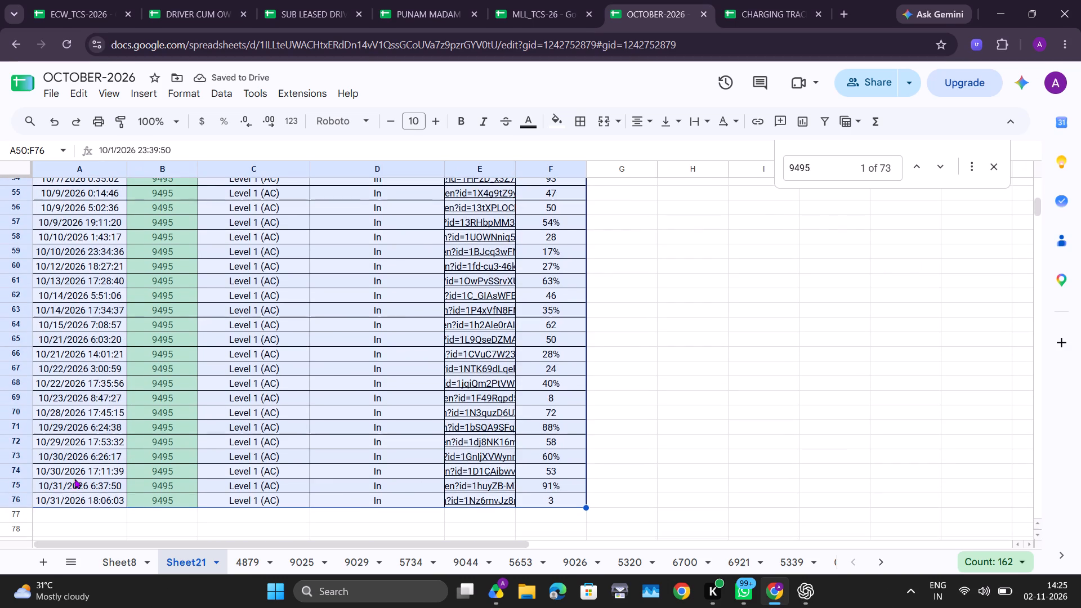
{"action": "left_click", "coordinate": [14, 500]}
{"action": "right_click", "coordinate": [14, 500]}
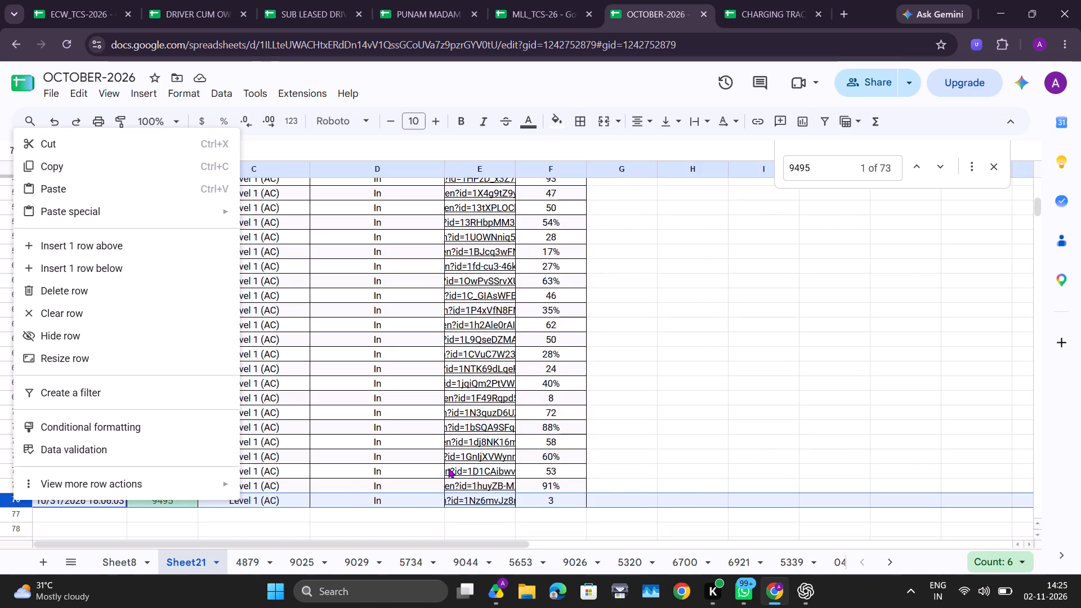
{"action": "left_click", "coordinate": [767, 451]}
{"action": "scroll", "coordinate": [128, 488], "scroll_direction": "down", "scroll_amount": 1}
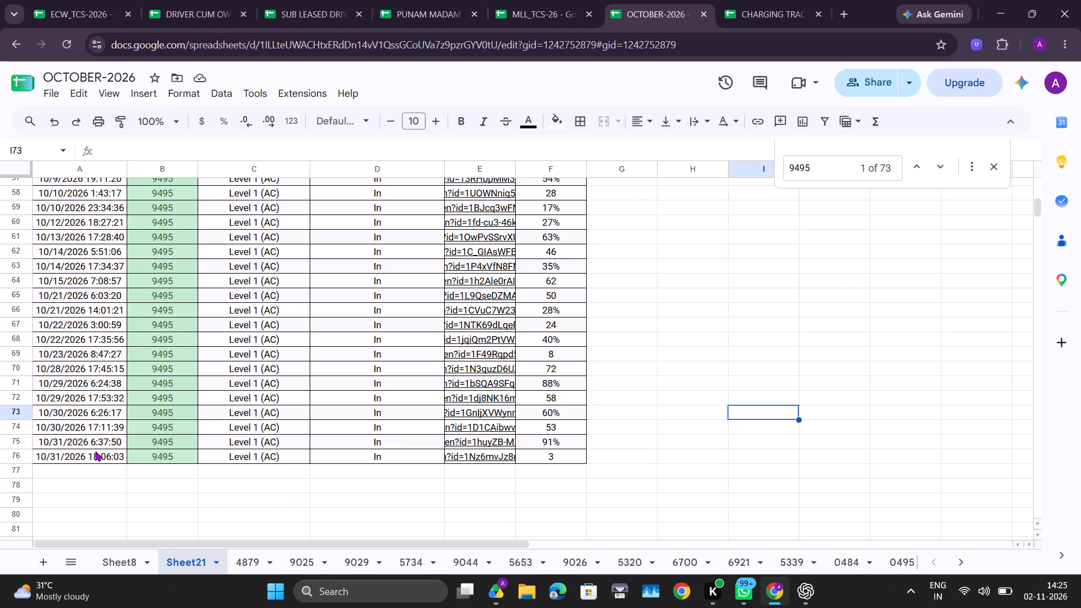
{"action": "scroll", "coordinate": [95, 451], "scroll_direction": "down", "scroll_amount": 1}
{"action": "left_click", "coordinate": [21, 426]}
{"action": "right_click", "coordinate": [21, 426]}
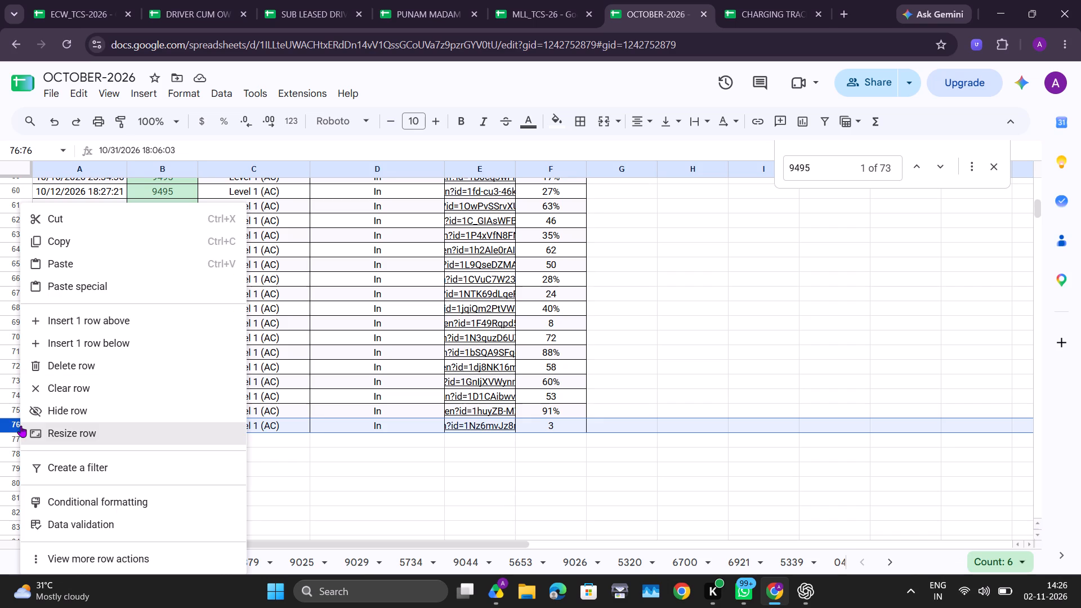
{"action": "left_click", "coordinate": [460, 540]}
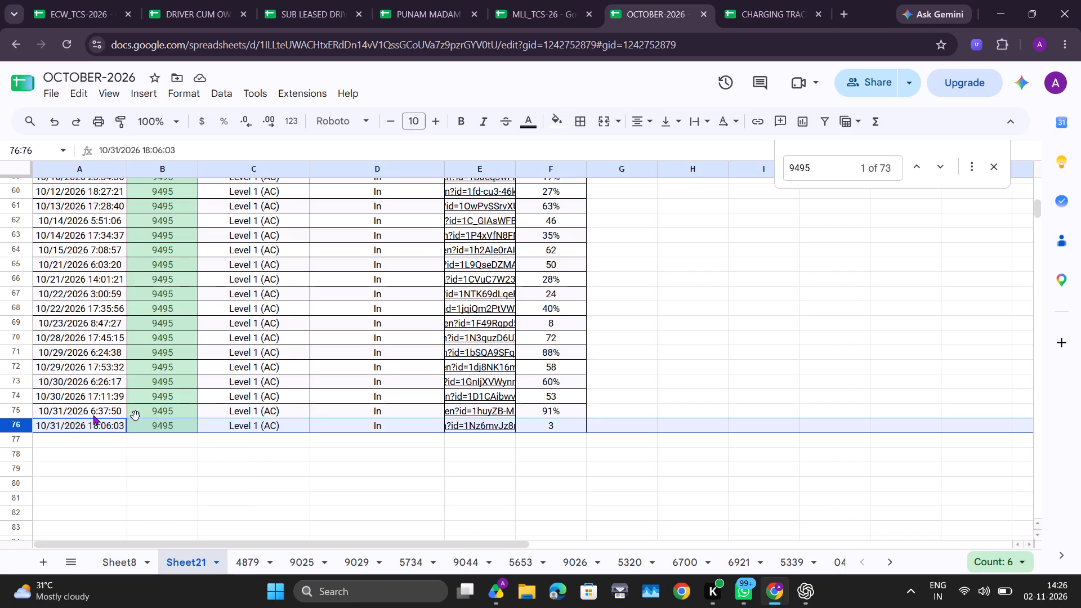
{"action": "left_click", "coordinate": [93, 415]}
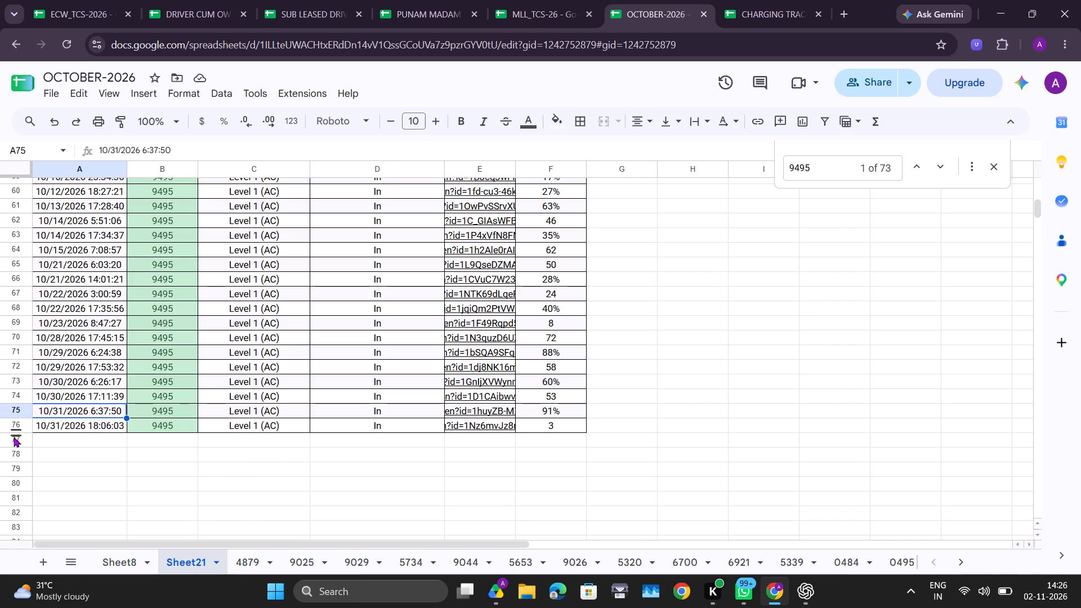
{"action": "left_click", "coordinate": [21, 424]}
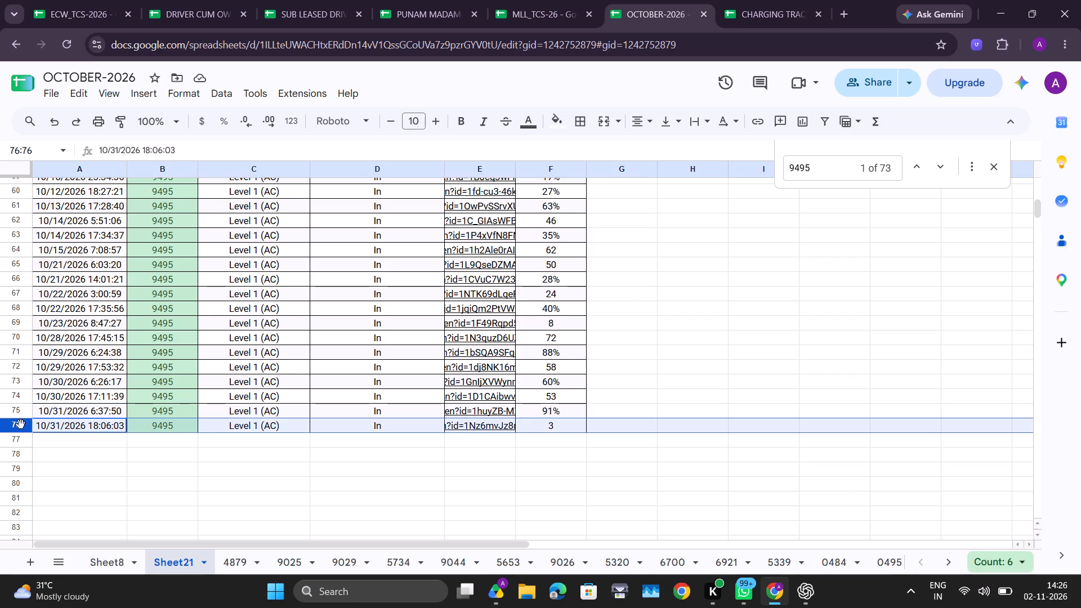
{"action": "left_click", "coordinate": [560, 408]}
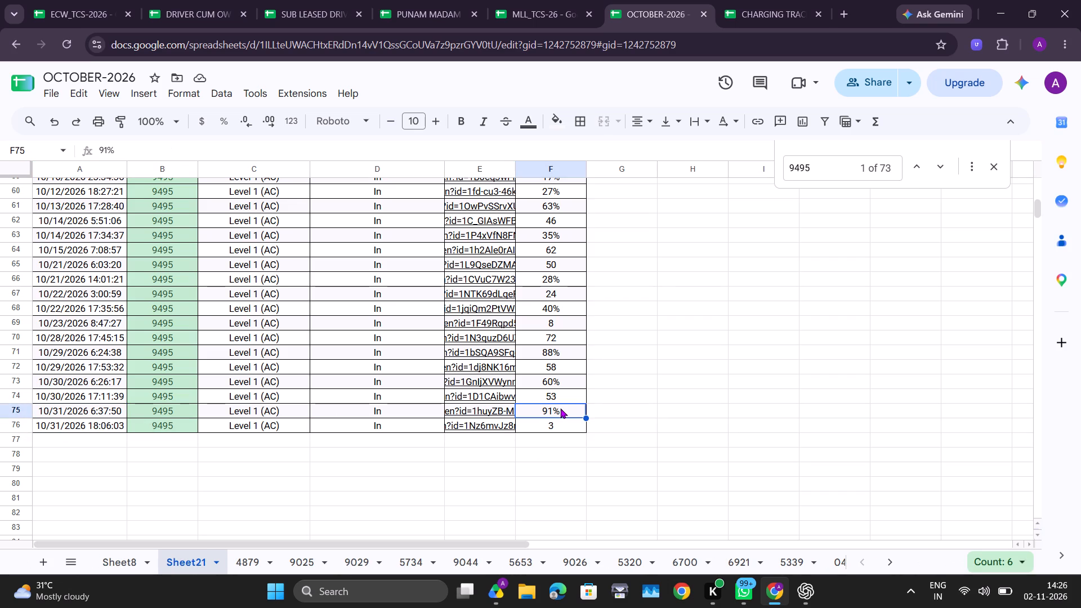
{"action": "left_click", "coordinate": [551, 424]}
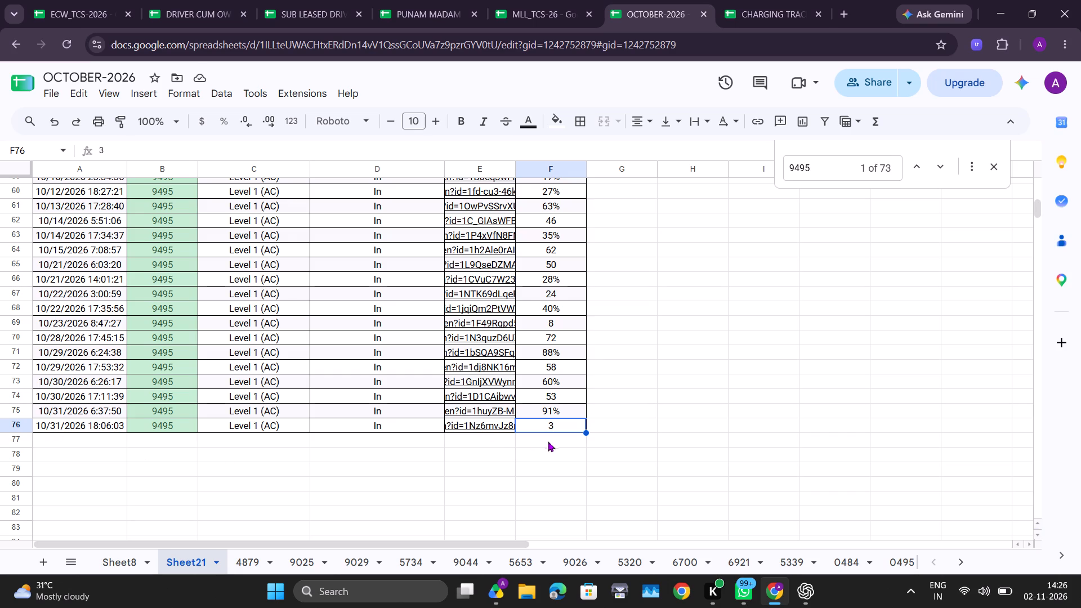
{"action": "left_click_drag", "start_coordinate": [98, 414], "coordinate": [96, 430]}
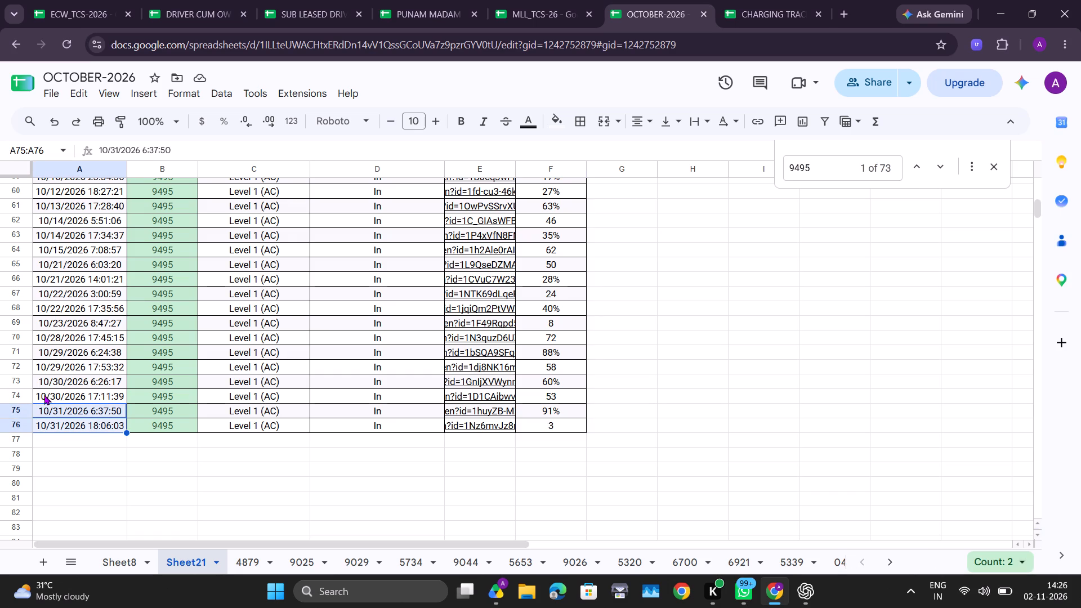
{"action": "left_click", "coordinate": [18, 392]}
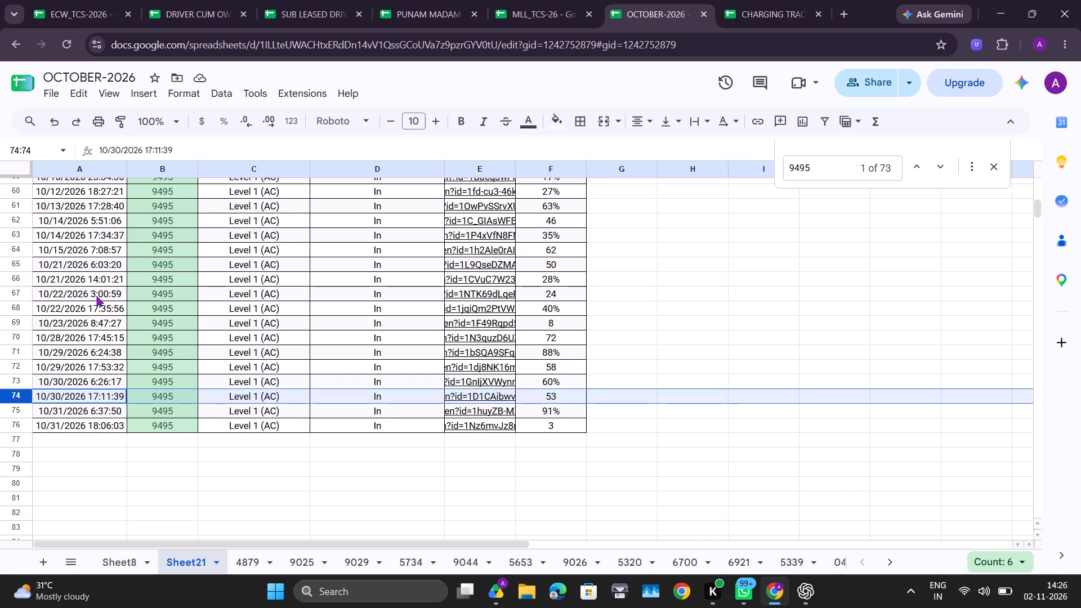
{"action": "scroll", "coordinate": [58, 332], "scroll_direction": "up", "scroll_amount": 1}
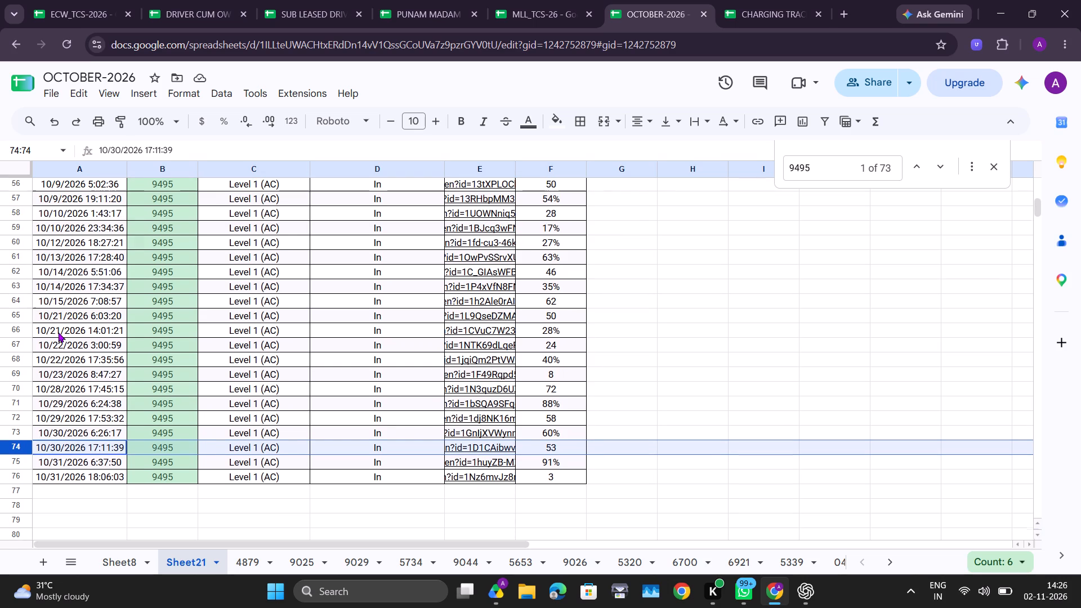
{"action": "scroll", "coordinate": [58, 332], "scroll_direction": "up", "scroll_amount": 1}
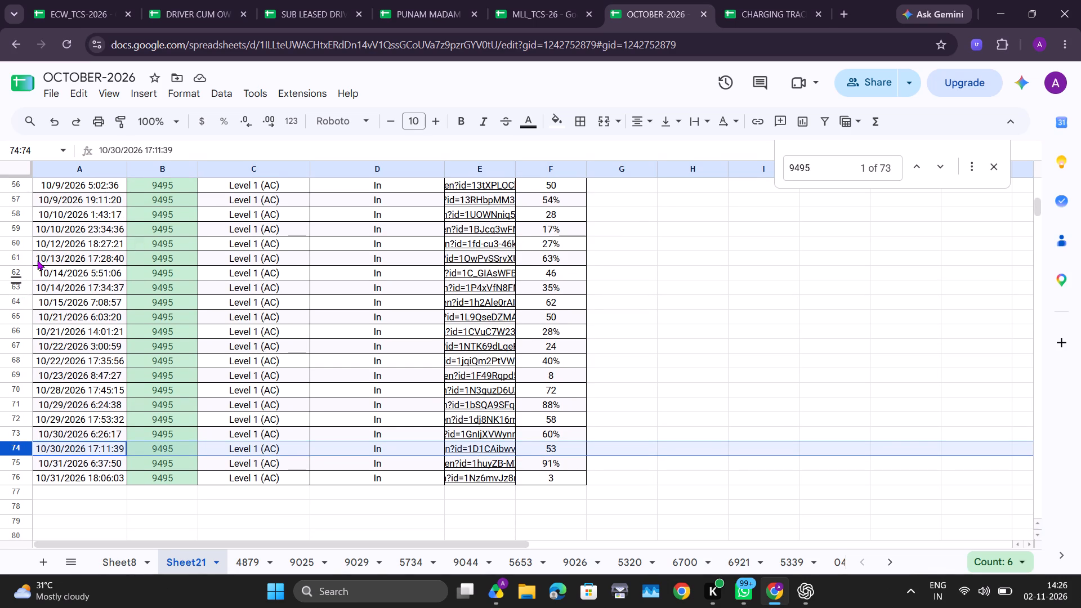
{"action": "scroll", "coordinate": [37, 260], "scroll_direction": "up", "scroll_amount": 1}
{"action": "left_click", "coordinate": [15, 270]}
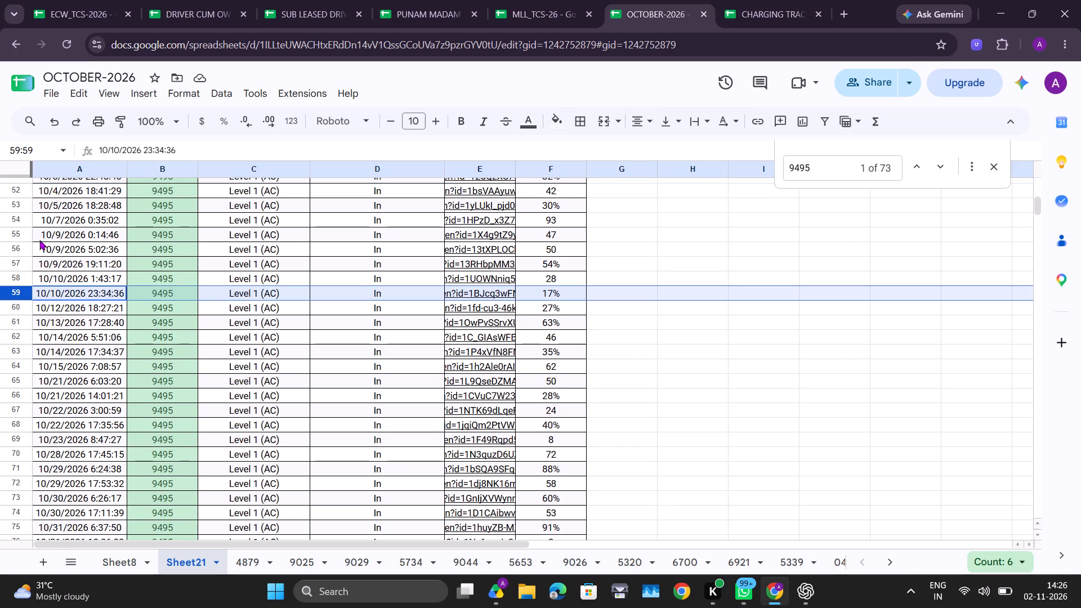
Delete rows 56 and 57, the 10/9/2026 entries timed 5:02:36 and 19:11:20.
{"action": "left_click_drag", "start_coordinate": [27, 249], "coordinate": [25, 259]}
{"action": "left_click", "coordinate": [25, 259]}
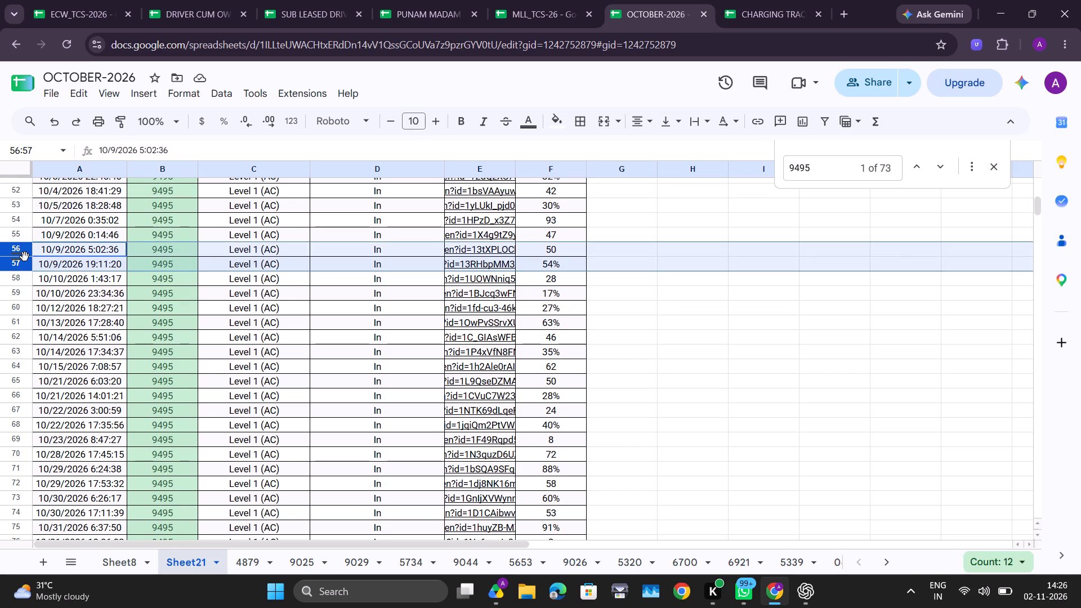
{"action": "right_click", "coordinate": [23, 256]}
{"action": "left_click", "coordinate": [81, 364]}
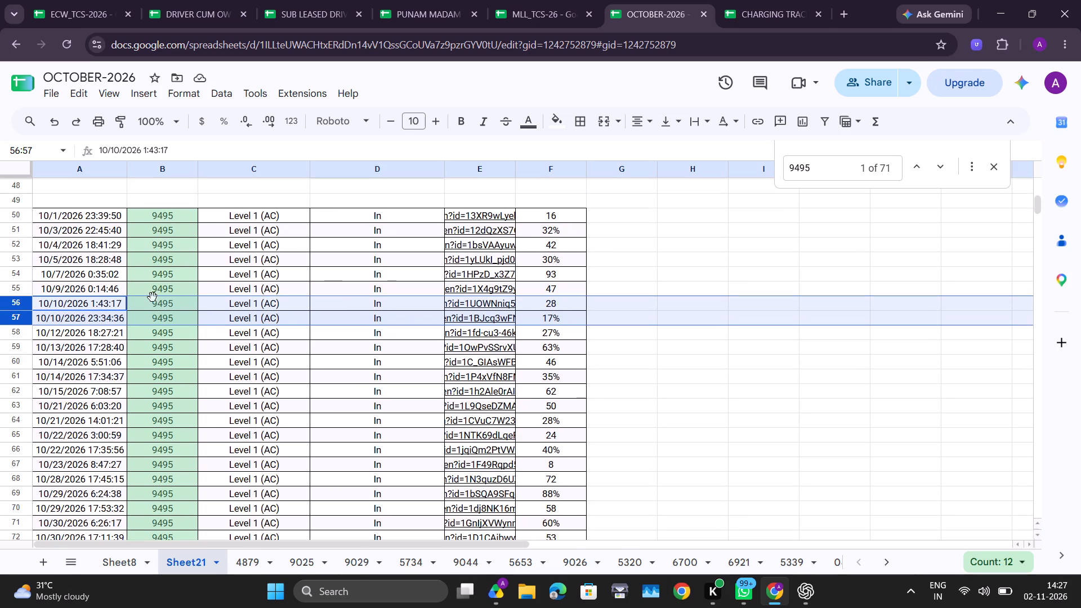
Add the missing percent signs in F50, F52 and F54, making them 16%, 42% and 93%.
{"action": "left_click", "coordinate": [578, 218]}
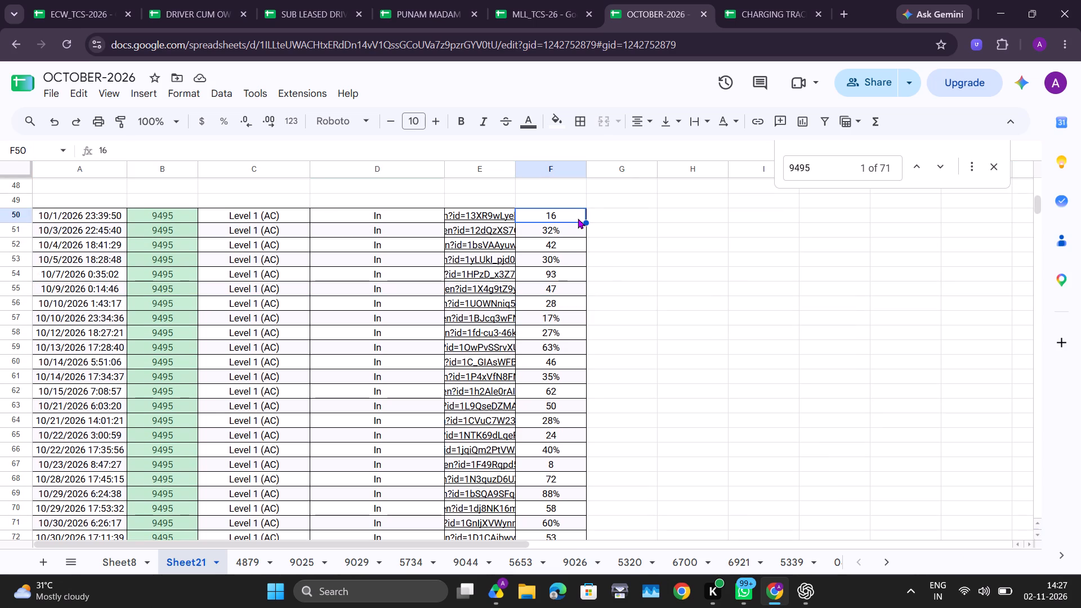
{"action": "double_click", "coordinate": [578, 218]}
{"action": "key", "text": "shift+percent"}
{"action": "key", "text": "Return"}
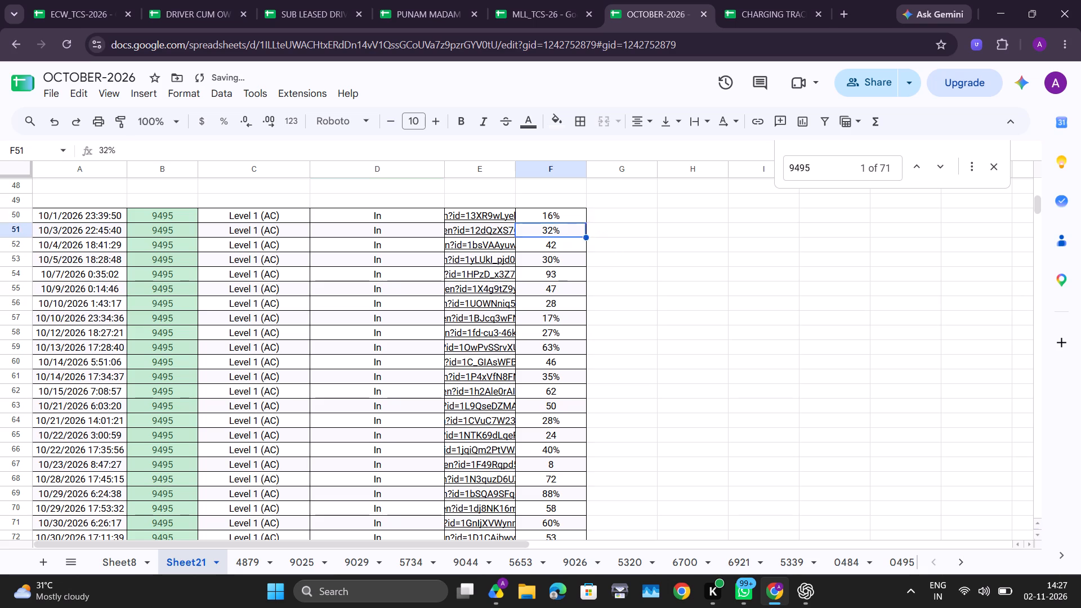
{"action": "key", "text": "Return"}
{"action": "key", "text": "Return"}
{"action": "key", "text": "Return"}
{"action": "key", "text": "shift+percent"}
{"action": "key", "text": "Return"}
{"action": "key", "text": "Return"}
{"action": "key", "text": "Return"}
{"action": "key", "text": "Return"}
{"action": "key", "text": "shift+percent"}
{"action": "key", "text": "Return"}
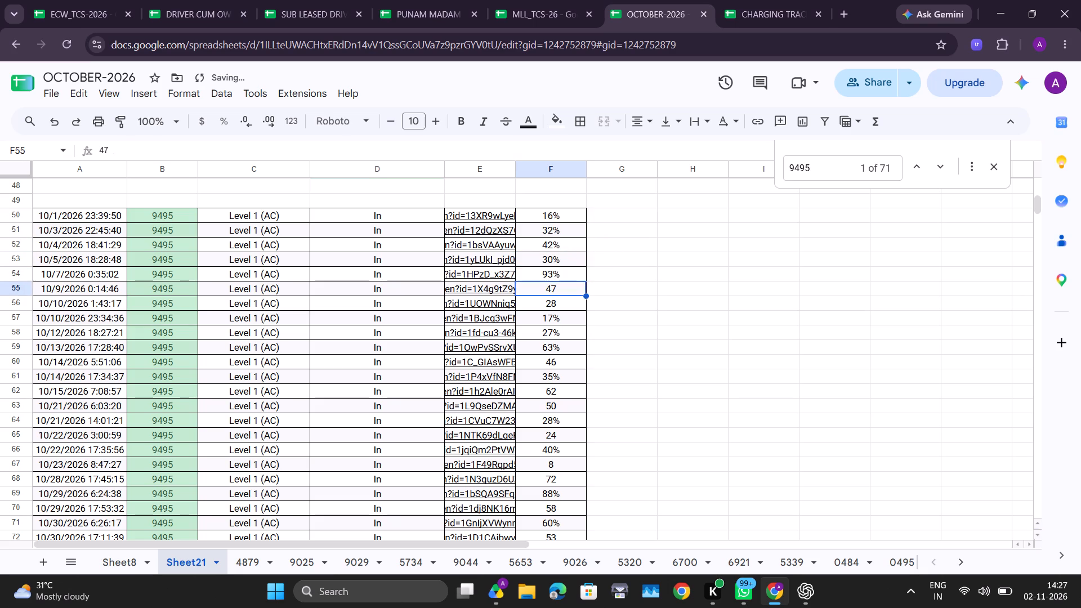
Add the missing percent signs in F55, F56, F60 and F62, making them 47%, 28%, 46% and 62%.
{"action": "key", "text": "Return"}
{"action": "key", "text": "shift+percent"}
{"action": "key", "text": "Return"}
{"action": "key", "text": "Return"}
{"action": "key", "text": "shift+percent"}
{"action": "key", "text": "Return"}
{"action": "key", "text": "Return"}
{"action": "key", "text": "Return"}
{"action": "key", "text": "Return"}
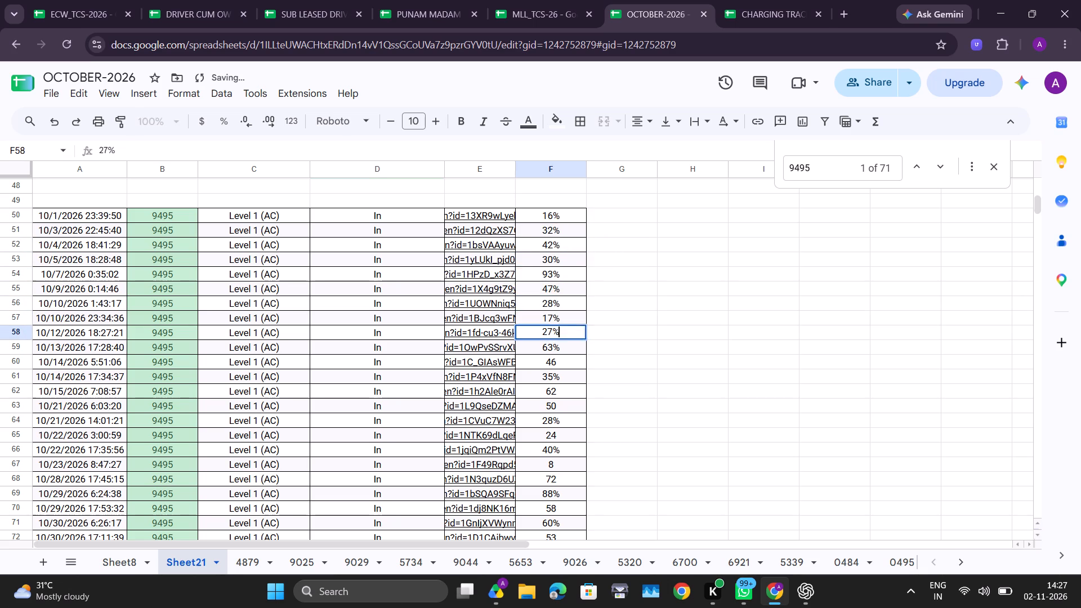
{"action": "key", "text": "Return"}
{"action": "key", "text": "Return"}
{"action": "key", "text": "Return"}
{"action": "key", "text": "Return"}
{"action": "key", "text": "shift+percent"}
{"action": "key", "text": "Return"}
{"action": "key", "text": "Return"}
{"action": "key", "text": "Return"}
{"action": "key", "text": "Return"}
{"action": "key", "text": "shift+percent"}
{"action": "key", "text": "Return"}
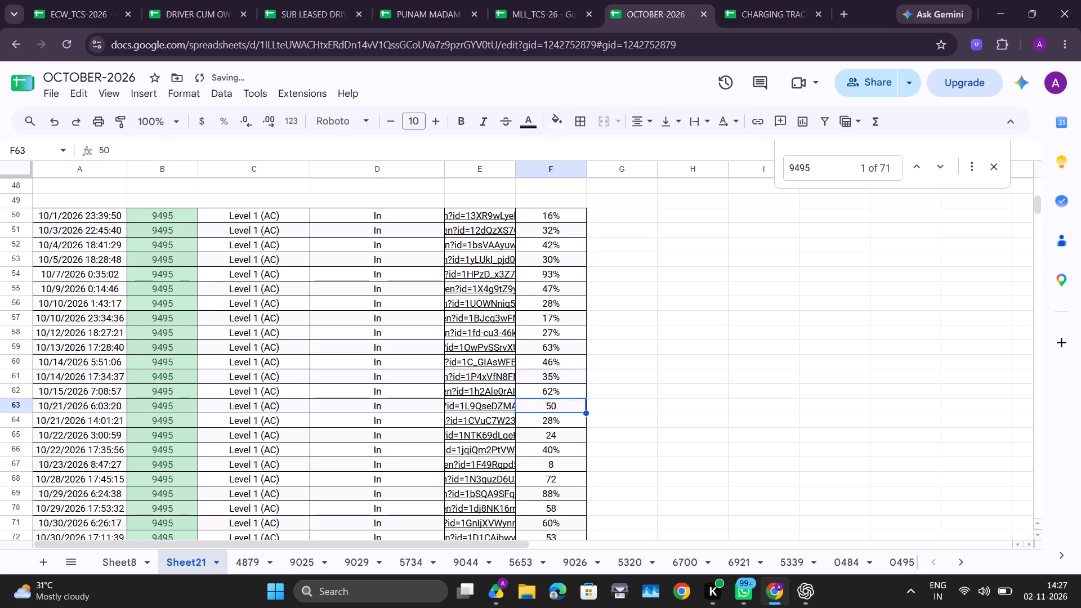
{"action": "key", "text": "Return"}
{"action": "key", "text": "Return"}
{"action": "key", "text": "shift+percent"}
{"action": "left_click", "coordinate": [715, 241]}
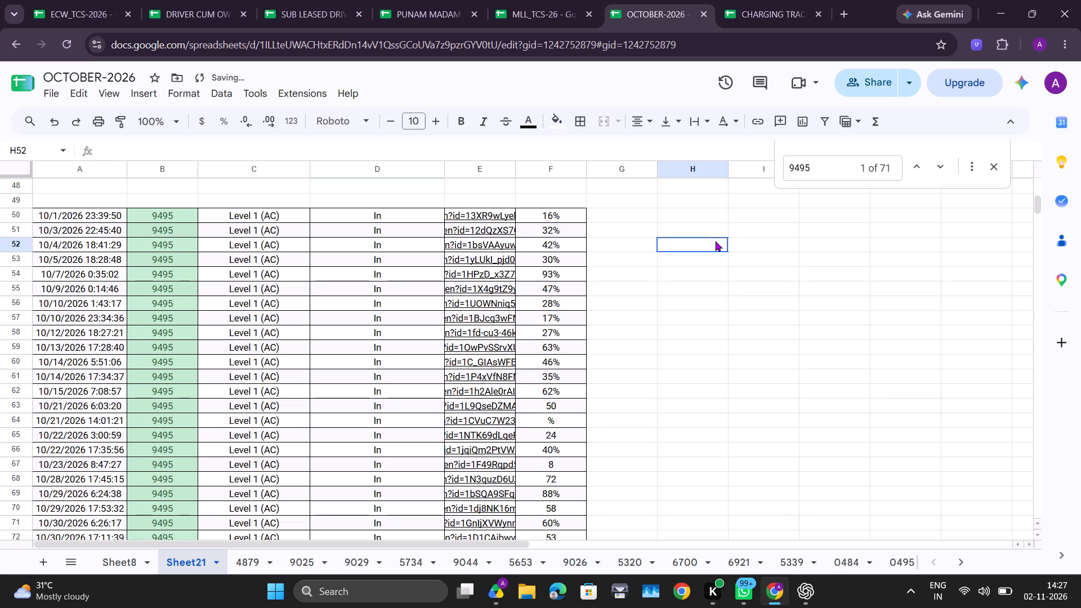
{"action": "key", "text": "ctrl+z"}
Add the missing percent signs in F63, F65 and F67, making them 50%, 24% and 8%.
{"action": "double_click", "coordinate": [559, 405]}
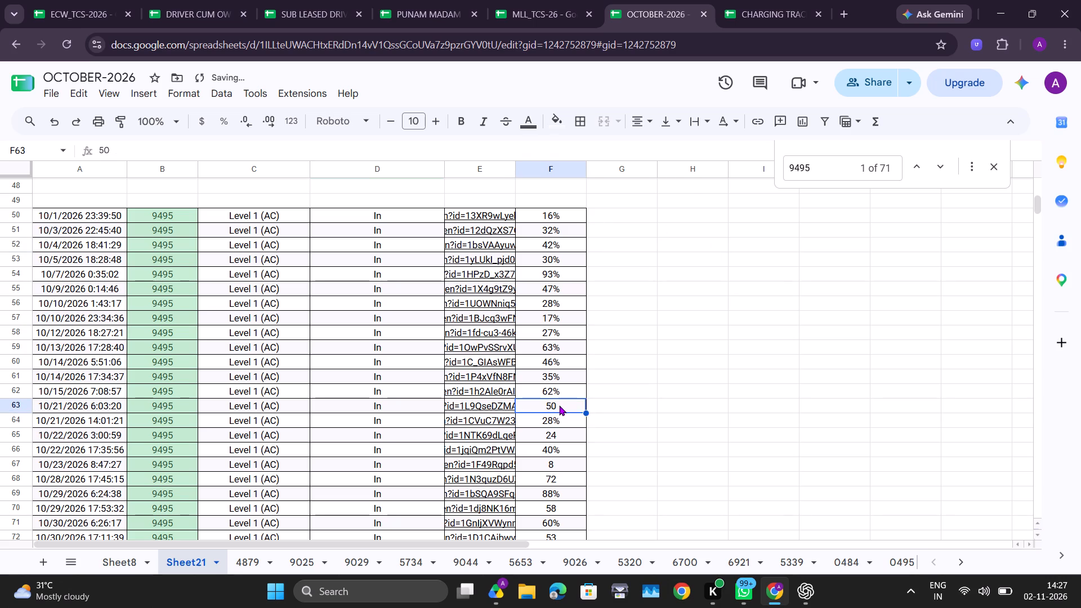
{"action": "key", "text": "shift+percent"}
{"action": "key", "text": "Return"}
{"action": "key", "text": "Return"}
{"action": "key", "text": "Return"}
{"action": "key", "text": "Return"}
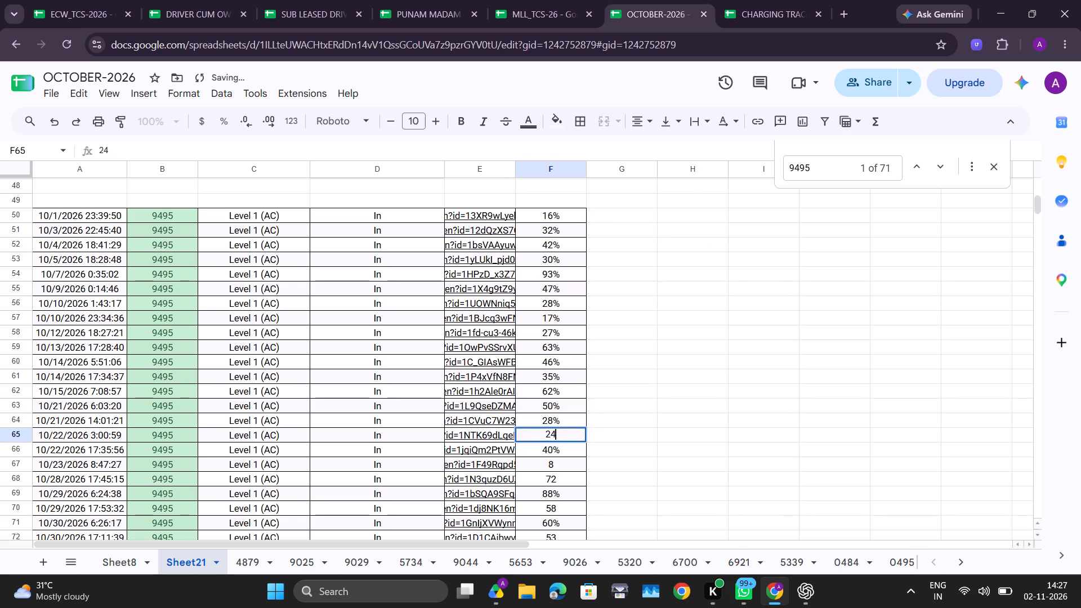
{"action": "key", "text": "shift+percent"}
{"action": "key", "text": "Return"}
{"action": "key", "text": "Return"}
{"action": "key", "text": "Return"}
{"action": "key", "text": "Return"}
{"action": "key", "text": "shift+percent"}
{"action": "key", "text": "Return"}
Add the missing percent signs in F68 and F70, making them 72% and 58%.
{"action": "key", "text": "Return"}
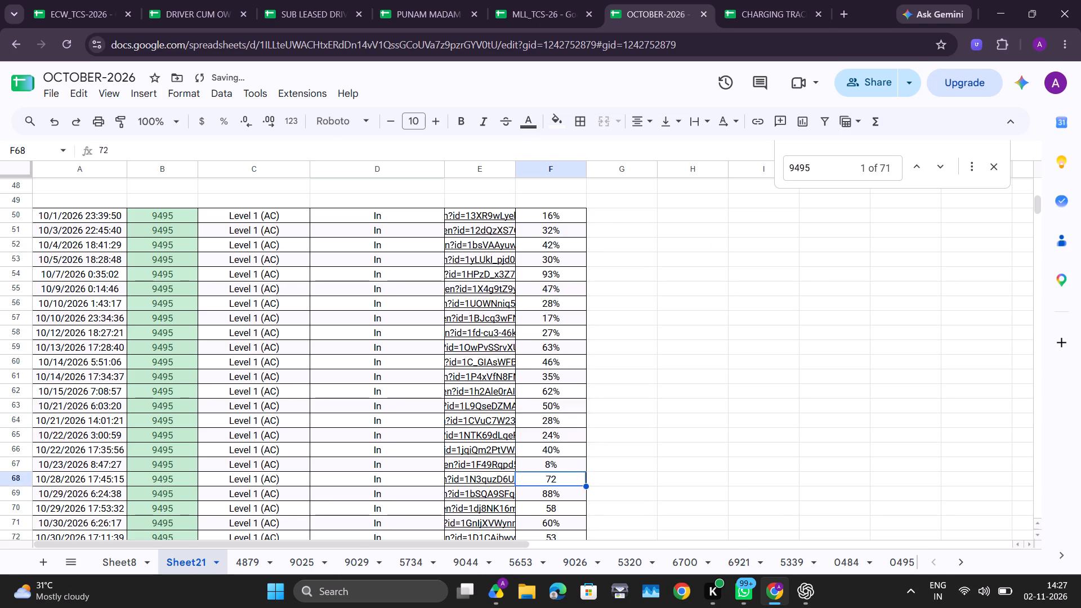
{"action": "key", "text": "shift+percent"}
{"action": "key", "text": "Return"}
{"action": "key", "text": "Return"}
{"action": "key", "text": "Return"}
{"action": "key", "text": "Return"}
{"action": "key", "text": "shift+percent"}
{"action": "key", "text": "Return"}
Add the missing percent signs in F72 and F74, making them 53% and 3%.
{"action": "key", "text": "Return"}
{"action": "key", "text": "Return"}
{"action": "key", "text": "Return"}
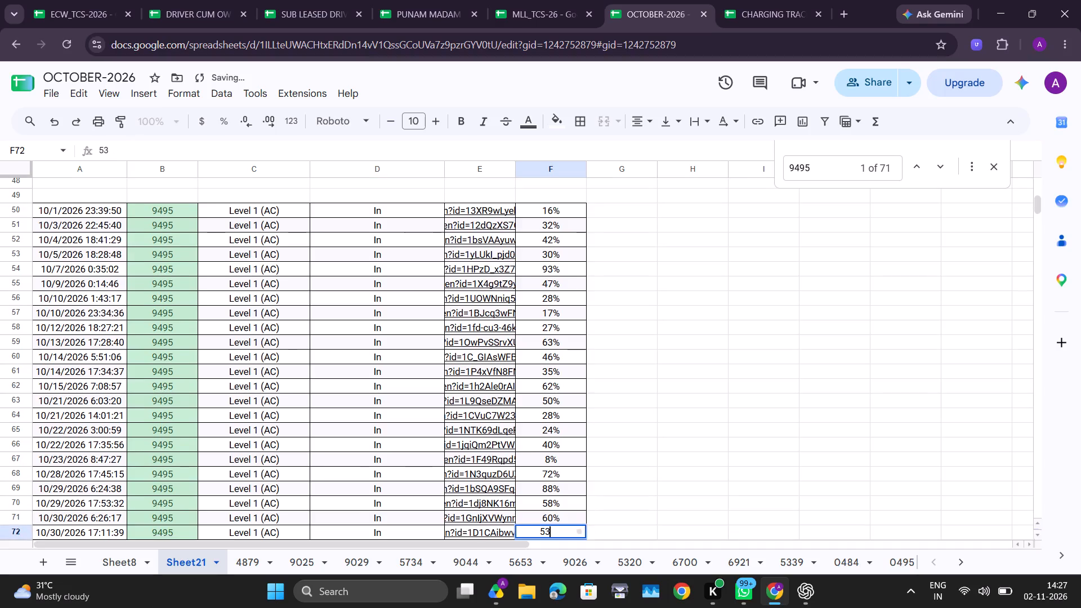
{"action": "key", "text": "shift+percent"}
{"action": "key", "text": "shift+Return"}
{"action": "key", "text": "Return"}
{"action": "key", "text": "Return"}
{"action": "key", "text": "Return"}
{"action": "key", "text": "Return"}
{"action": "key", "text": "Return"}
{"action": "key", "text": "Return"}
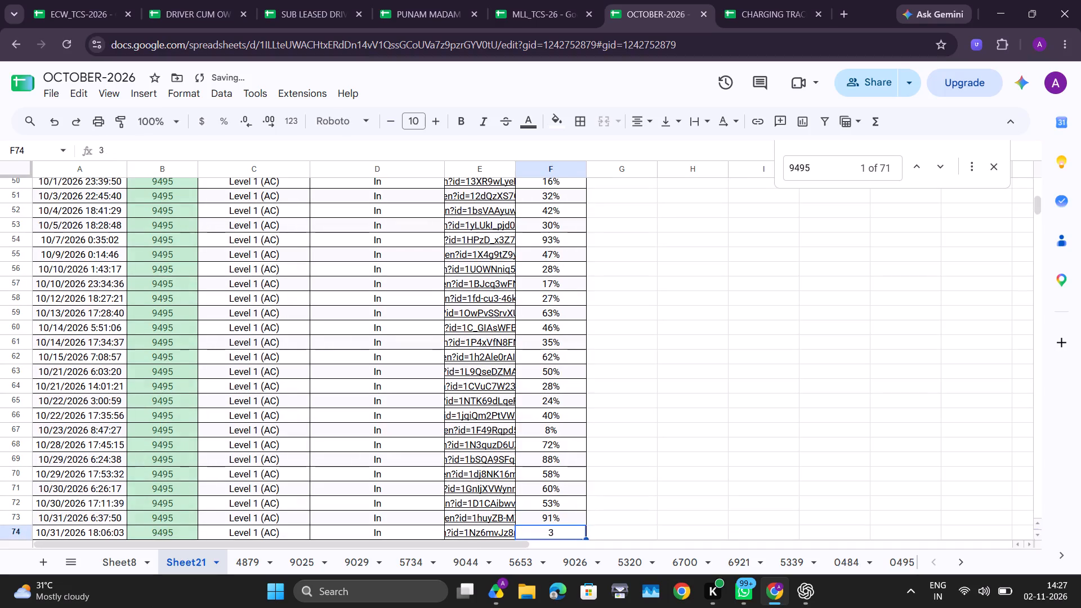
{"action": "key", "text": "Return"}
{"action": "key", "text": "shift+percent"}
{"action": "key", "text": "Return"}
{"action": "key", "text": "Return"}
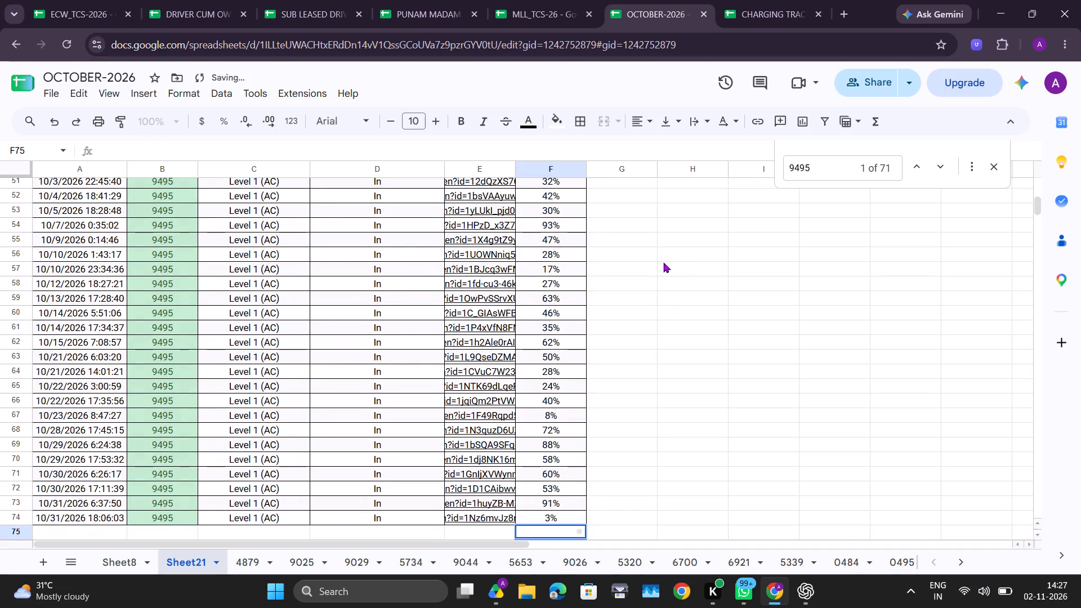
Enter 100% in G50 and fill it down to G74 beside the home-charging entries.
{"action": "scroll", "coordinate": [663, 262], "scroll_direction": "up", "scroll_amount": 1}
{"action": "left_click", "coordinate": [619, 248]}
{"action": "type", "text": "100%"}
{"action": "key", "text": "Return"}
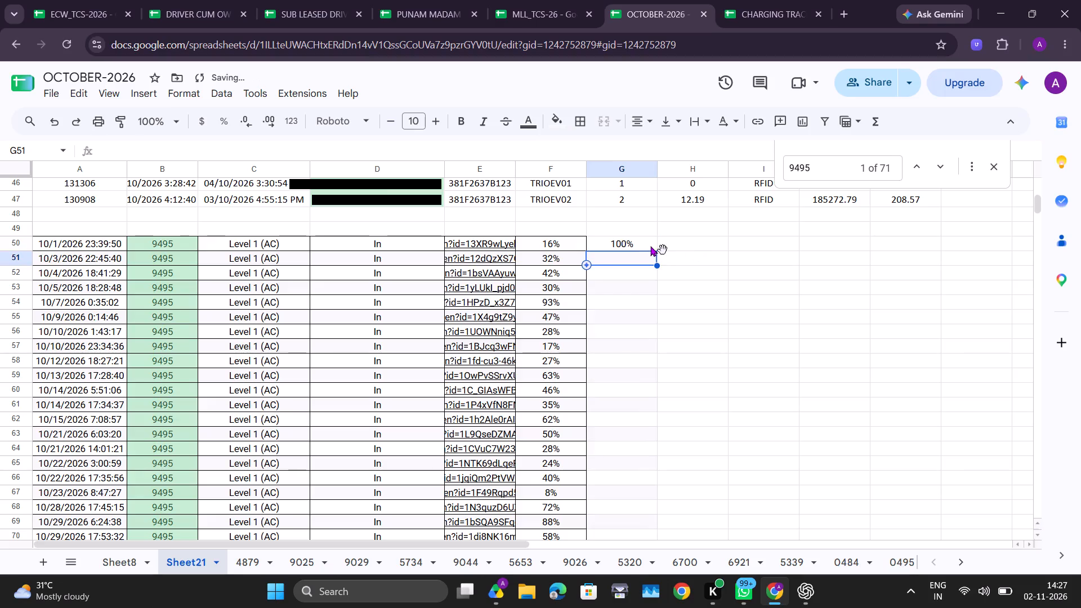
{"action": "left_click", "coordinate": [650, 246]}
{"action": "left_click_drag", "start_coordinate": [658, 248], "coordinate": [629, 442]}
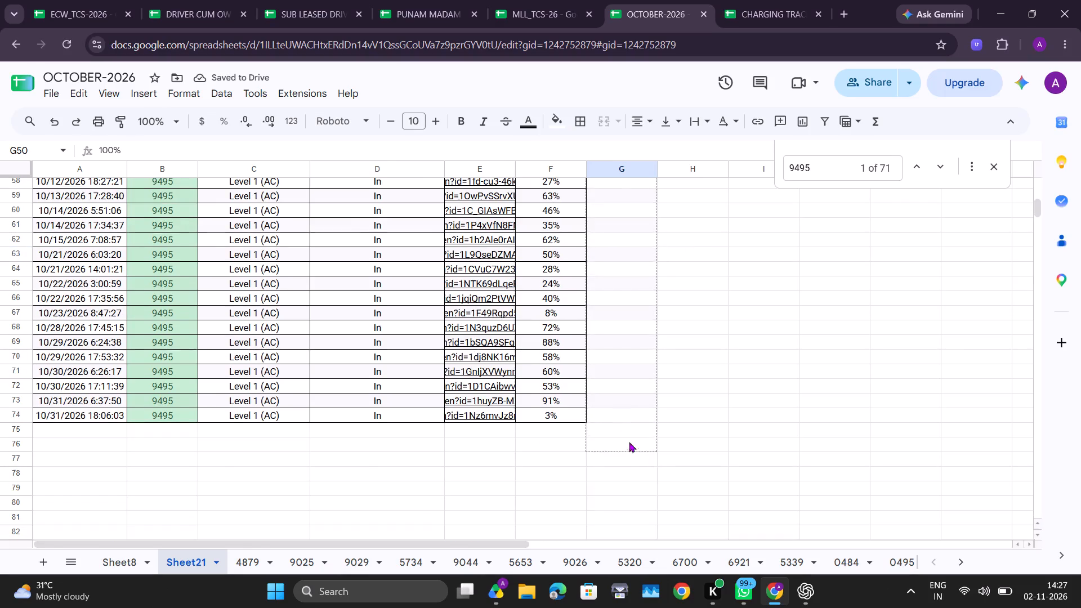
{"action": "left_click_drag", "start_coordinate": [629, 442], "coordinate": [620, 414]}
Calculate the charged percentage in H50 as =G50-F50 and fill the formula down through all the home-charging entries.
{"action": "scroll", "coordinate": [620, 414], "scroll_direction": "up", "scroll_amount": 2}
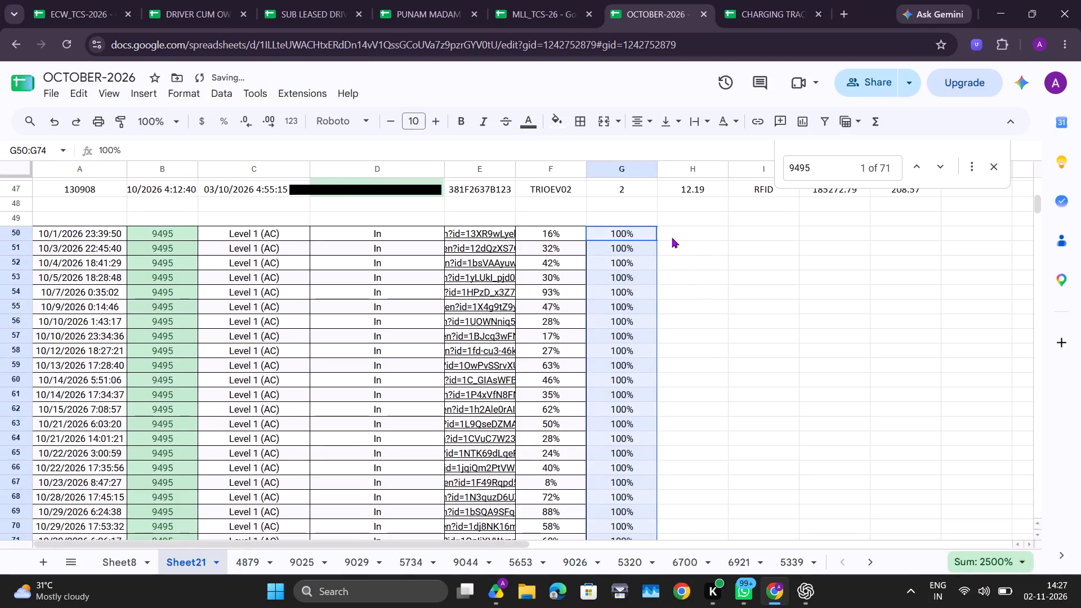
{"action": "left_click", "coordinate": [672, 238]}
{"action": "key", "text": "equal"}
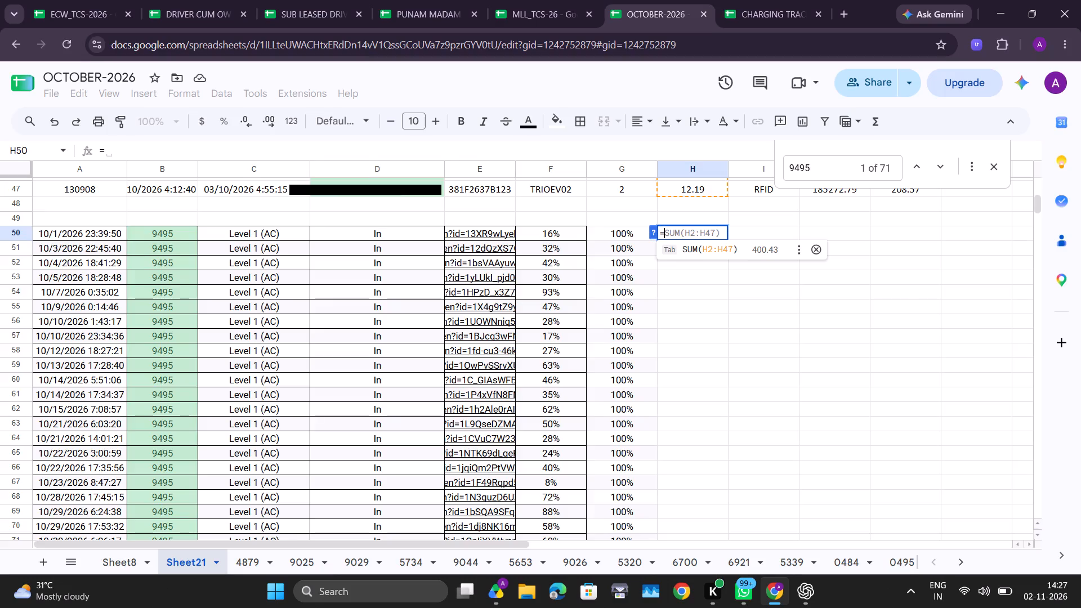
{"action": "type", "text": "g50"}
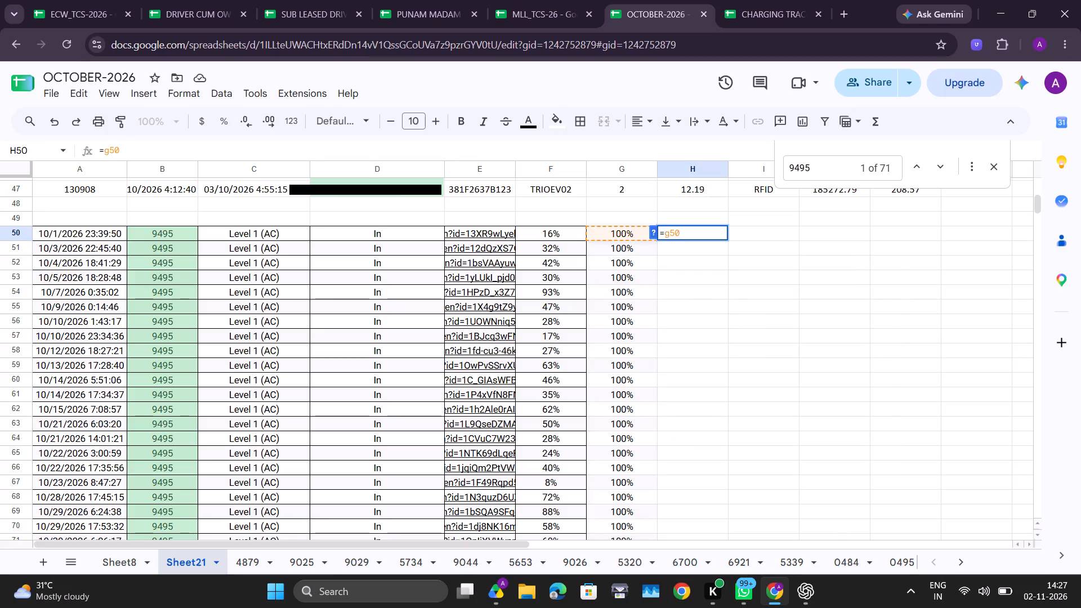
{"action": "key", "text": "minus"}
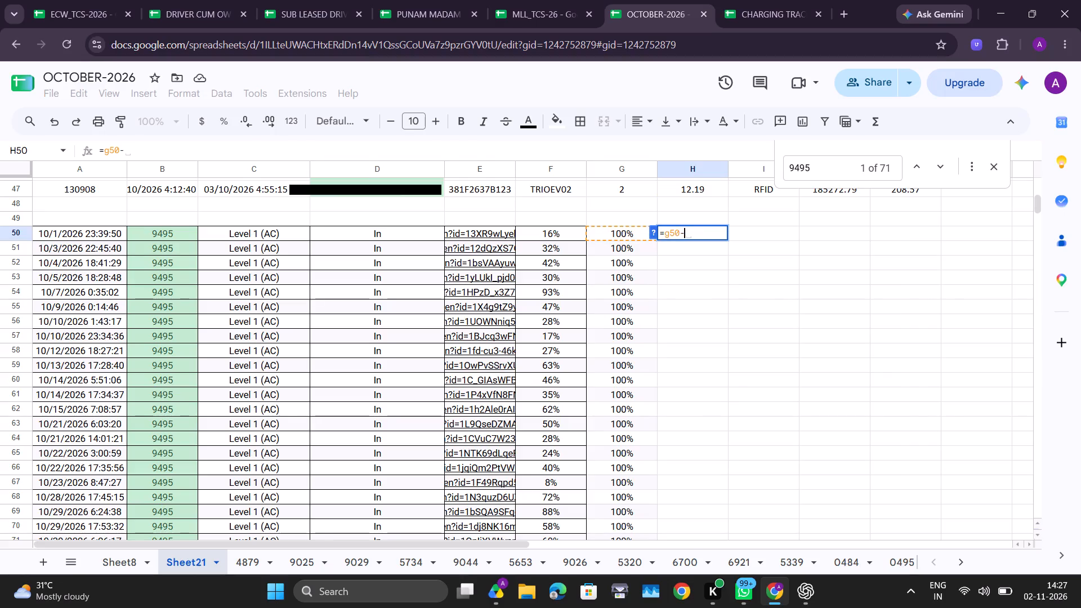
{"action": "key", "text": "f"}
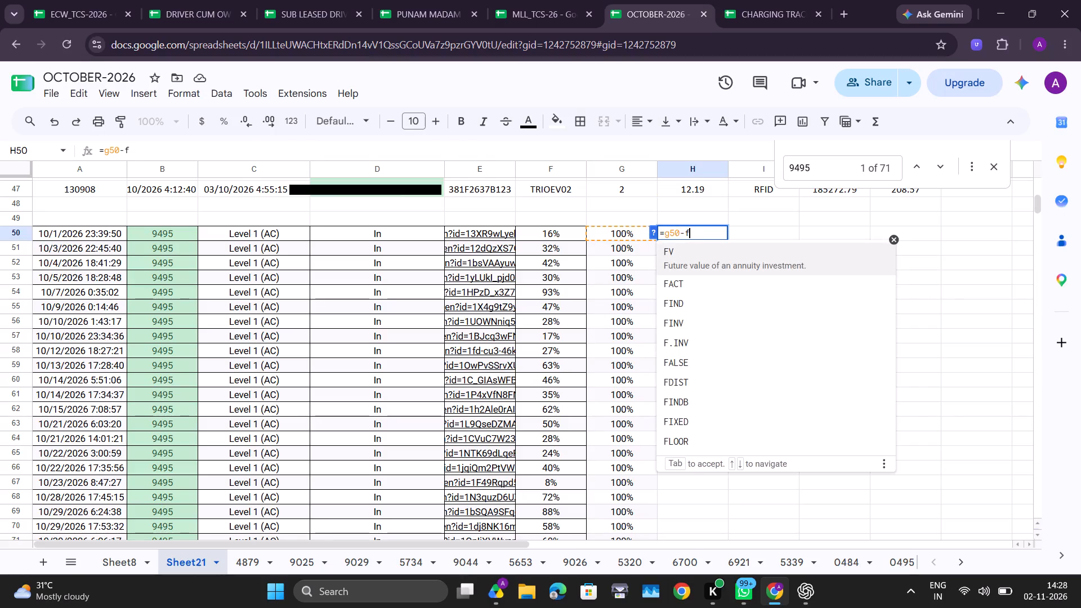
{"action": "type", "text": "50"}
{"action": "key", "text": "Return"}
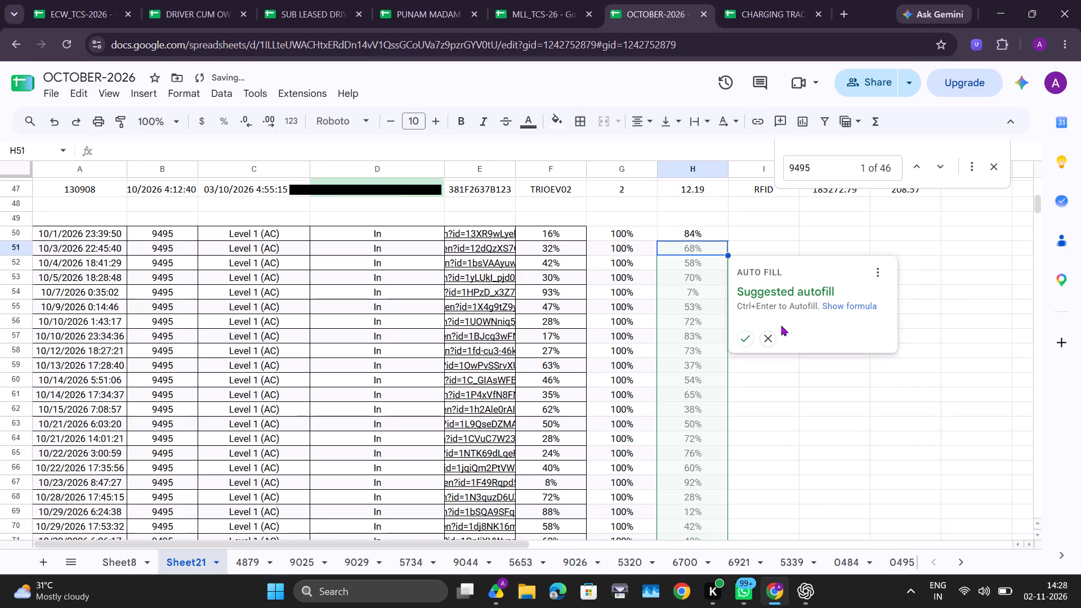
{"action": "left_click", "coordinate": [745, 342]}
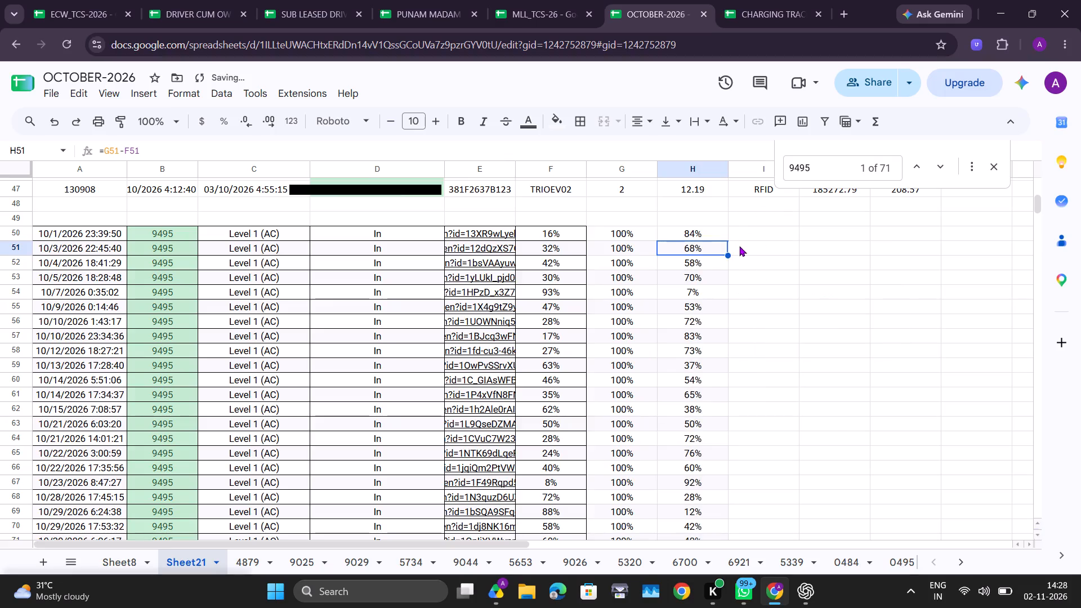
Calculate the home-charging units in I50 as =H50*24 and fill the formula down through the remaining entries.
{"action": "left_click", "coordinate": [744, 240]}
{"action": "key", "text": "equal"}
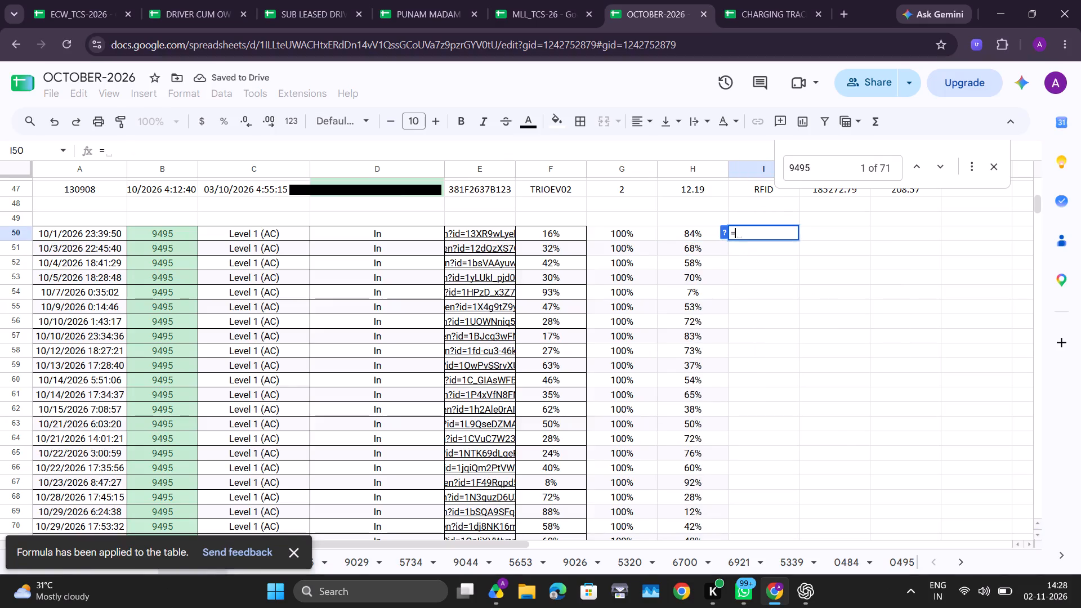
{"action": "type", "text": "h50"}
{"action": "type", "text": "*24"}
{"action": "key", "text": "Return"}
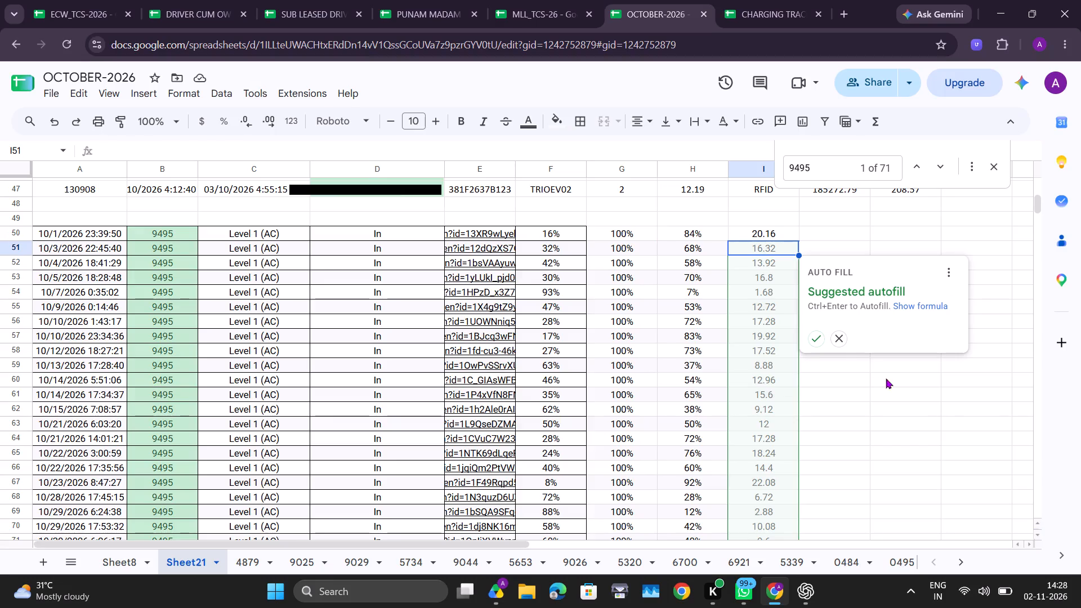
{"action": "left_click", "coordinate": [811, 332]}
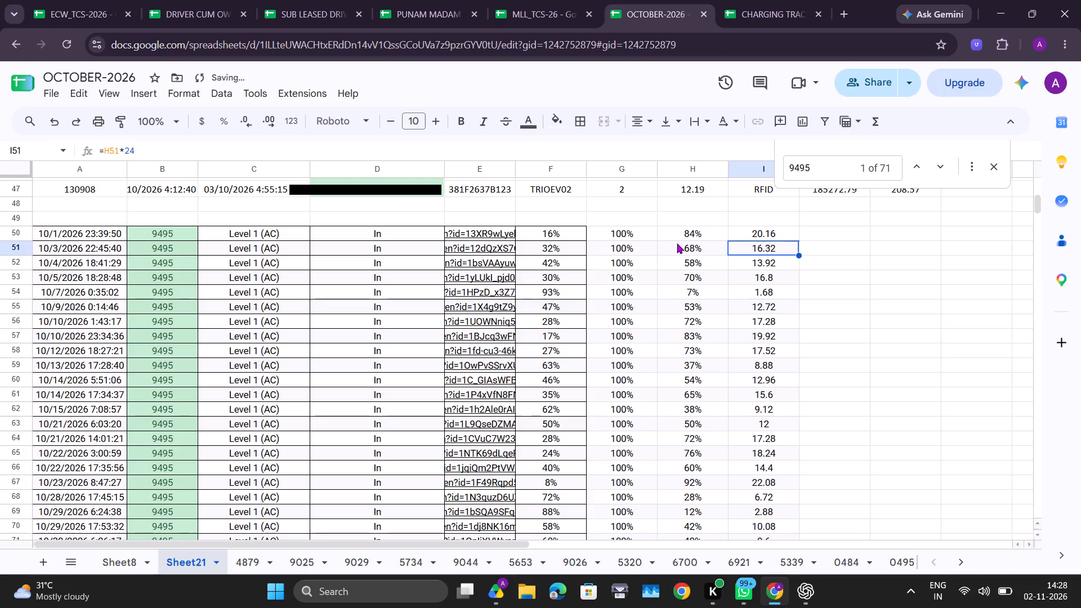
Delete the second same-day home-charging rows dated 10/10/2026 23:34:36, 10/14/2026 17:34:37 and 10/29/2026 17:53:32.
{"action": "scroll", "coordinate": [604, 234], "scroll_direction": "down", "scroll_amount": 1}
{"action": "scroll", "coordinate": [604, 234], "scroll_direction": "right", "scroll_amount": 2}
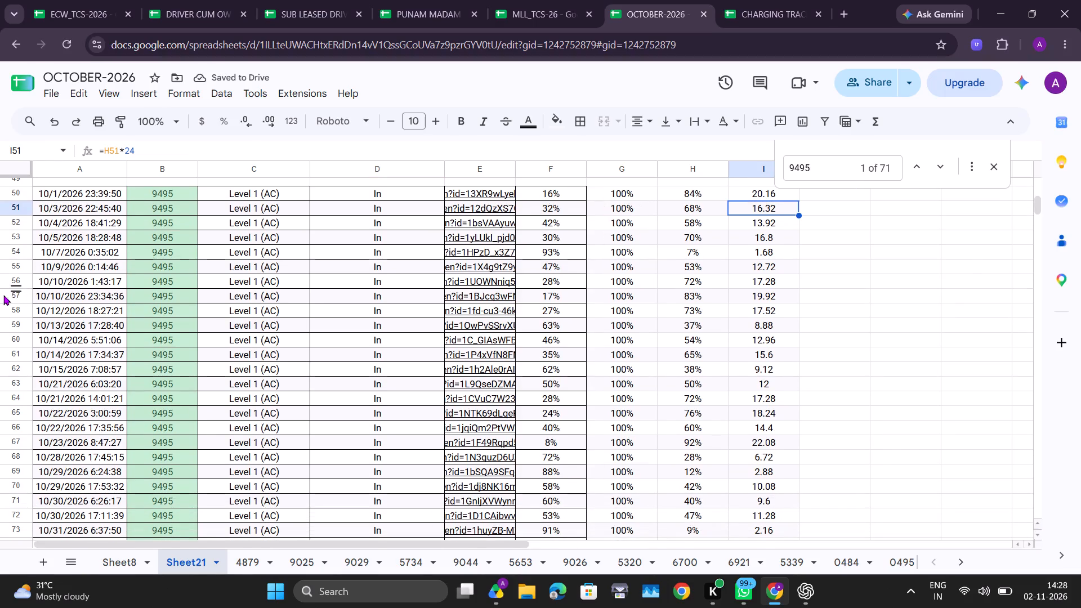
{"action": "left_click", "coordinate": [3, 295]}
{"action": "right_click", "coordinate": [3, 295]}
{"action": "left_click", "coordinate": [65, 363]}
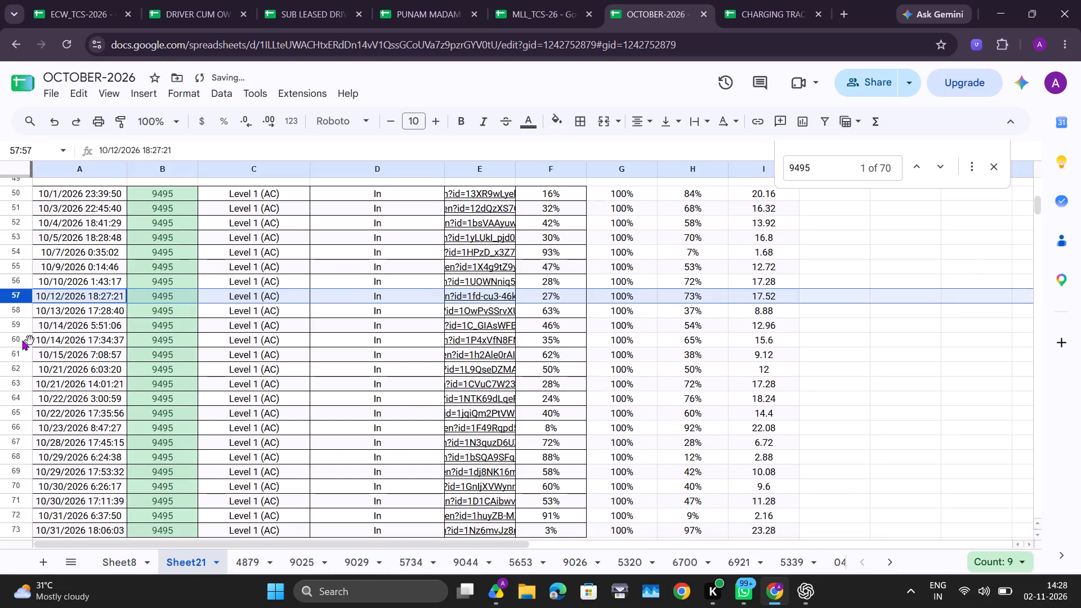
{"action": "left_click", "coordinate": [22, 340]}
{"action": "right_click", "coordinate": [22, 340]}
{"action": "left_click", "coordinate": [56, 373]}
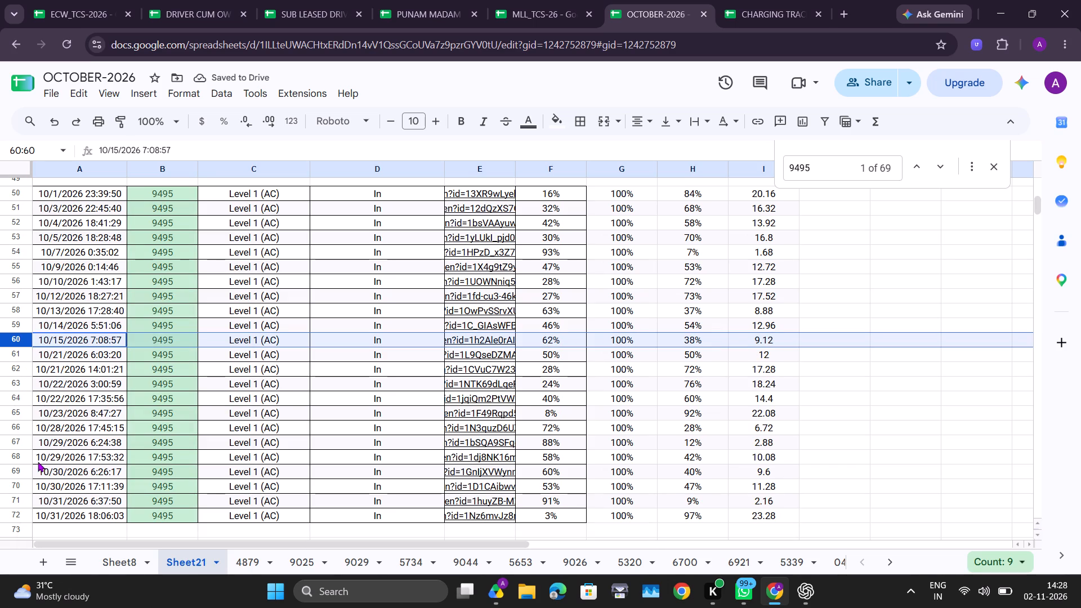
{"action": "left_click", "coordinate": [23, 457]}
{"action": "right_click", "coordinate": [23, 457]}
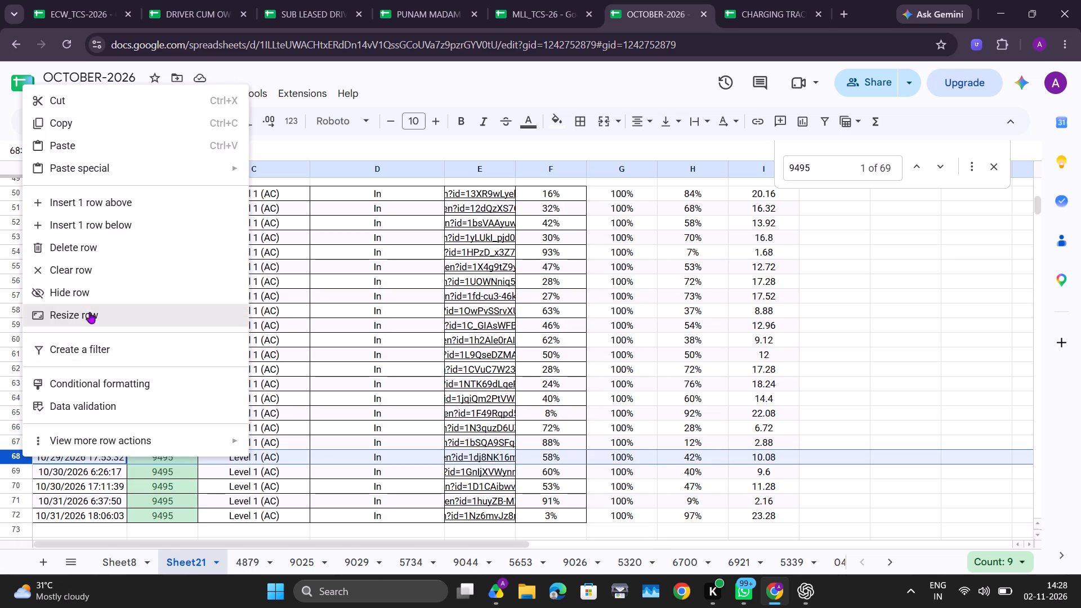
{"action": "left_click", "coordinate": [91, 257]}
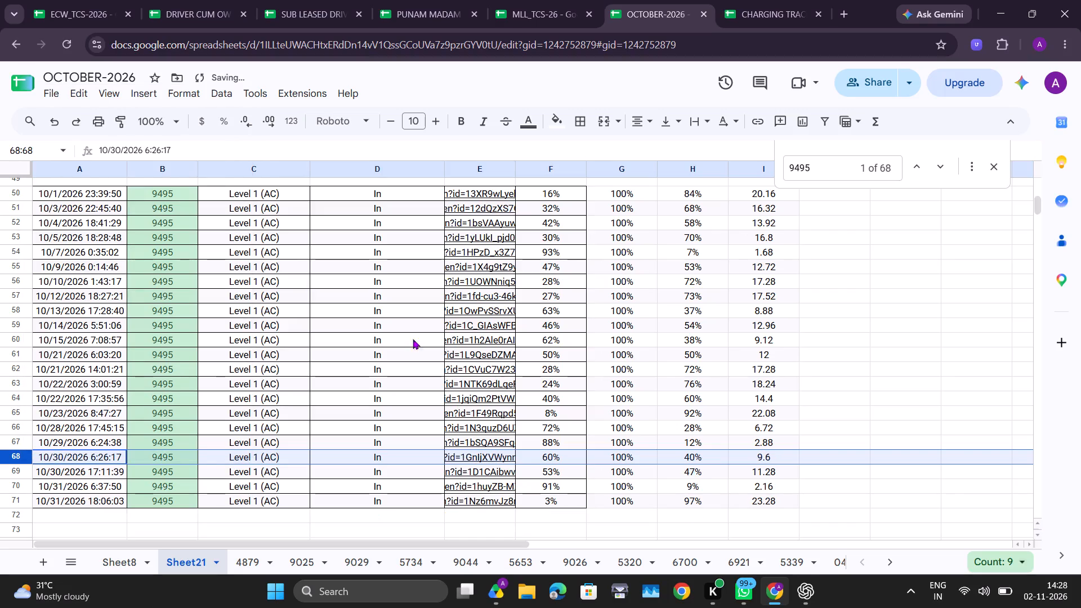
Apply all borders to G50:I71 beside the home-charging entries.
{"action": "scroll", "coordinate": [515, 391], "scroll_direction": "up", "scroll_amount": 1}
{"action": "left_click_drag", "start_coordinate": [609, 243], "coordinate": [738, 411]}
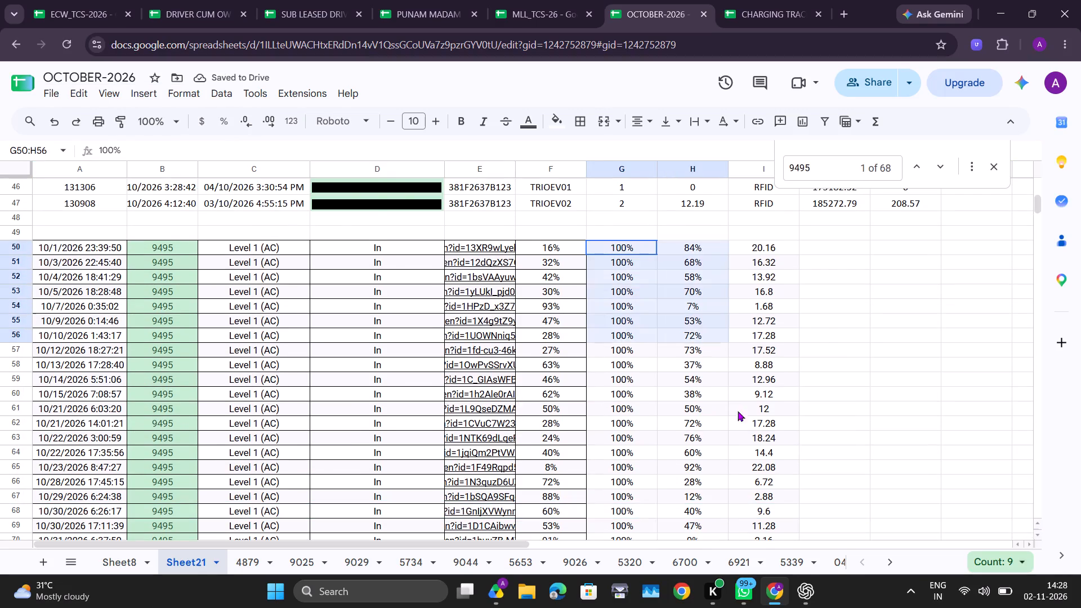
{"action": "left_click_drag", "start_coordinate": [738, 411], "coordinate": [744, 367]}
{"action": "left_click", "coordinate": [580, 121]}
{"action": "left_click", "coordinate": [591, 154]}
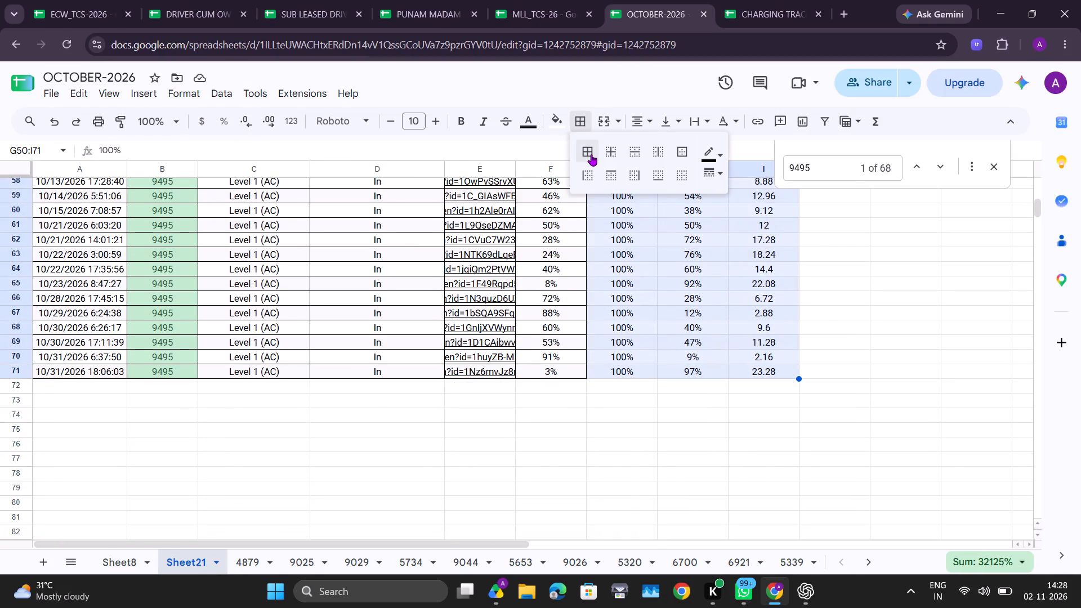
Sum the transaction energy from H2 and the home-charging units from I50, and enter 687.28 as vehicle 9495's C. UNIT in the partner workbook's OCT-26 sheet.
{"action": "scroll", "coordinate": [625, 273], "scroll_direction": "up", "scroll_amount": 15}
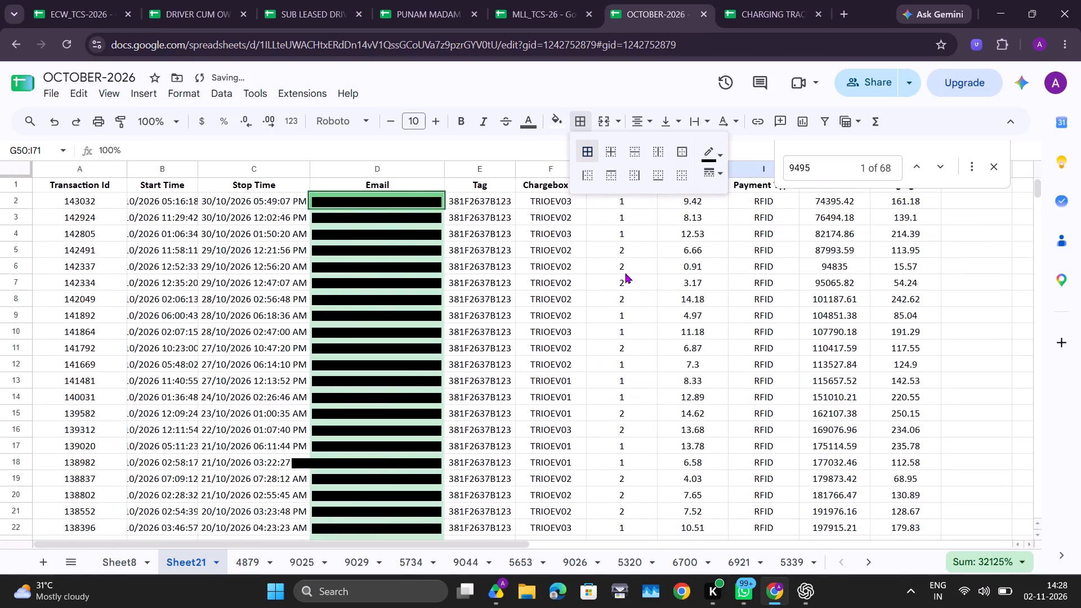
{"action": "left_click", "coordinate": [700, 207]}
{"action": "left_click_drag", "start_coordinate": [700, 207], "coordinate": [729, 607]}
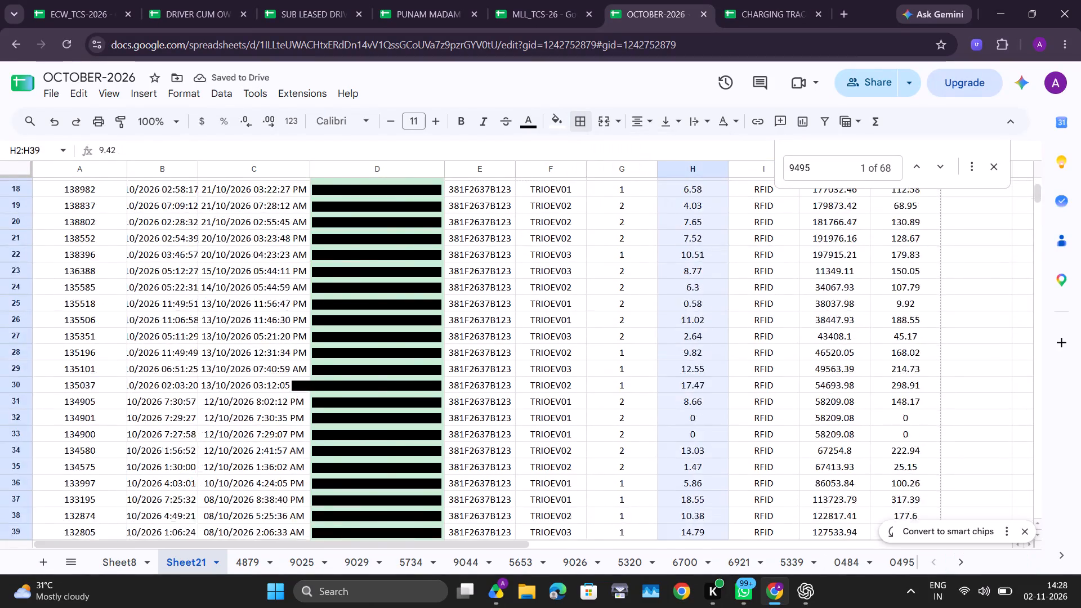
{"action": "left_click_drag", "start_coordinate": [729, 607], "coordinate": [709, 157]}
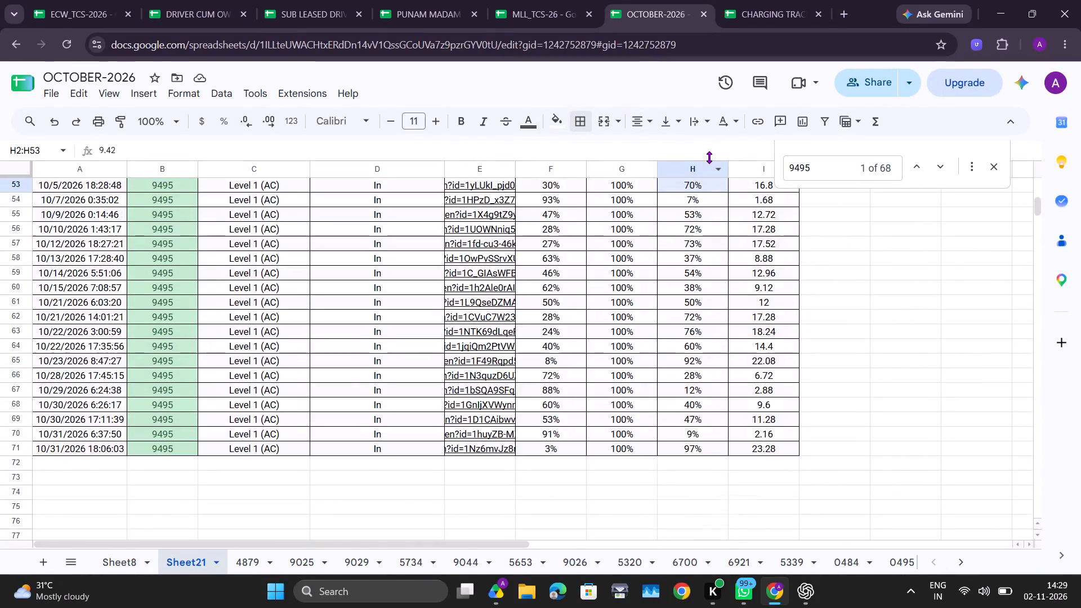
{"action": "left_click_drag", "start_coordinate": [709, 157], "coordinate": [692, 199]}
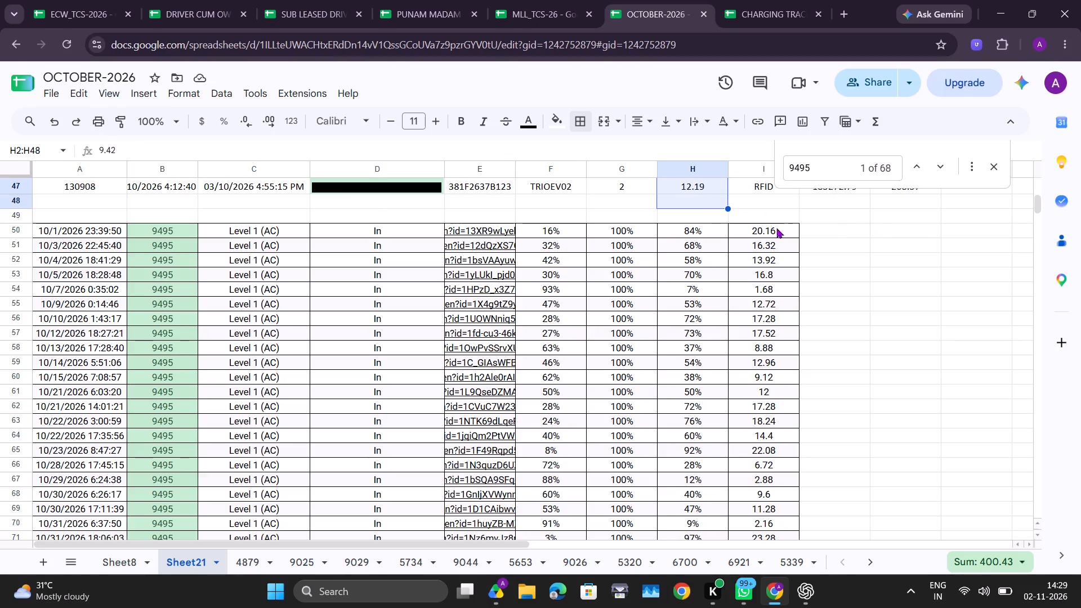
{"action": "left_click_drag", "start_coordinate": [768, 230], "coordinate": [769, 388]}
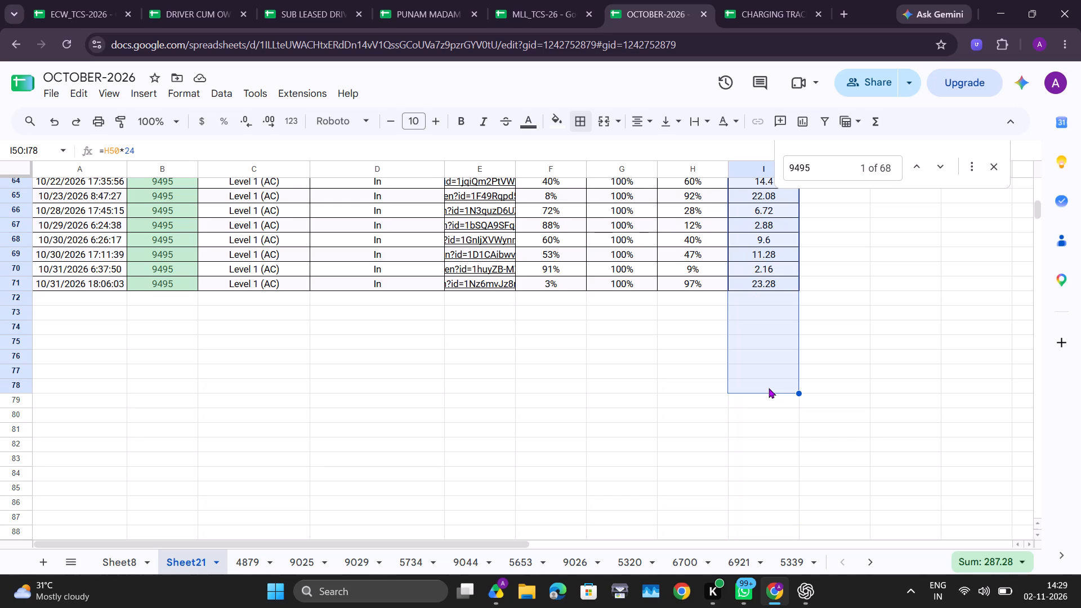
{"action": "left_click", "coordinate": [201, 0]}
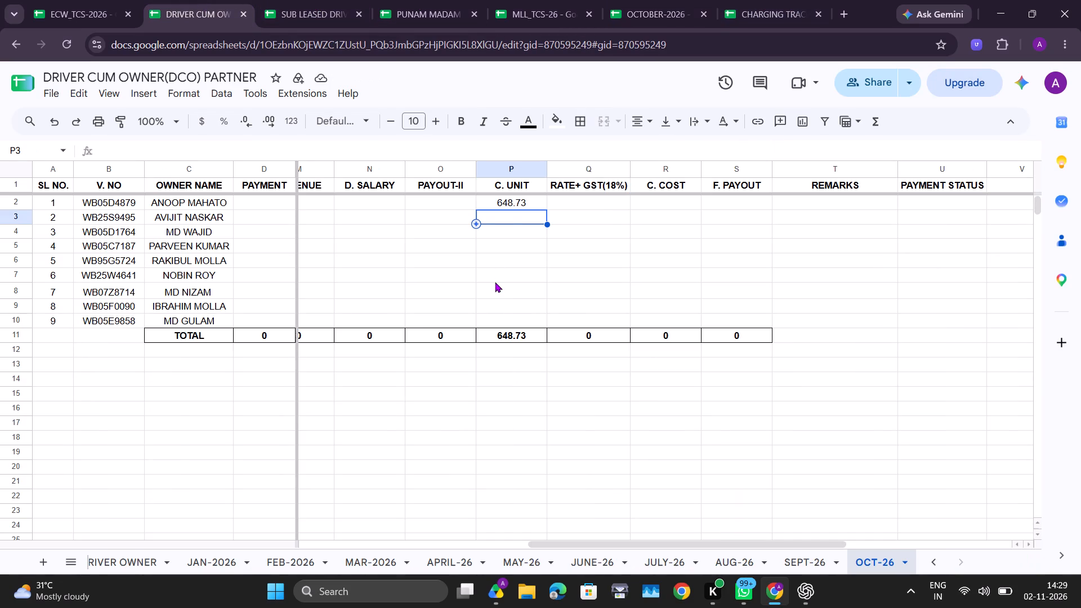
{"action": "key", "text": "6"}
{"action": "type", "text": "87.28"}
{"action": "key", "text": "Return"}
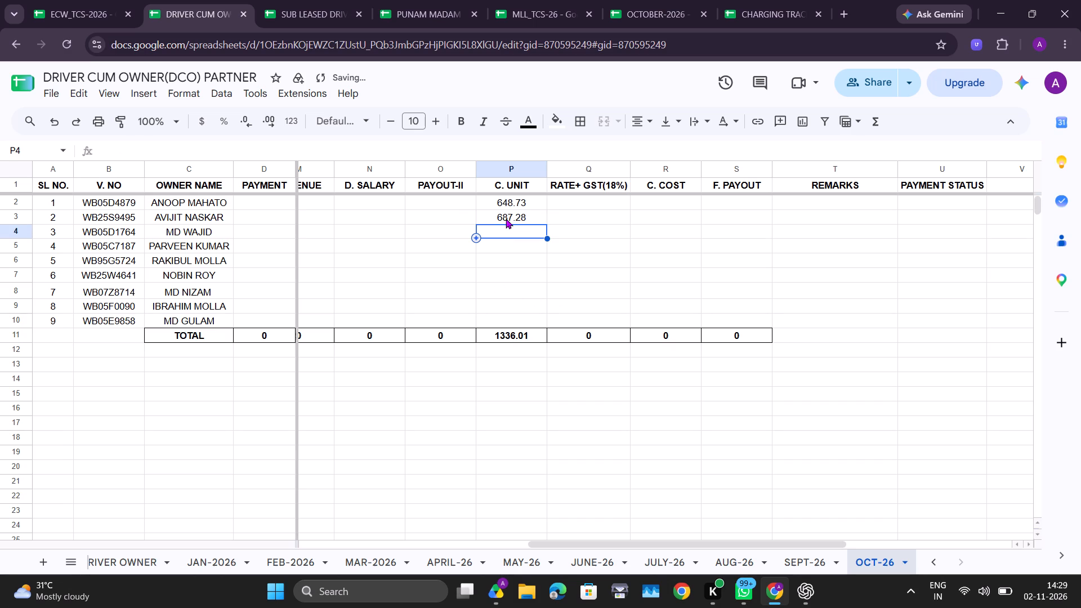
Return to the OCTOBER-2026 workbook and rename Sheet21 as 9495.
{"action": "left_click", "coordinate": [665, 5]}
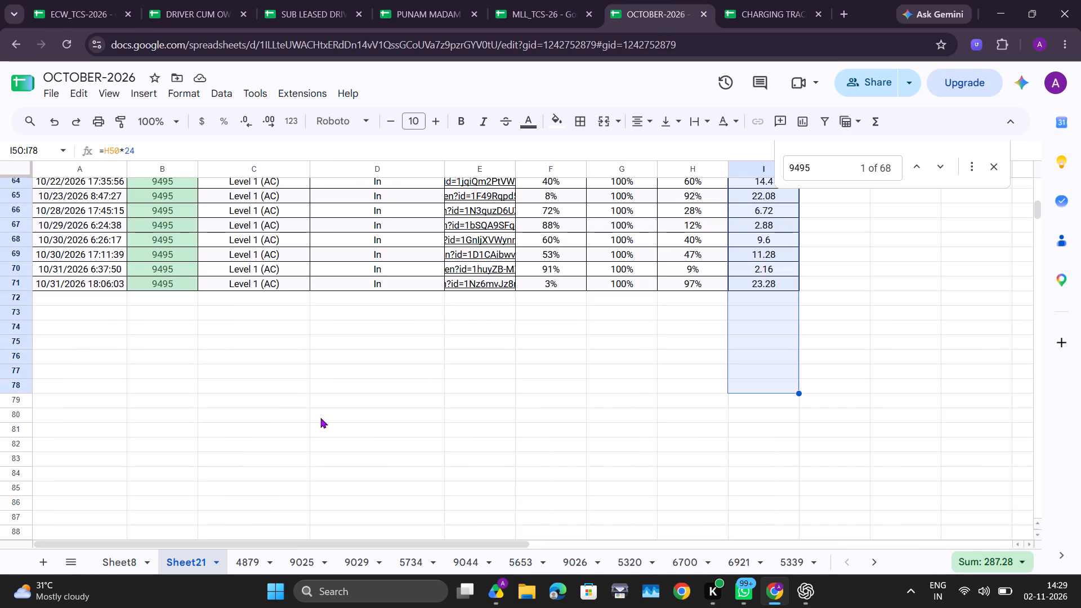
{"action": "double_click", "coordinate": [189, 566]}
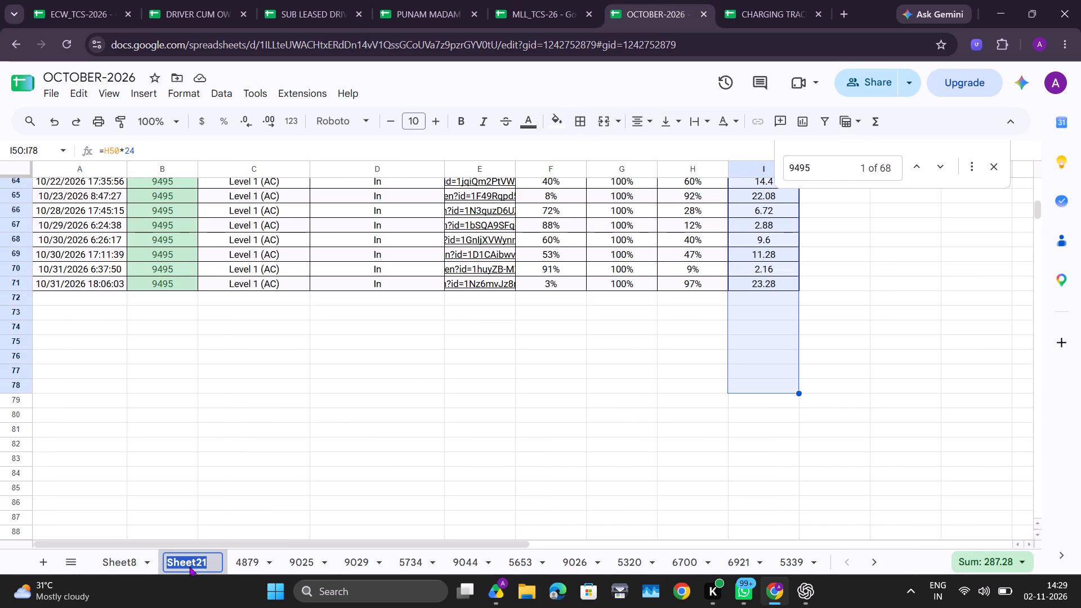
{"action": "type", "text": "9495"}
{"action": "key", "text": "Return"}
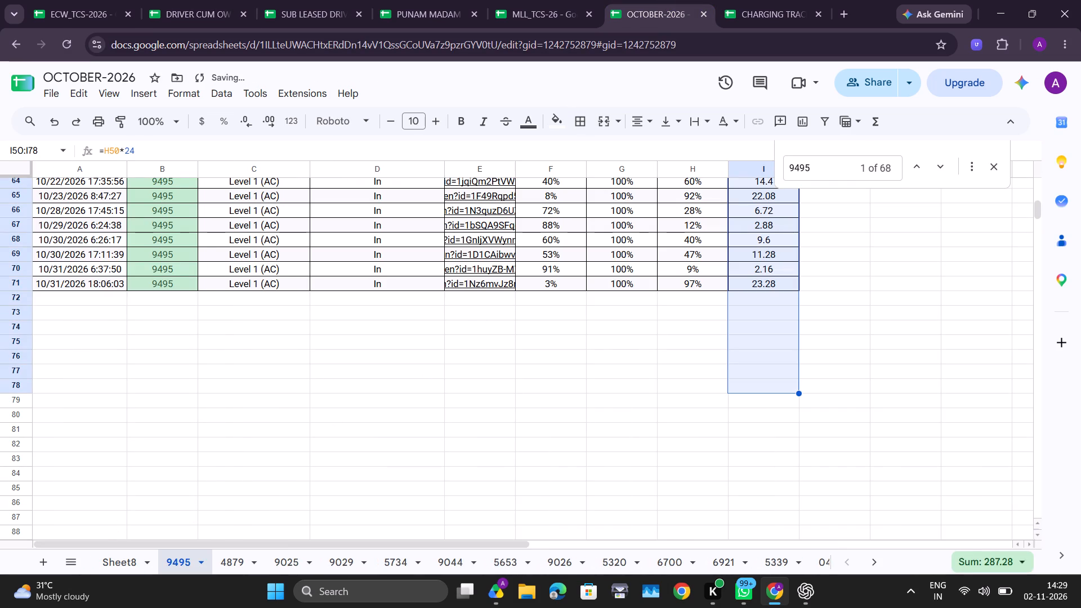
Reset the Email column filter on Sheet8 to include all values.
{"action": "left_click", "coordinate": [132, 556]}
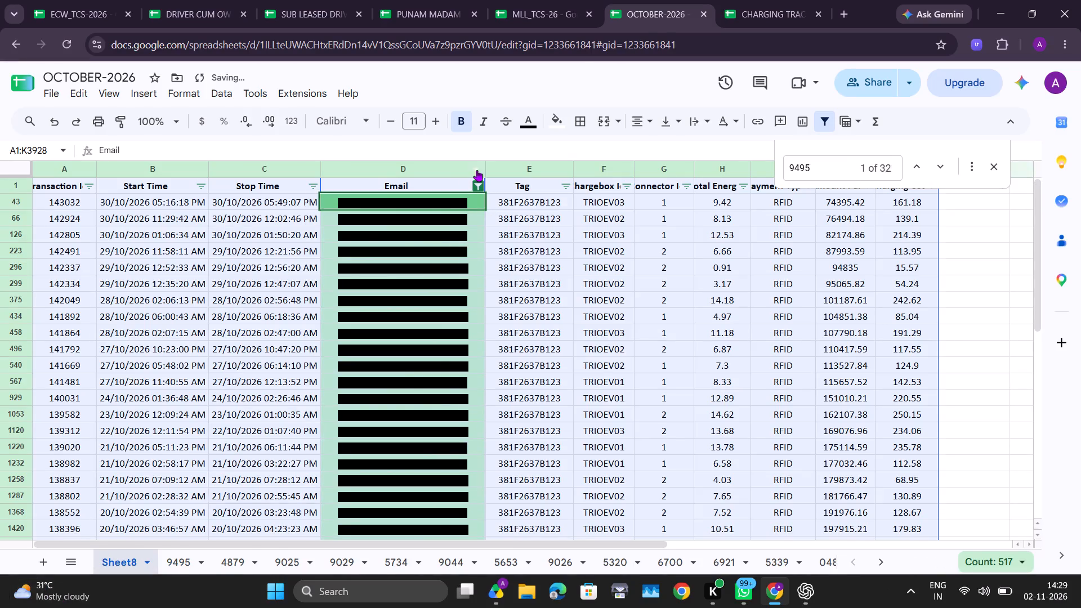
{"action": "left_click", "coordinate": [477, 178]}
{"action": "left_click", "coordinate": [477, 186]}
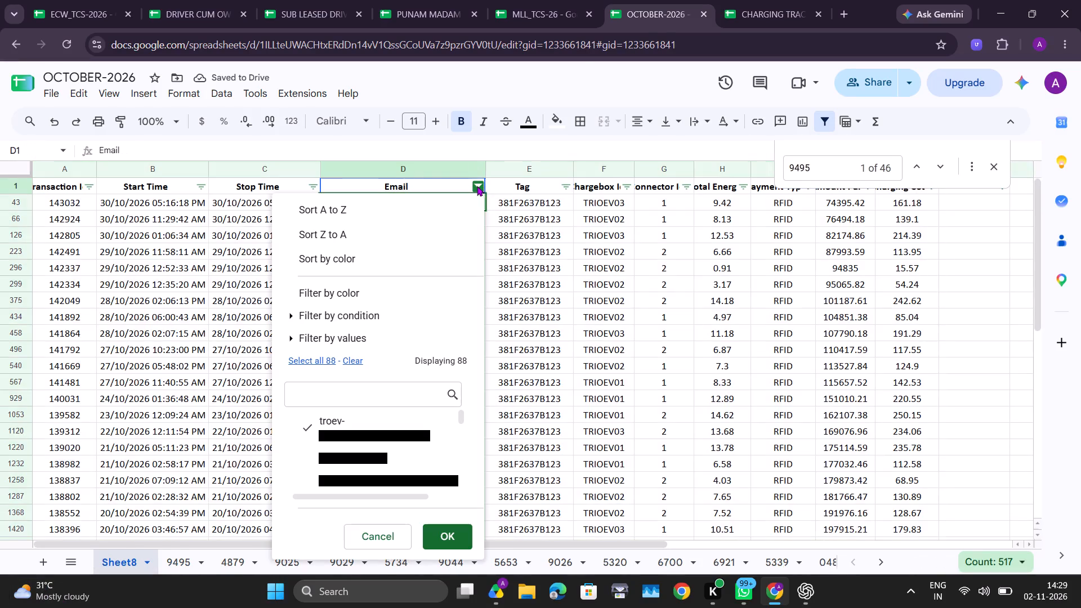
{"action": "left_click", "coordinate": [314, 363]}
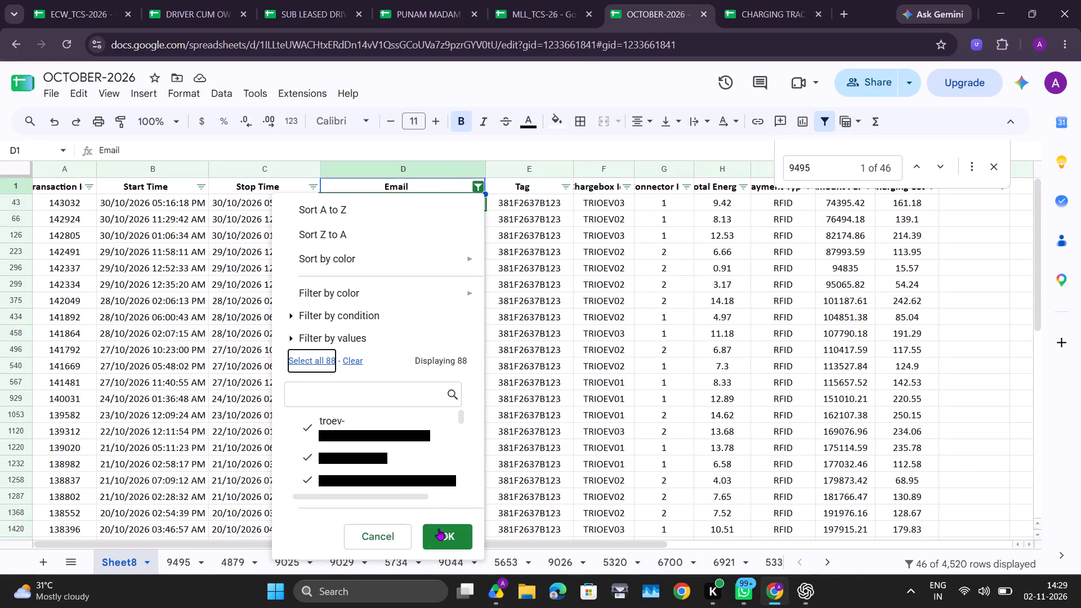
{"action": "left_click", "coordinate": [439, 529]}
Search Sheet8 for 1764 and copy the first matching Email entry.
{"action": "key", "text": "ctrl+f"}
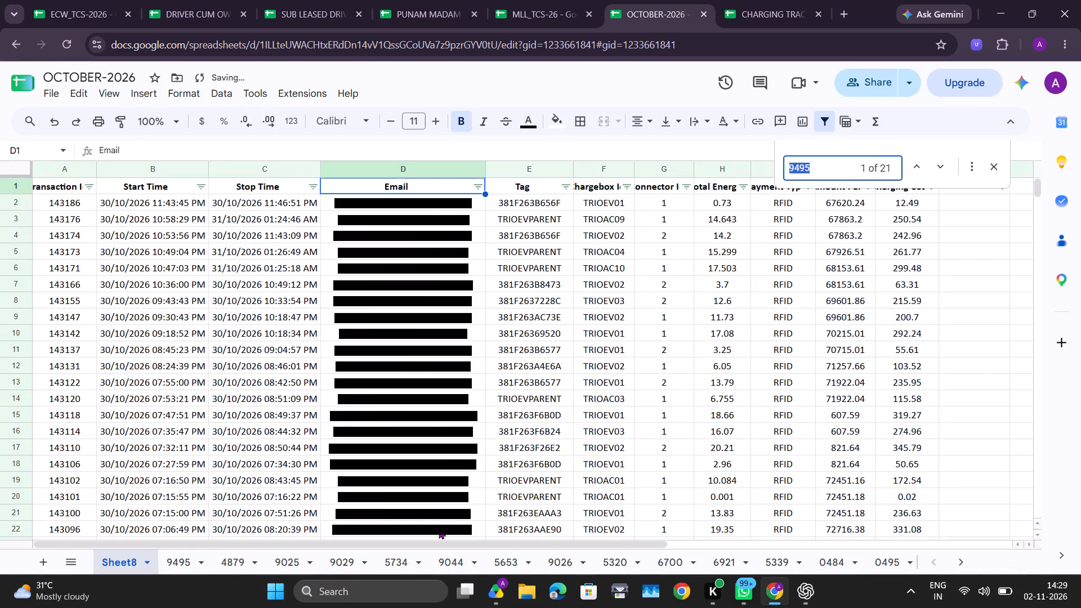
{"action": "type", "text": "1763"}
{"action": "key", "text": "BackSpace"}
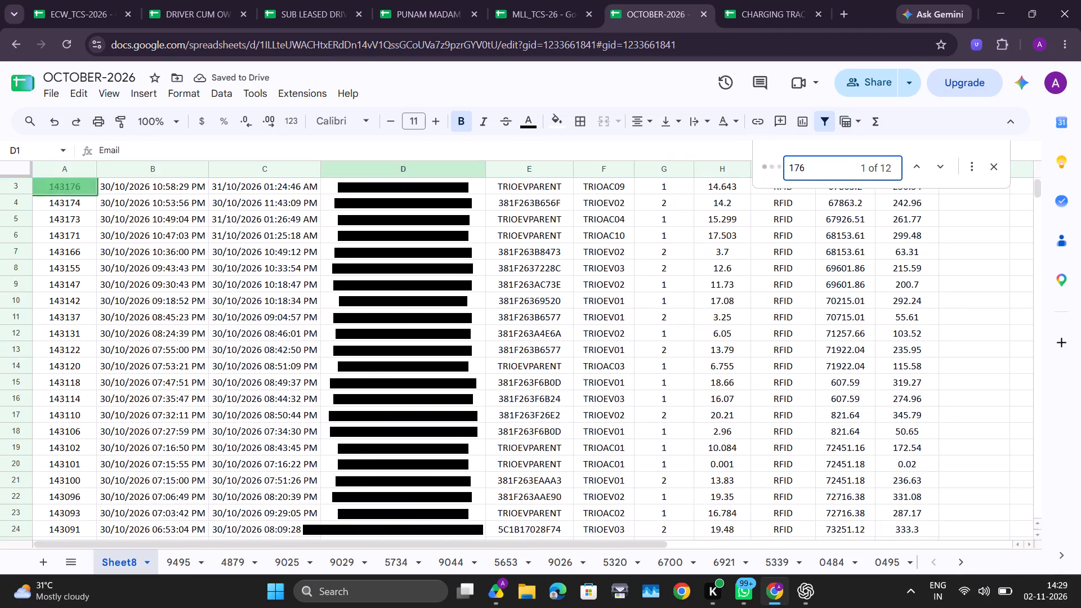
{"action": "key", "text": "4"}
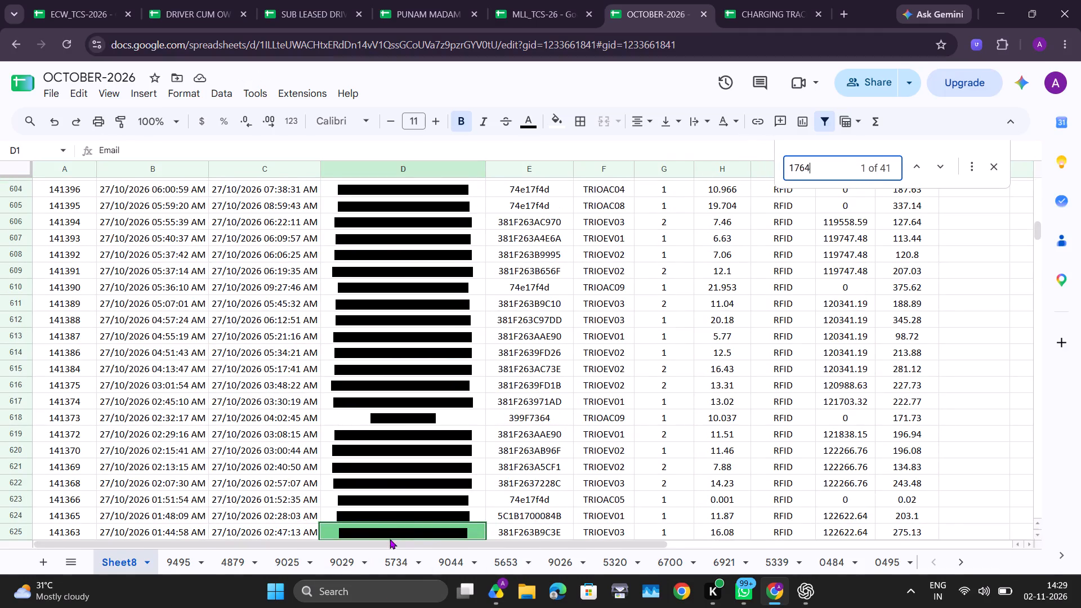
{"action": "left_click", "coordinate": [394, 529]}
{"action": "key", "text": "ctrl+c"}
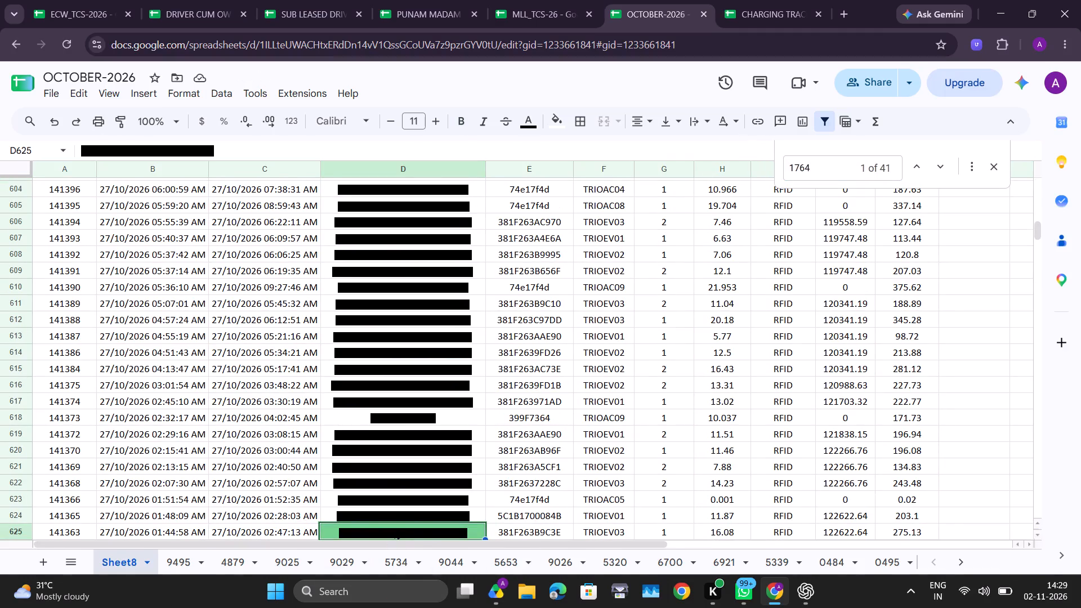
{"action": "scroll", "coordinate": [460, 330], "scroll_direction": "up", "scroll_amount": 20}
{"action": "scroll", "coordinate": [460, 330], "scroll_direction": "up", "scroll_amount": 12}
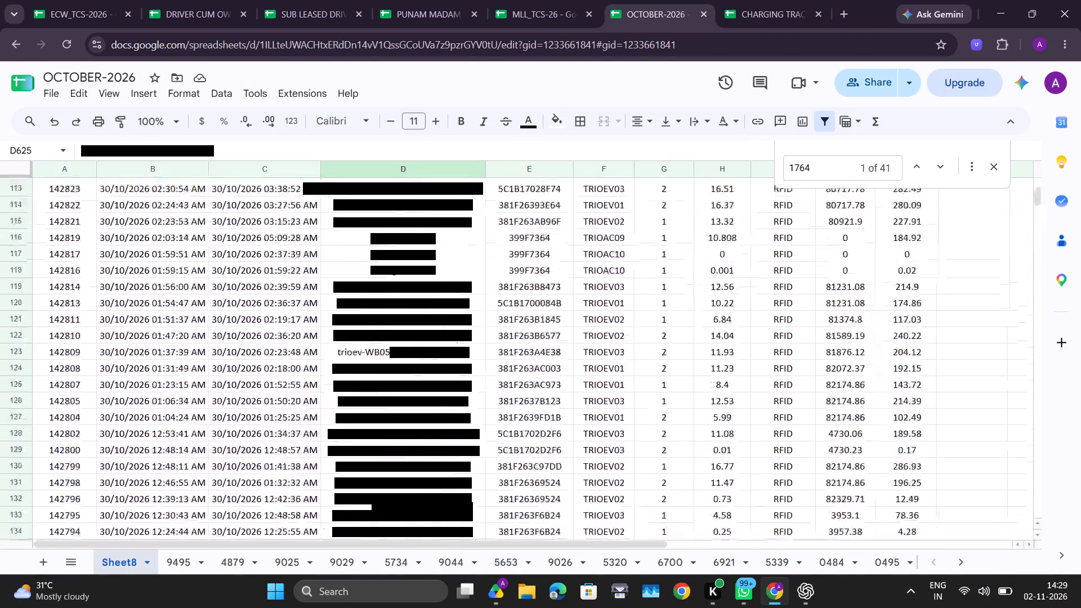
Filter Sheet8's Email column to show only the copied vehicle 1764 entry.
{"action": "scroll", "coordinate": [460, 330], "scroll_direction": "up", "scroll_amount": 15}
{"action": "left_click", "coordinate": [477, 180]}
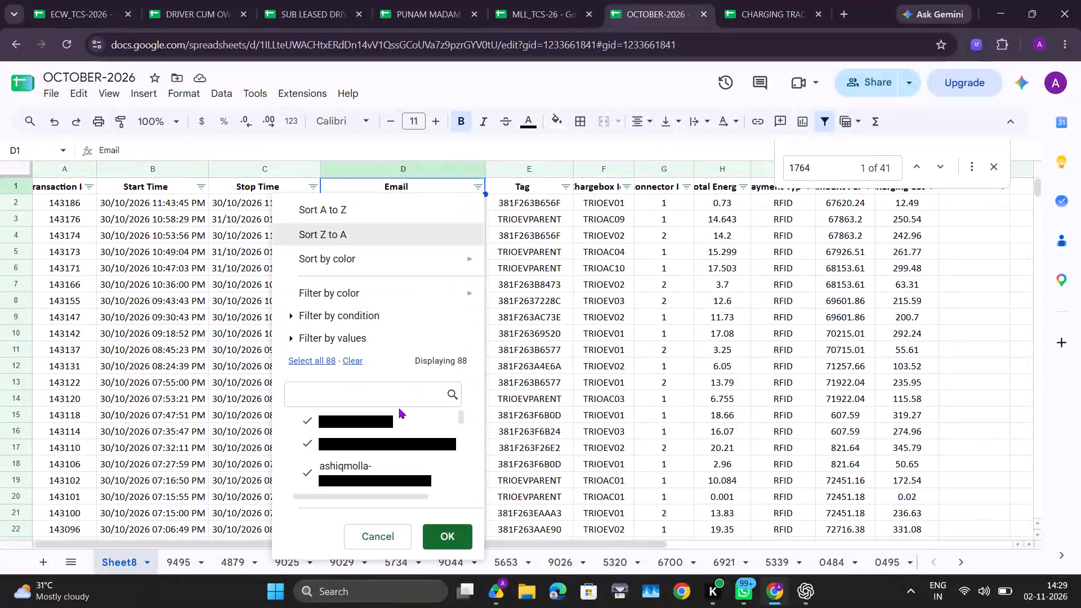
{"action": "left_click", "coordinate": [354, 350]}
{"action": "left_click", "coordinate": [353, 395]}
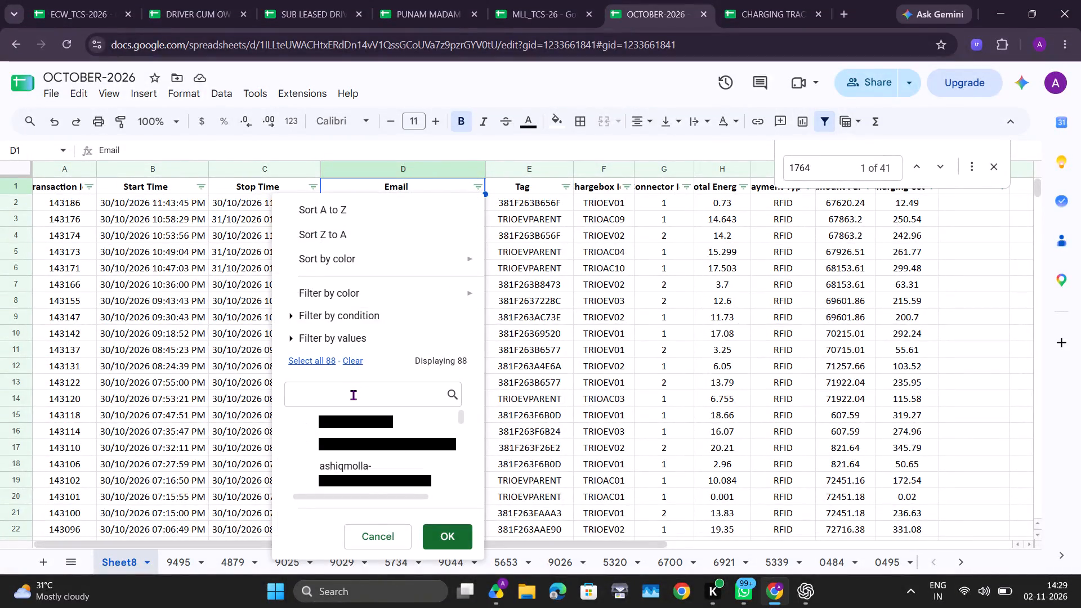
{"action": "key", "text": "ctrl+v"}
{"action": "left_click", "coordinate": [336, 424]}
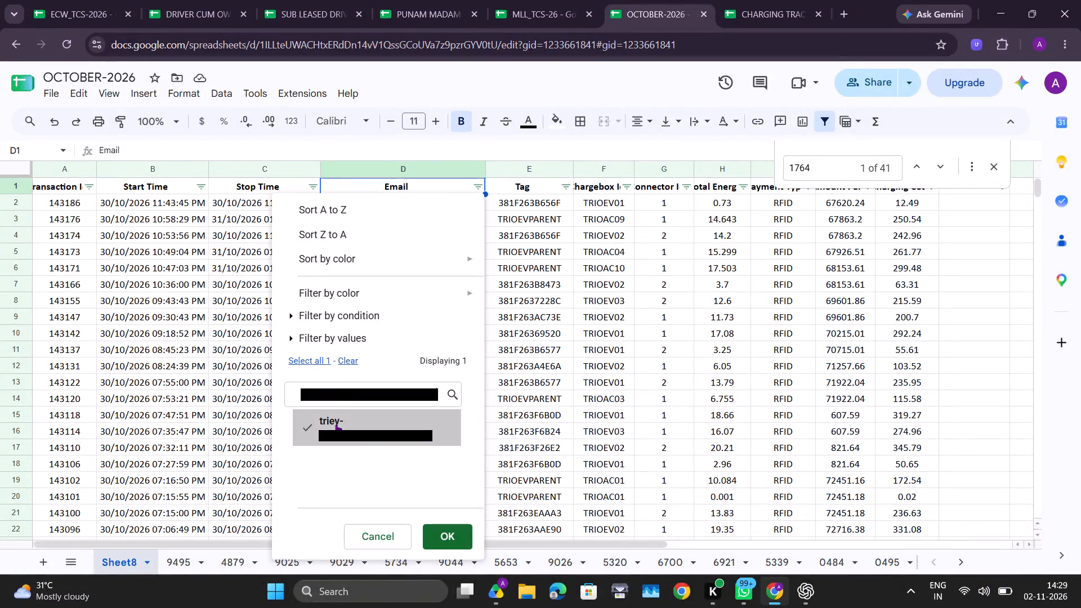
{"action": "left_click", "coordinate": [461, 545]}
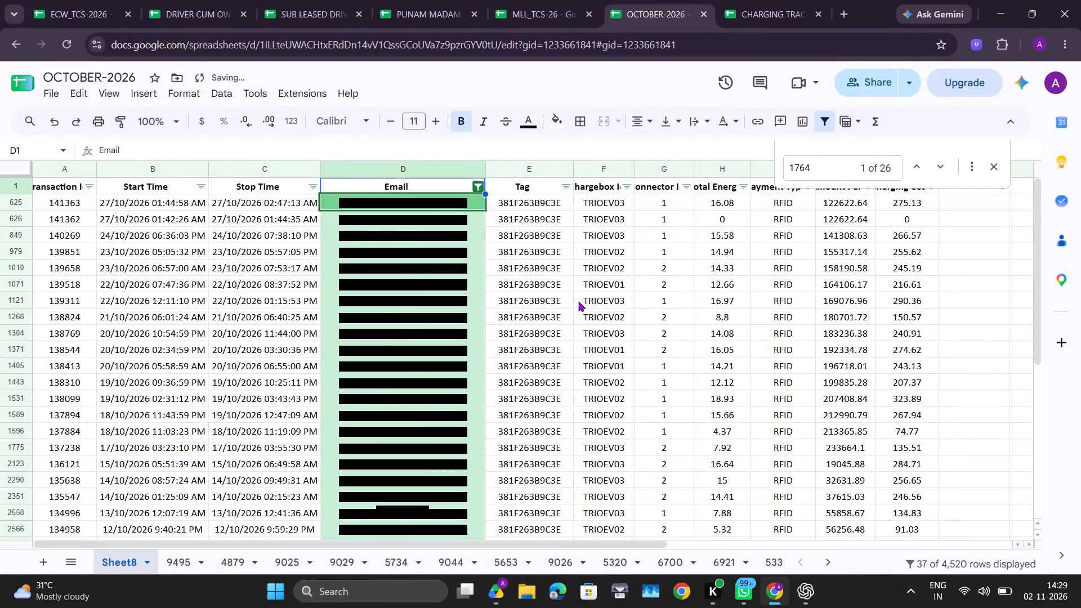
Copy the filtered vehicle 1764 transactions into a new sheet and fit the Start Time, Stop Time and Email column widths.
{"action": "key", "text": "ctrl+a"}
{"action": "key", "text": "ctrl+c"}
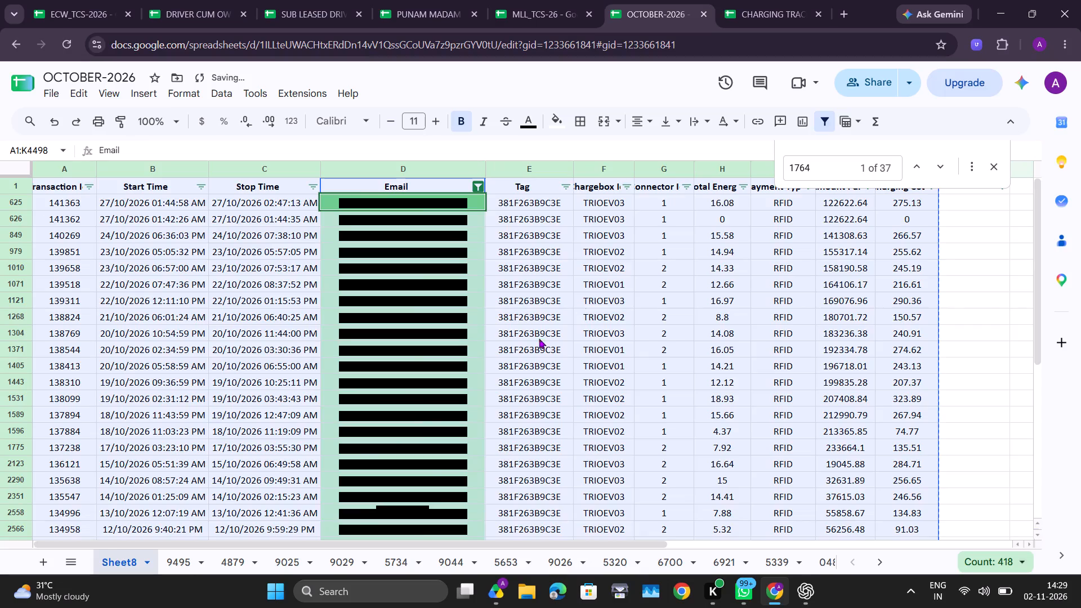
{"action": "left_click", "coordinate": [44, 562]}
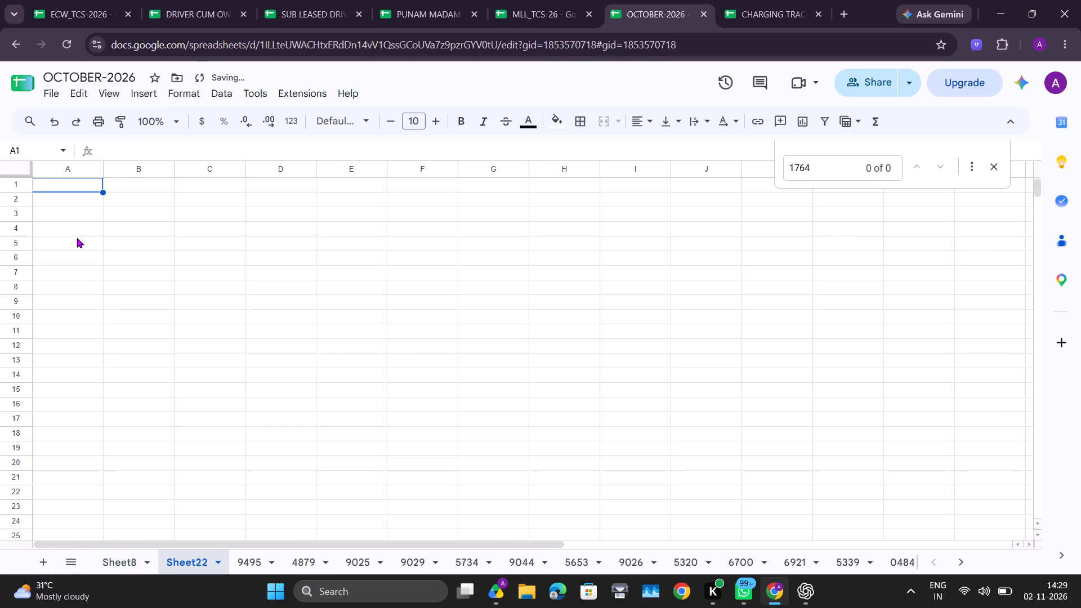
{"action": "key", "text": "ctrl+v"}
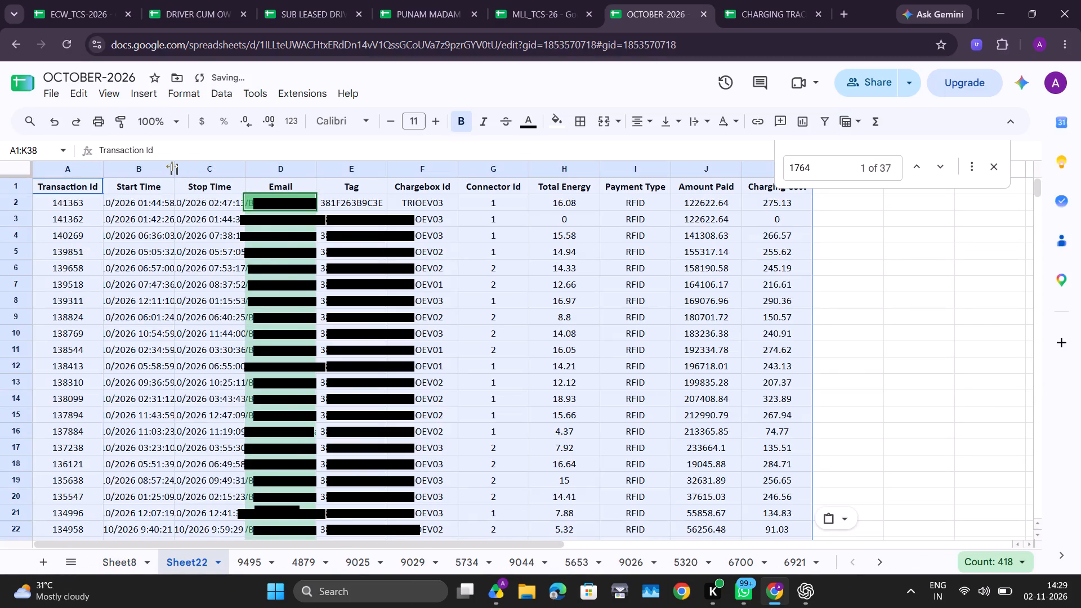
{"action": "double_click", "coordinate": [172, 166]}
{"action": "double_click", "coordinate": [288, 173]}
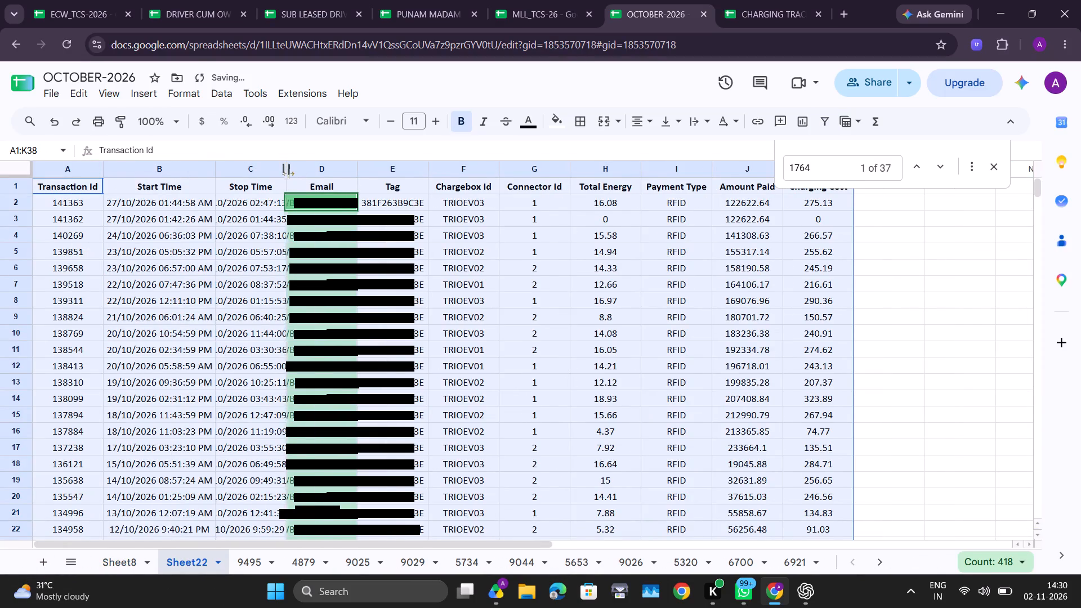
{"action": "double_click", "coordinate": [401, 168]}
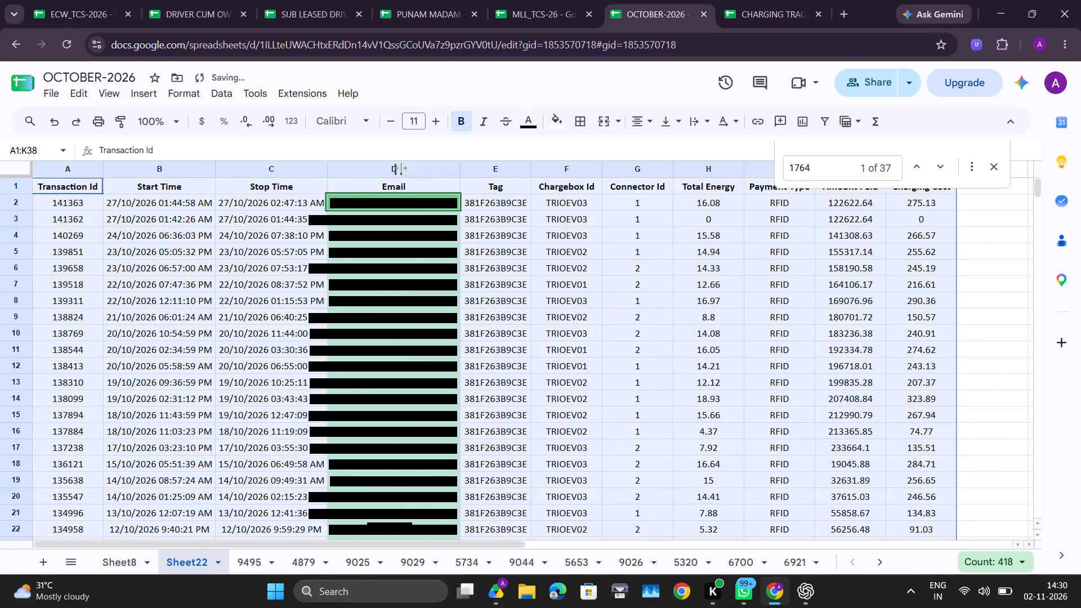
Delete the 30/09/2026 transactions in rows 36–38 of Sheet22 and select cell A38 below the remaining data.
{"action": "scroll", "coordinate": [430, 361], "scroll_direction": "down", "scroll_amount": 6}
{"action": "left_click", "coordinate": [681, 372]}
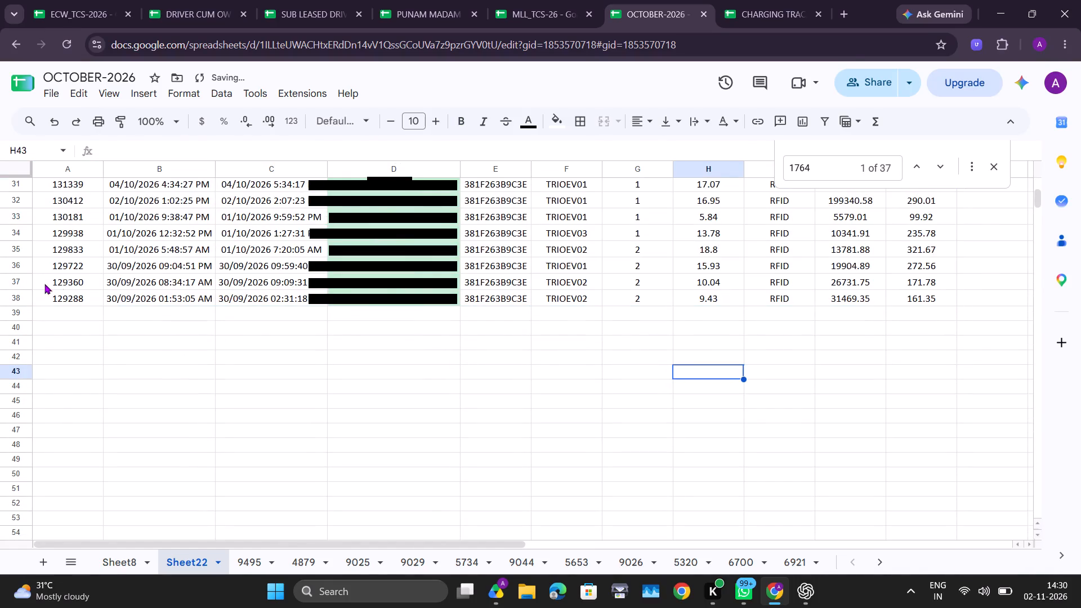
{"action": "left_click_drag", "start_coordinate": [16, 262], "coordinate": [22, 315]}
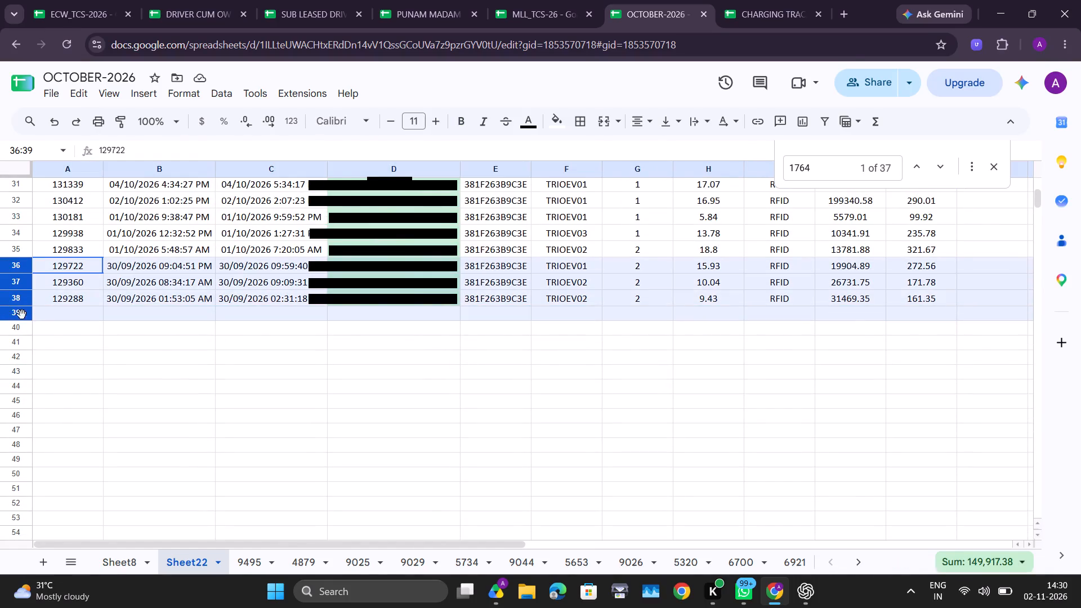
{"action": "left_click_drag", "start_coordinate": [22, 315], "coordinate": [17, 296]}
{"action": "right_click", "coordinate": [17, 296]}
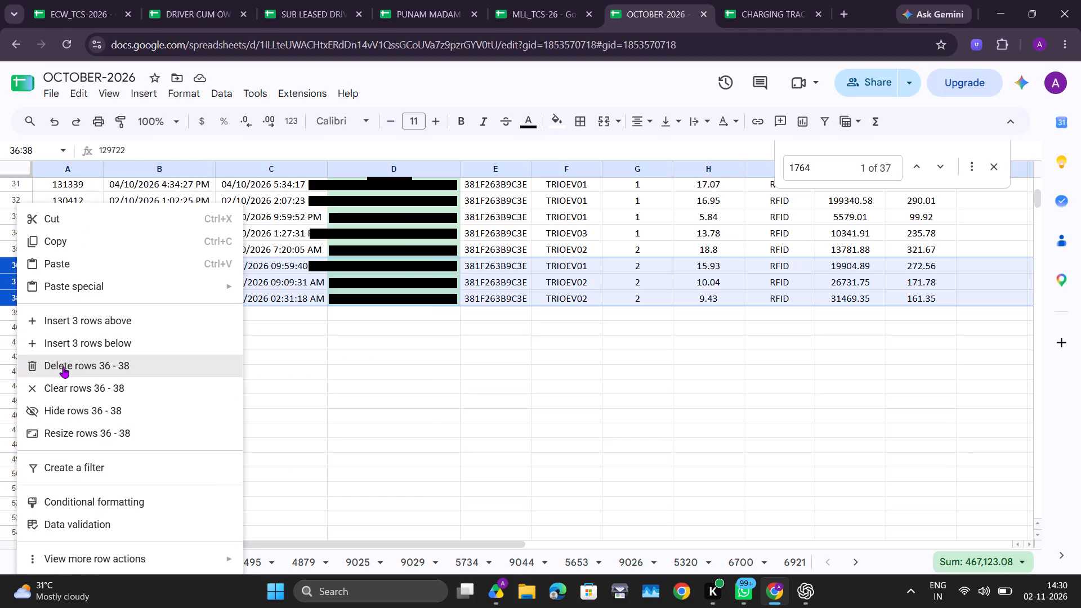
{"action": "left_click", "coordinate": [63, 366]}
{"action": "left_click", "coordinate": [65, 312]}
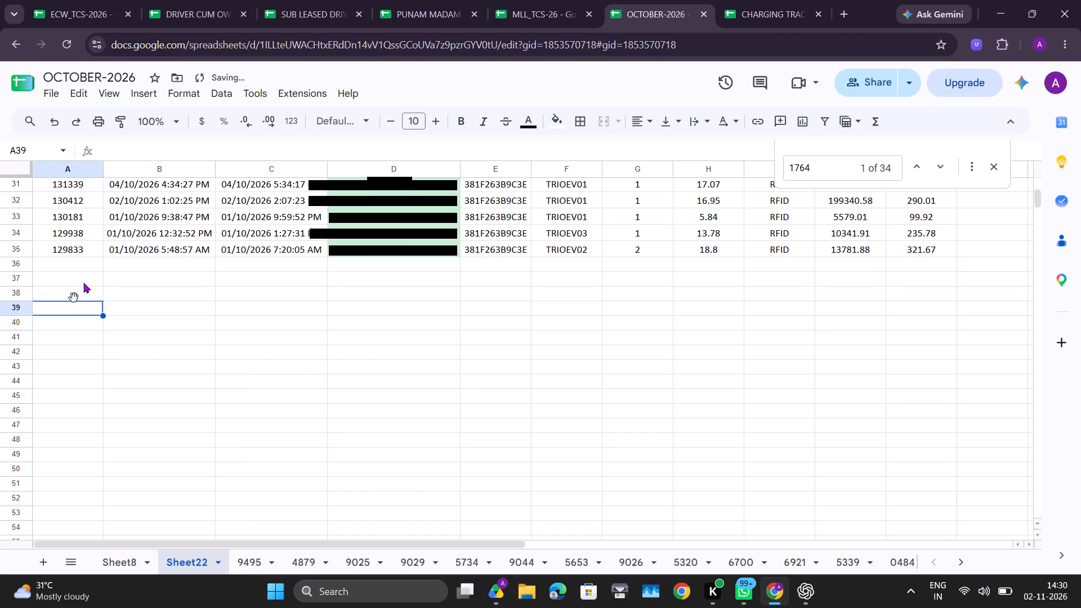
{"action": "left_click", "coordinate": [68, 294]}
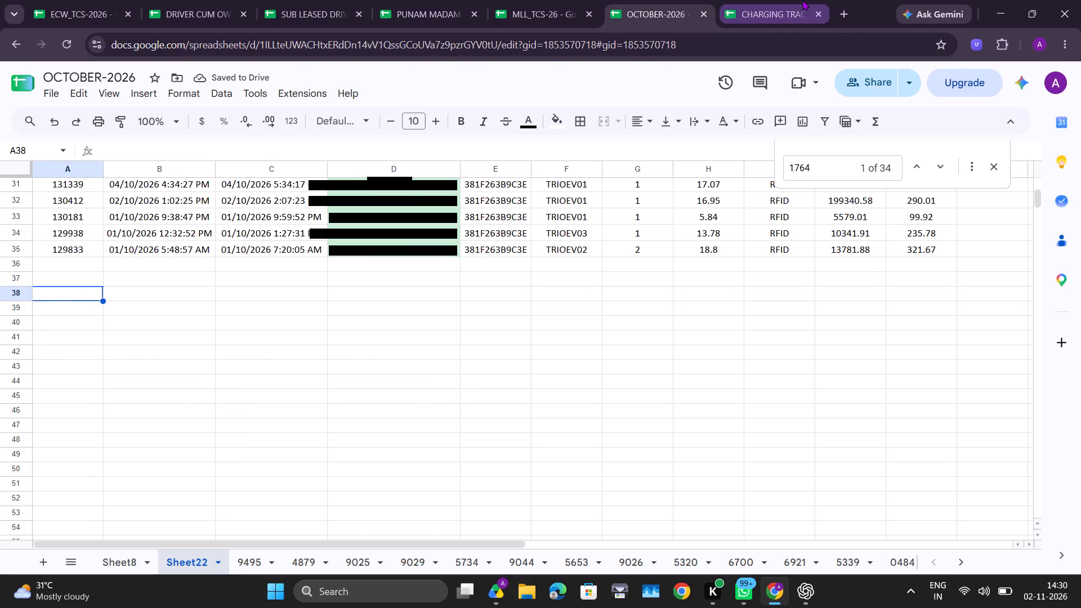
Switch to the CHARGING TRACKING DATA workbook and filter the Form Responses 1 Vehicle Number column to 1764 only.
{"action": "left_click", "coordinate": [802, 0]}
{"action": "scroll", "coordinate": [393, 314], "scroll_direction": "up", "scroll_amount": 18}
{"action": "scroll", "coordinate": [285, 286], "scroll_direction": "up", "scroll_amount": 7}
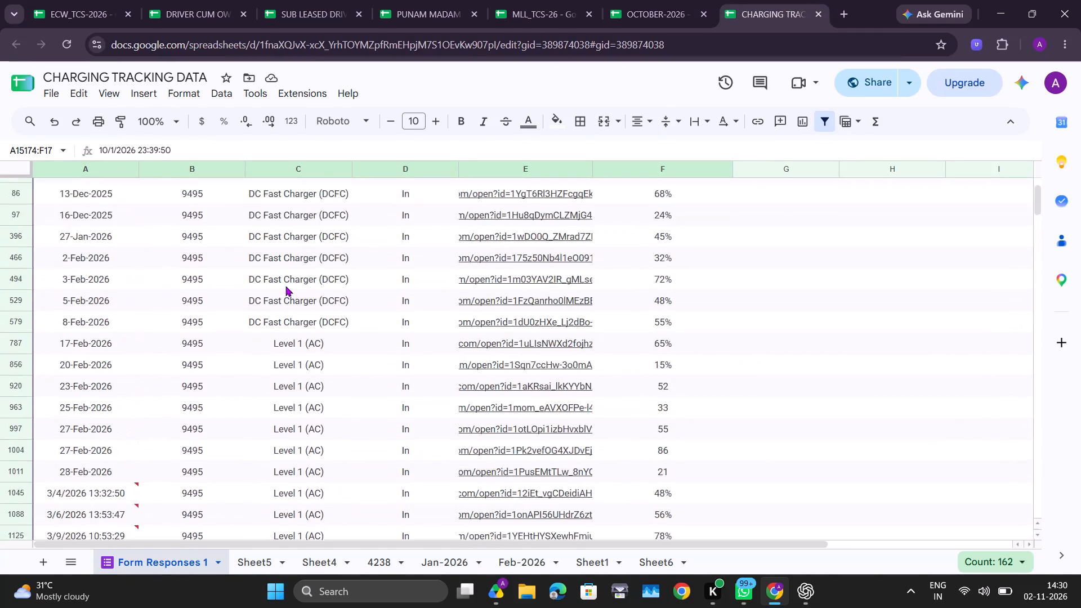
{"action": "scroll", "coordinate": [285, 286], "scroll_direction": "up", "scroll_amount": 8}
{"action": "left_click", "coordinate": [234, 209]}
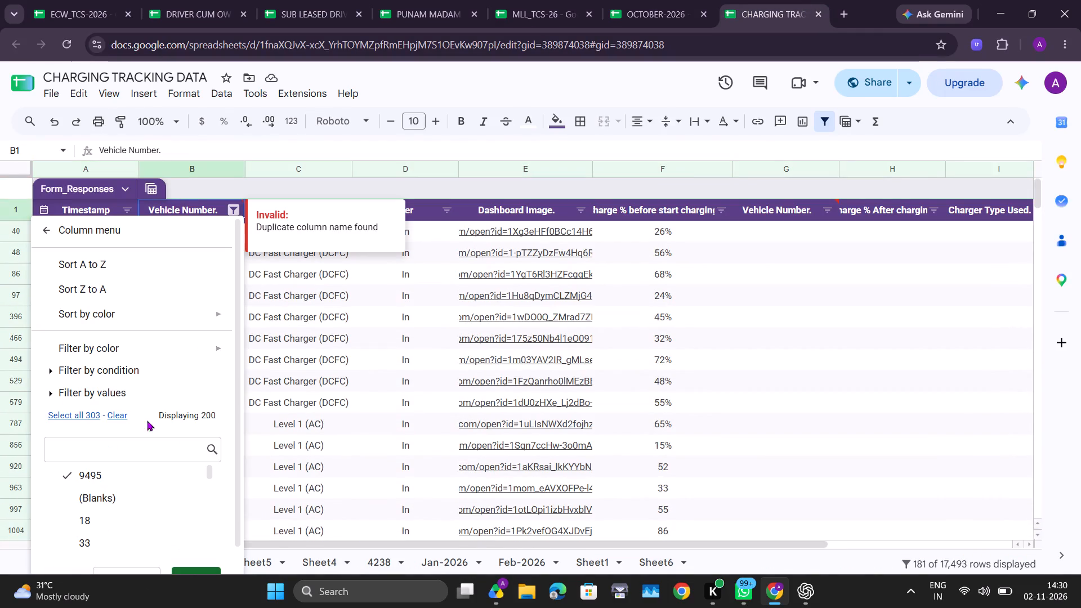
{"action": "left_click", "coordinate": [112, 474]}
{"action": "left_click", "coordinate": [106, 454]}
{"action": "key", "text": "1"}
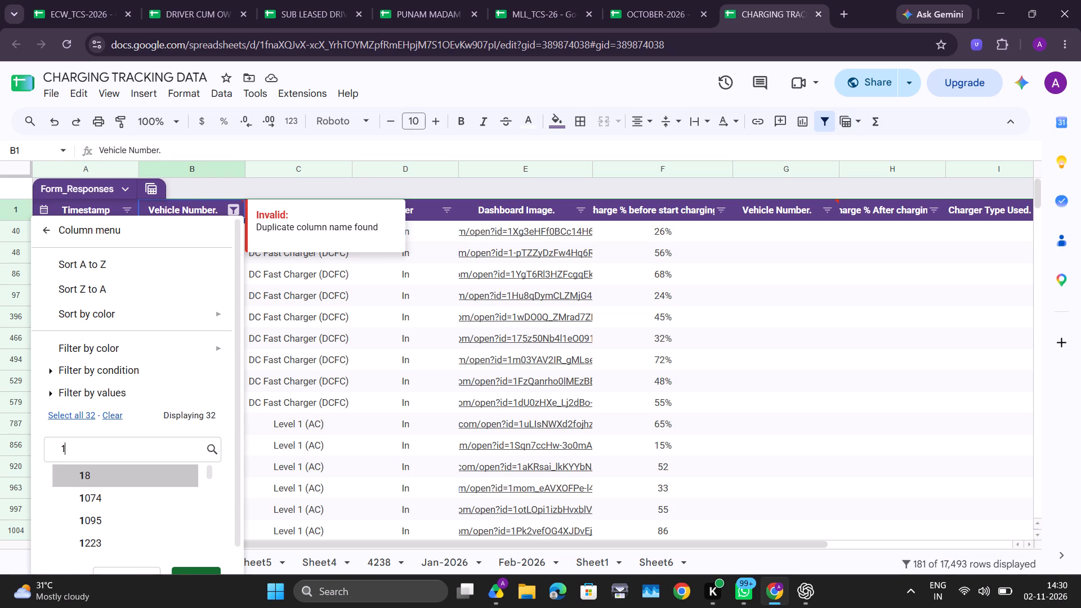
{"action": "type", "text": "764"}
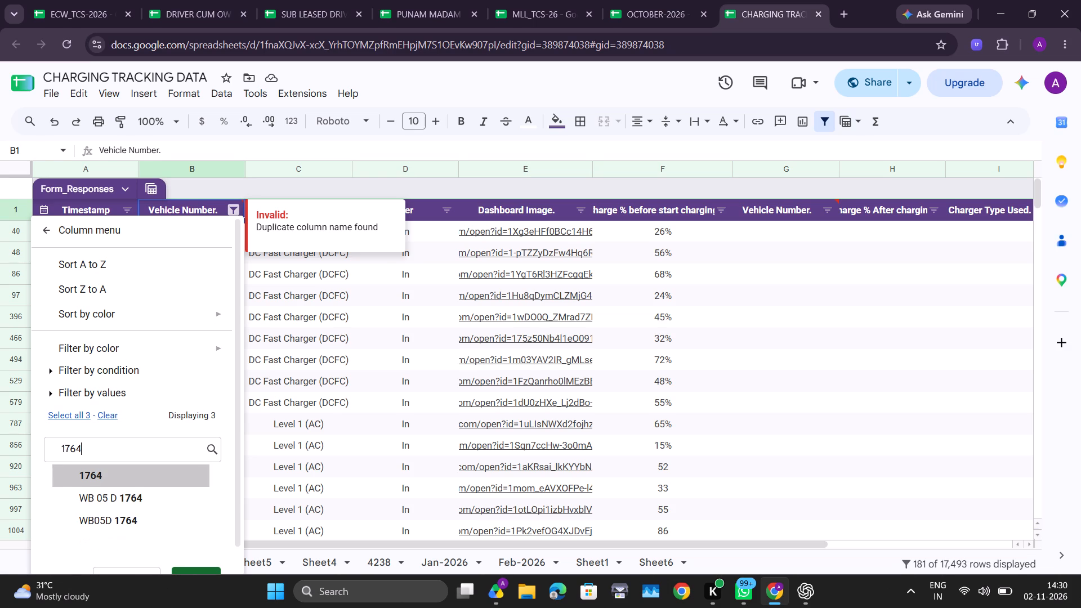
{"action": "left_click", "coordinate": [82, 466]}
{"action": "scroll", "coordinate": [82, 466], "scroll_direction": "down", "scroll_amount": 2}
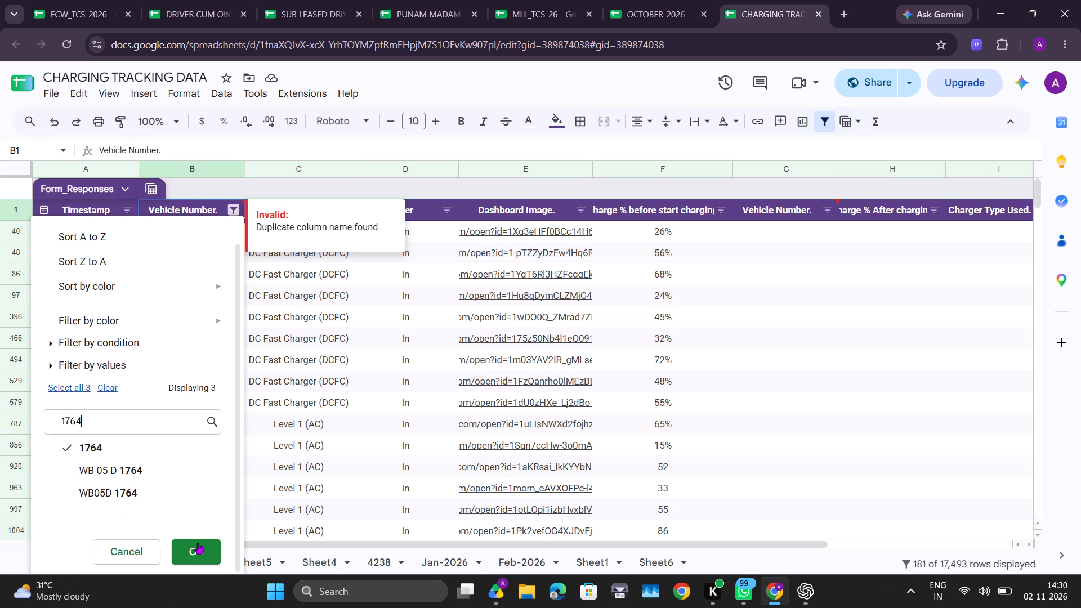
{"action": "left_click", "coordinate": [198, 543]}
Copy vehicle 1764's form responses from 10/1/2026 through 10/31/2026 and paste them at A38 in the OCTOBER-2026 workbook's Sheet22.
{"action": "scroll", "coordinate": [226, 284], "scroll_direction": "down", "scroll_amount": 11}
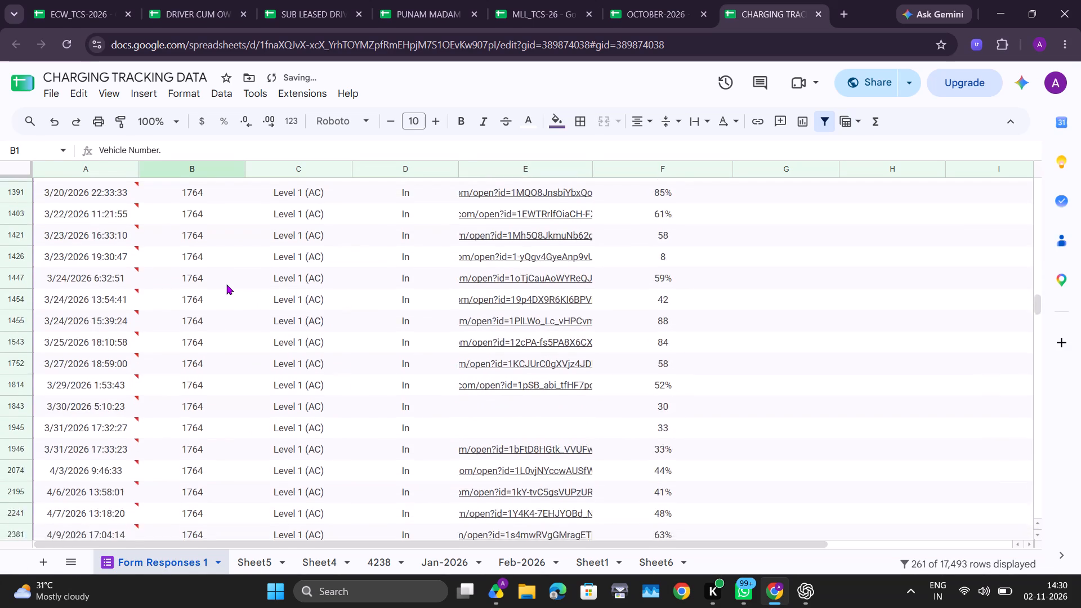
{"action": "scroll", "coordinate": [226, 284], "scroll_direction": "down", "scroll_amount": 10}
{"action": "scroll", "coordinate": [226, 284], "scroll_direction": "up", "scroll_amount": 2}
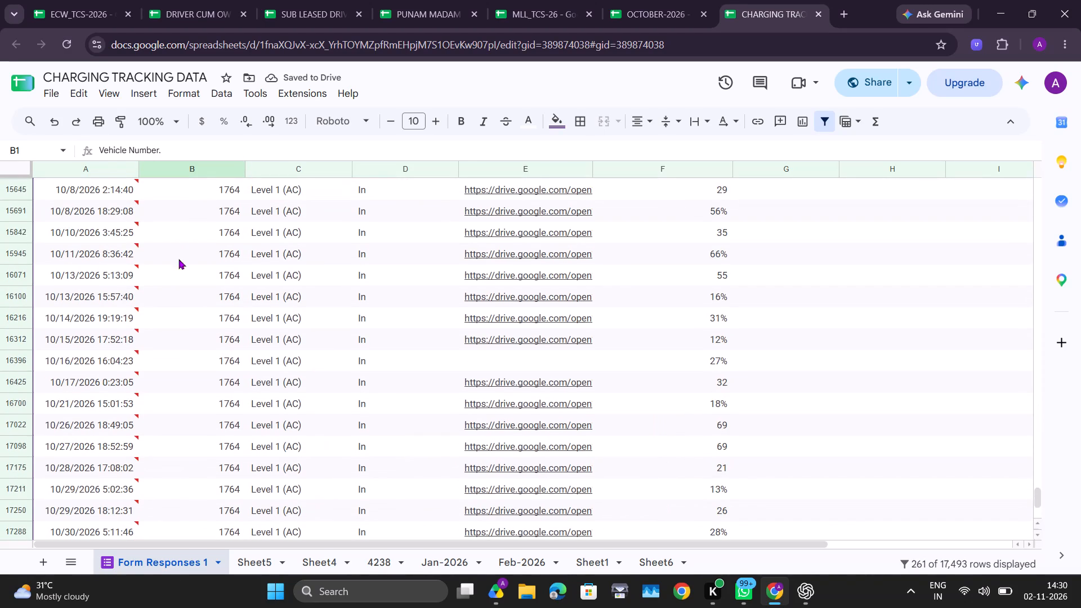
{"action": "scroll", "coordinate": [112, 223], "scroll_direction": "up", "scroll_amount": 1}
{"action": "scroll", "coordinate": [50, 206], "scroll_direction": "up", "scroll_amount": 1}
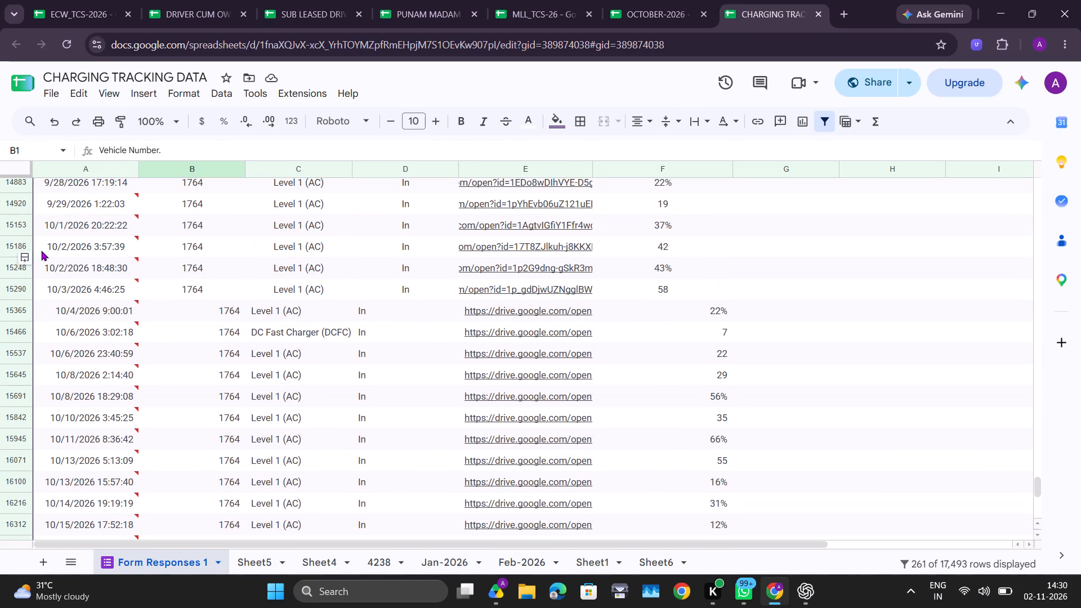
{"action": "left_click_drag", "start_coordinate": [38, 221], "coordinate": [768, 475]}
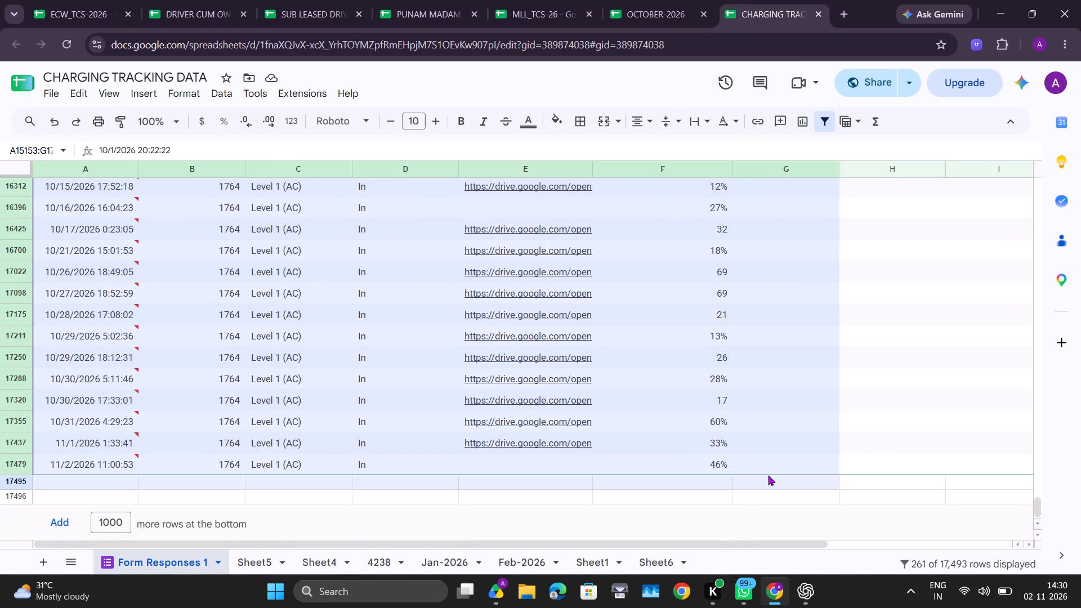
{"action": "left_click_drag", "start_coordinate": [768, 475], "coordinate": [769, 418]}
{"action": "key", "text": "ctrl+c"}
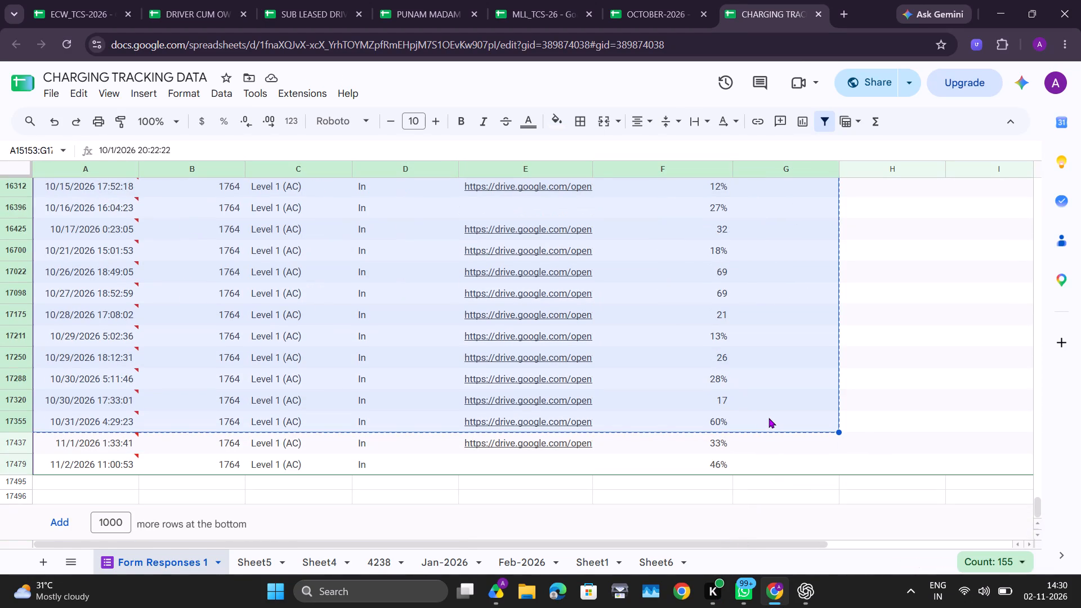
{"action": "left_click", "coordinate": [641, 0]}
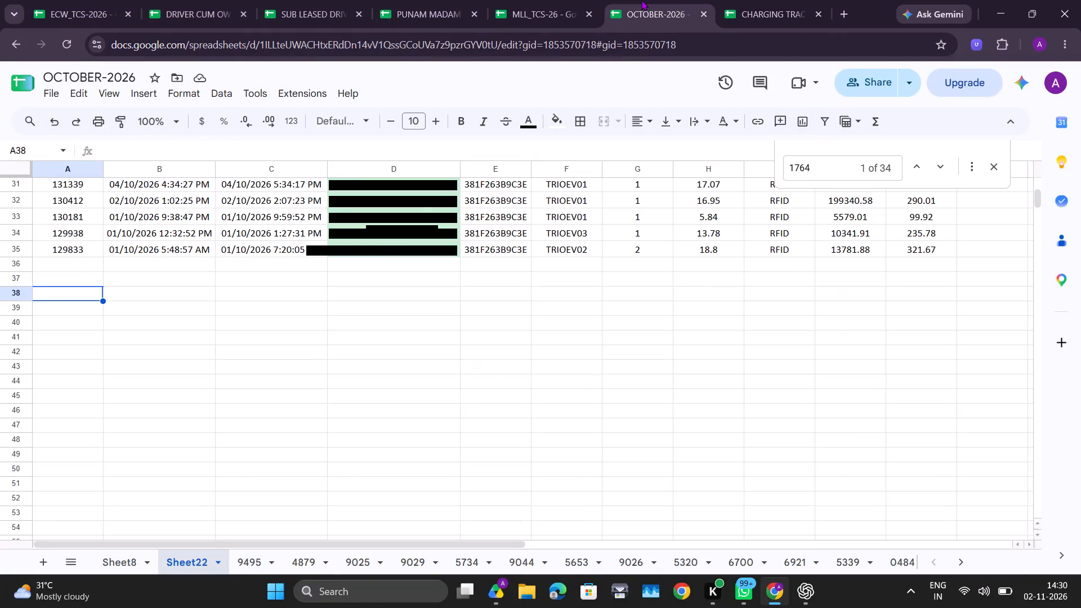
{"action": "key", "text": "ctrl+v"}
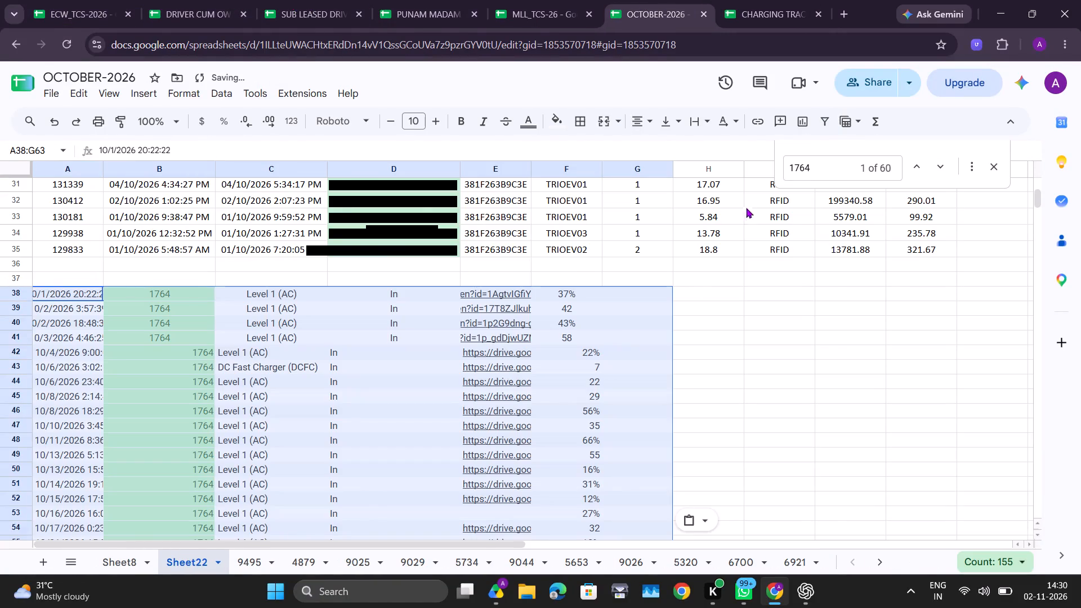
Centre the pasted home-charging entries, set their text colour to black, and fit column A to the full timestamps.
{"action": "left_click", "coordinate": [588, 120]}
{"action": "left_click", "coordinate": [649, 121]}
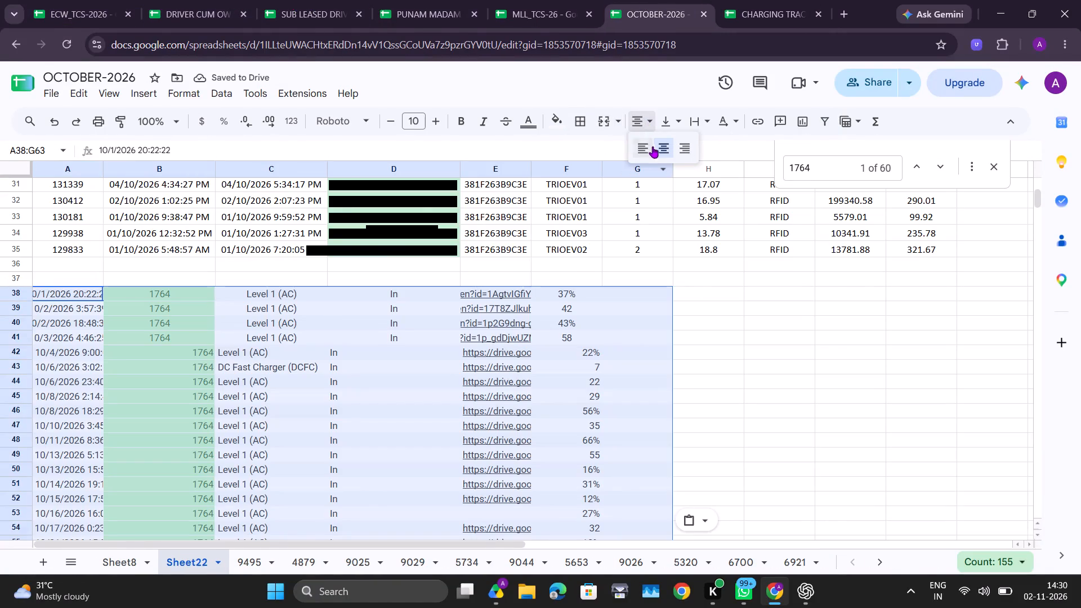
{"action": "left_click", "coordinate": [669, 146]}
{"action": "left_click", "coordinate": [524, 120]}
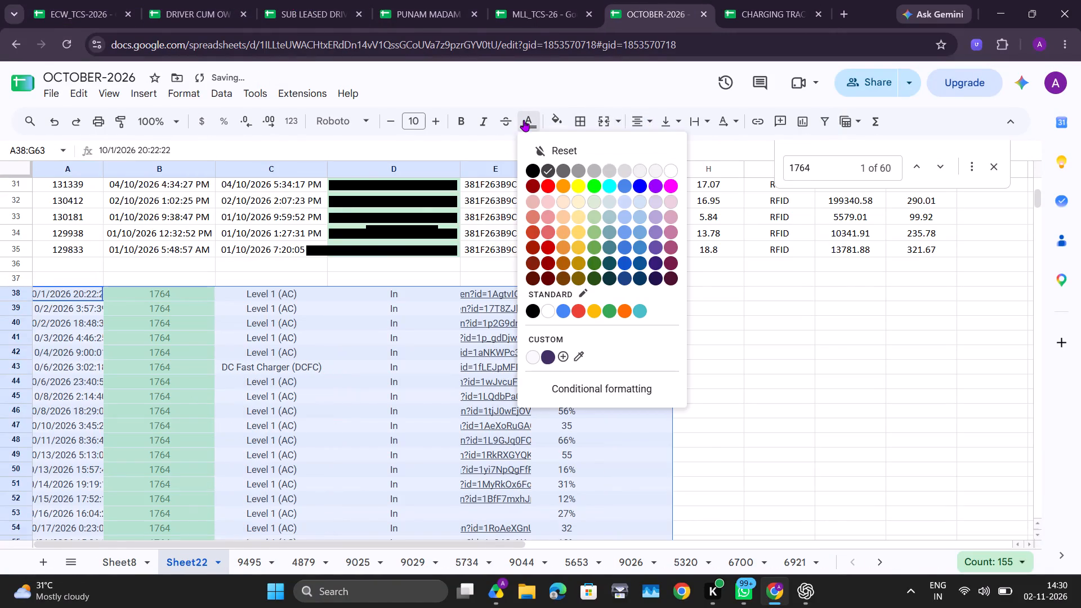
{"action": "left_click", "coordinate": [532, 160]}
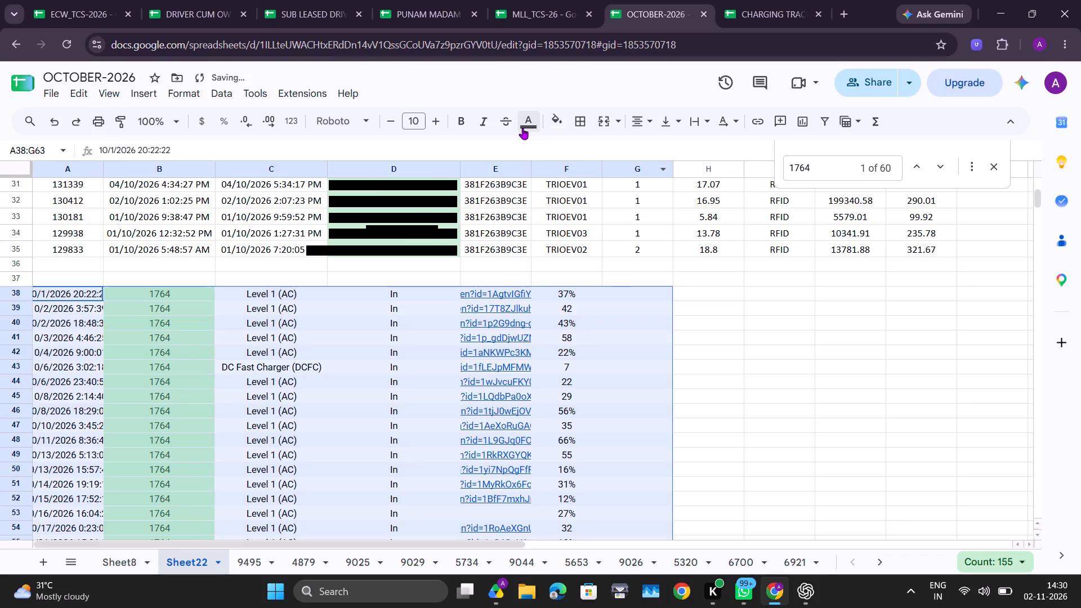
{"action": "left_click", "coordinate": [522, 128]}
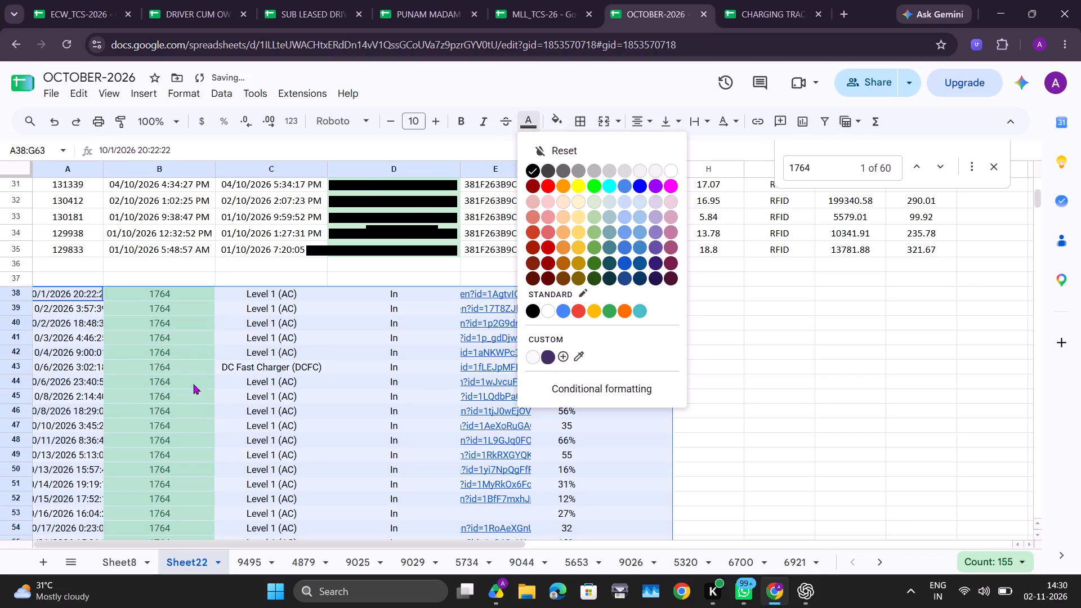
{"action": "double_click", "coordinate": [103, 167]}
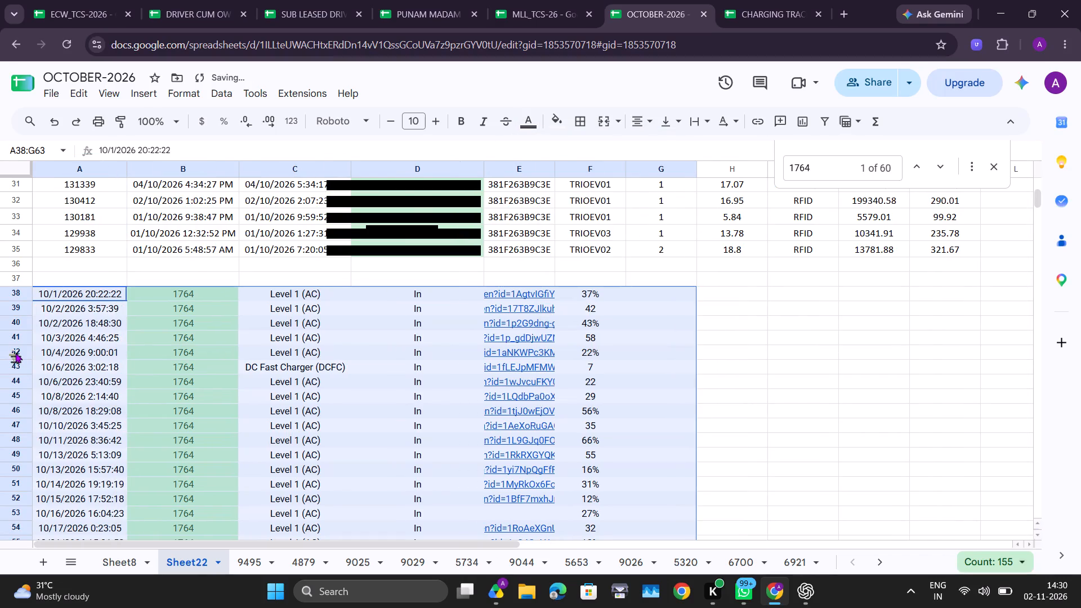
Delete row 43, the DC Fast Charger (DCFC) entry dated 10/6/2026 3:02:18, from the pasted home-charging entries.
{"action": "left_click", "coordinate": [15, 352]}
{"action": "left_click", "coordinate": [14, 369]}
{"action": "right_click", "coordinate": [14, 369]}
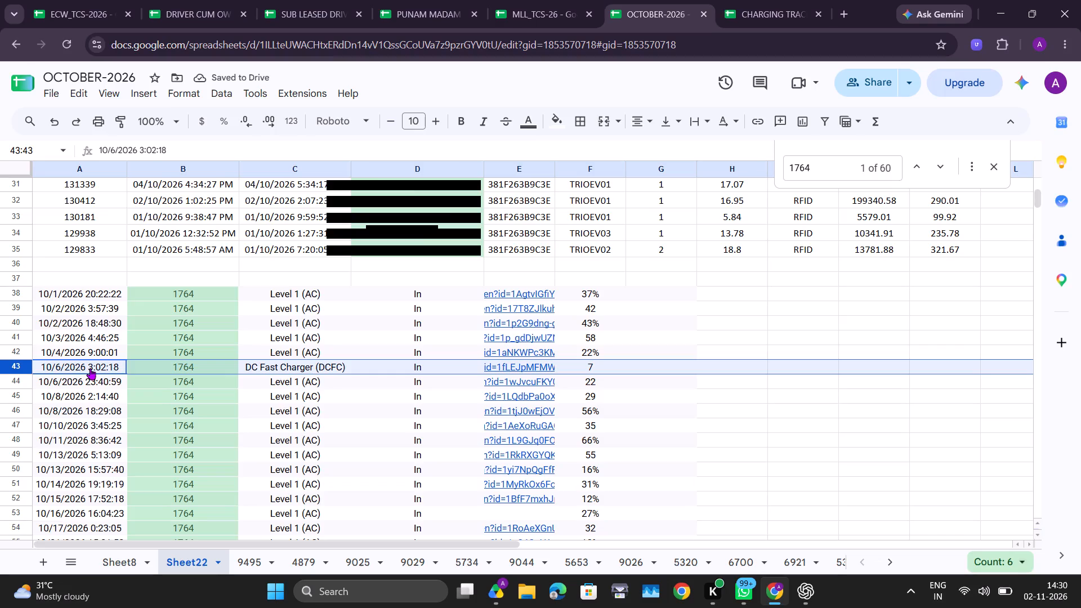
{"action": "left_click", "coordinate": [90, 368]}
{"action": "scroll", "coordinate": [90, 368], "scroll_direction": "down", "scroll_amount": 3}
{"action": "scroll", "coordinate": [90, 368], "scroll_direction": "up", "scroll_amount": 1}
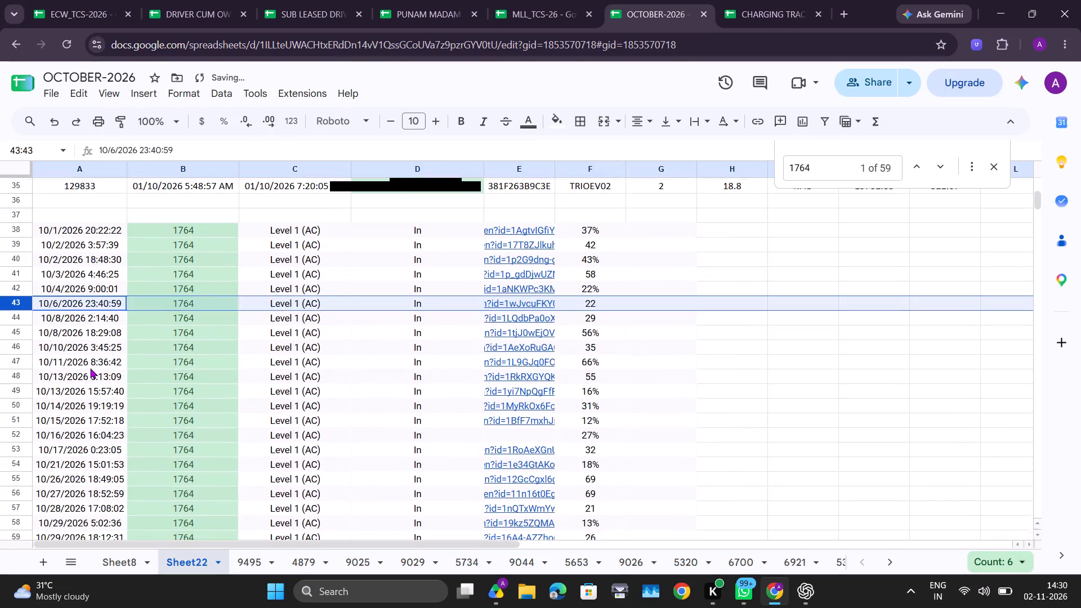
{"action": "scroll", "coordinate": [90, 368], "scroll_direction": "up", "scroll_amount": 1}
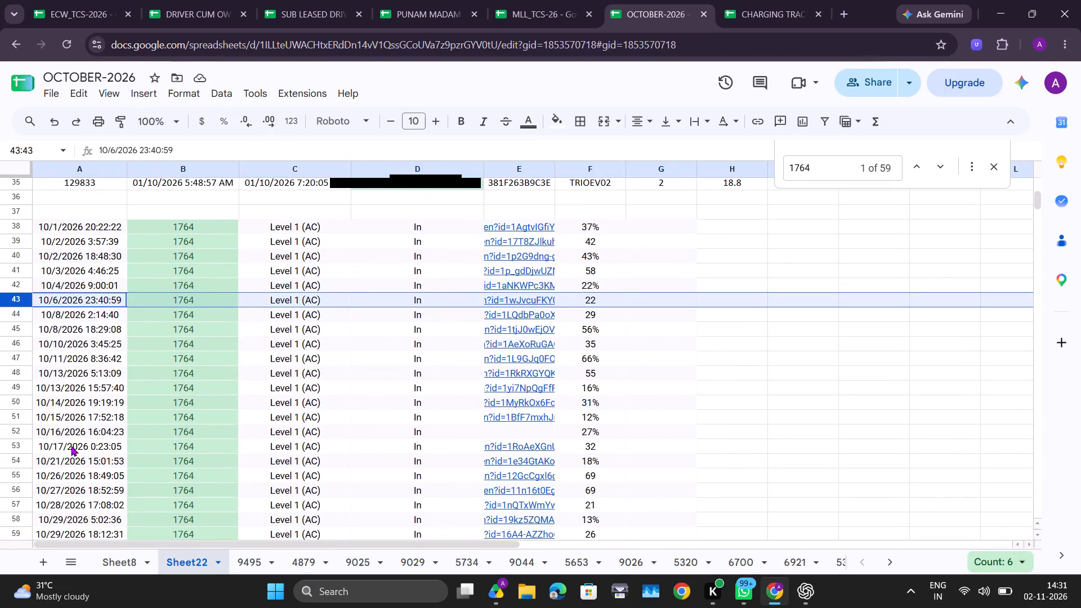
{"action": "scroll", "coordinate": [71, 446], "scroll_direction": "down", "scroll_amount": 2}
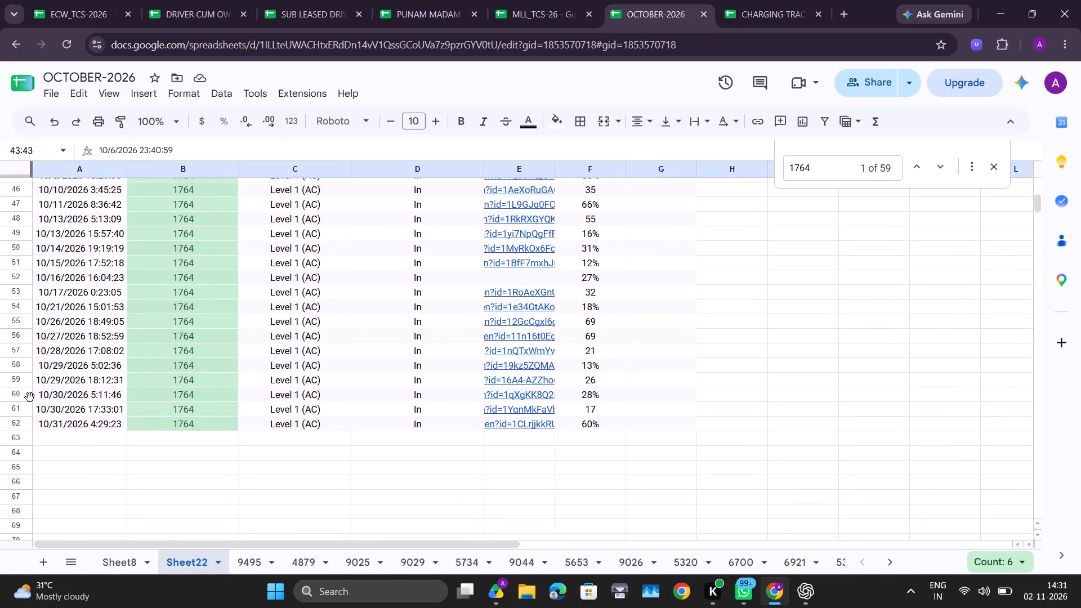
Delete vehicle 1764's home-charging rows dated 10/30/2026 5:11:46, 10/29/2026 5:02:36 and 10/13/2026 15:57:40.
{"action": "left_click", "coordinate": [22, 394]}
{"action": "right_click", "coordinate": [22, 394]}
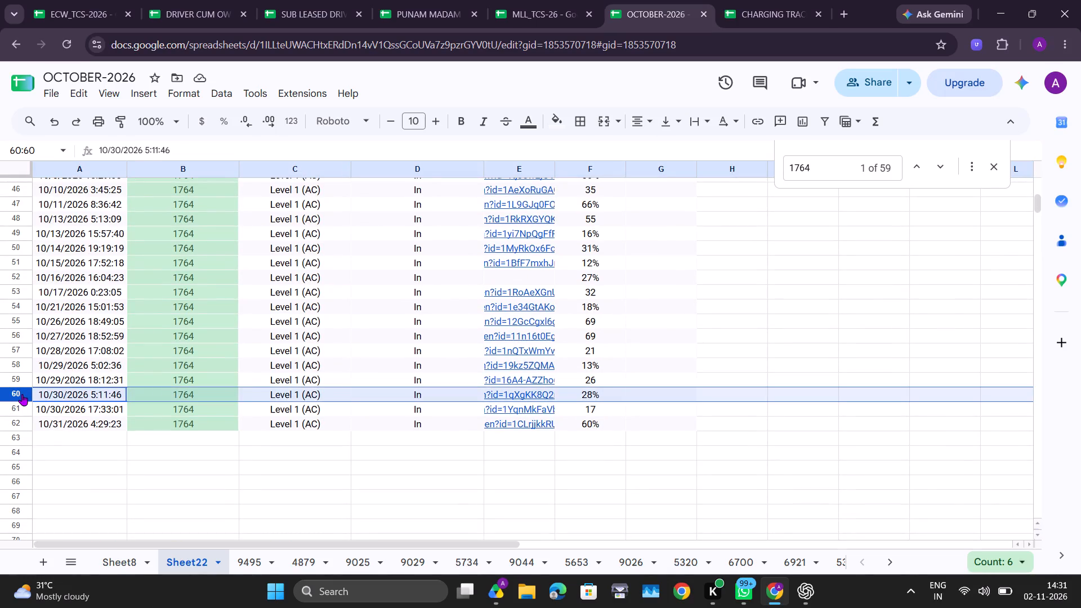
{"action": "left_click", "coordinate": [55, 373]}
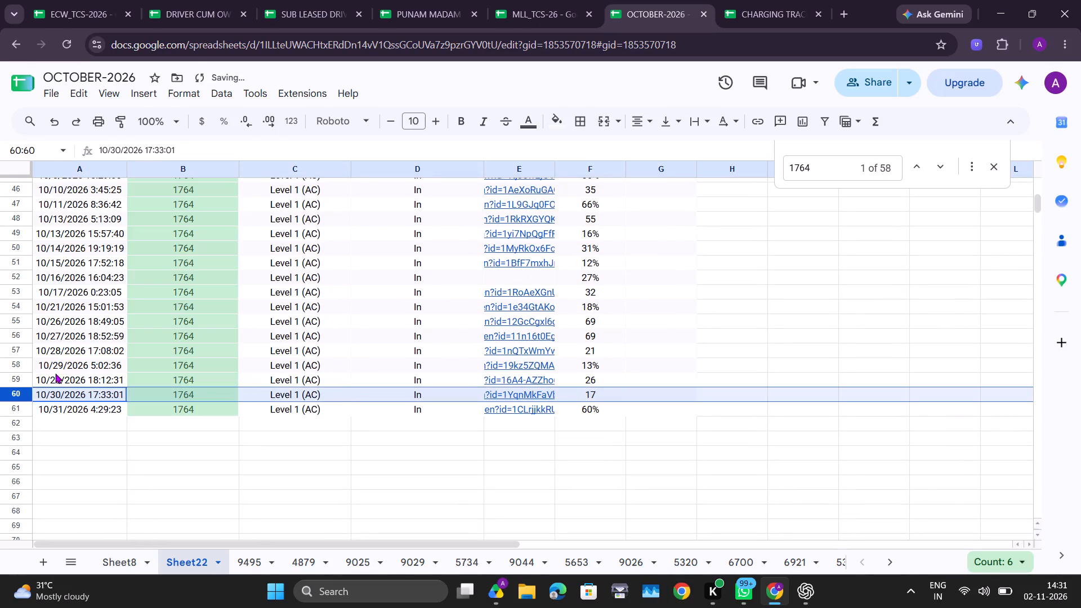
{"action": "left_click", "coordinate": [28, 364]}
{"action": "right_click", "coordinate": [28, 364]}
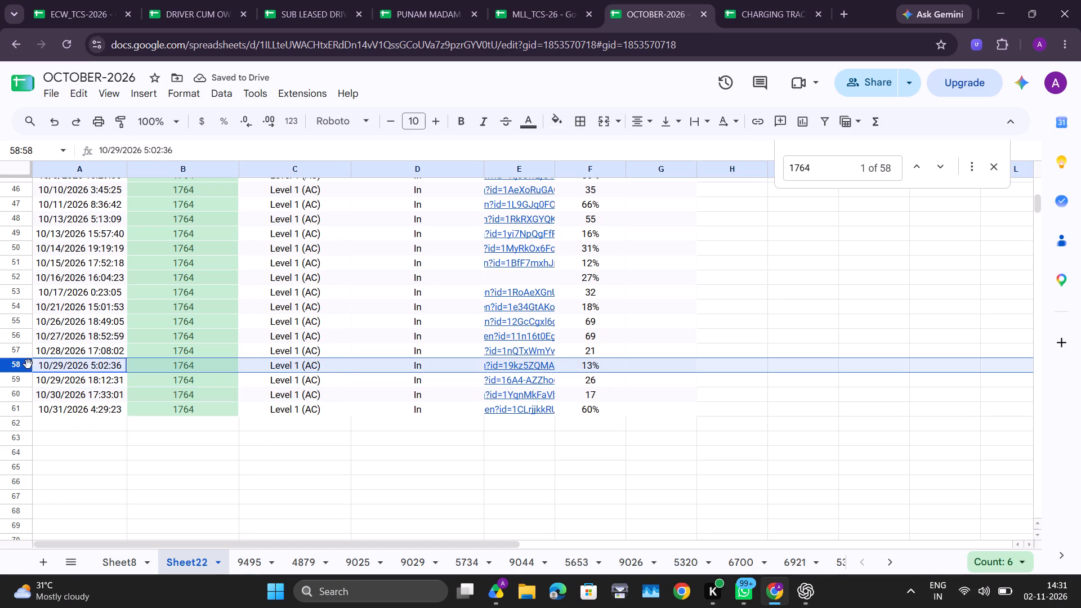
{"action": "left_click", "coordinate": [77, 366]}
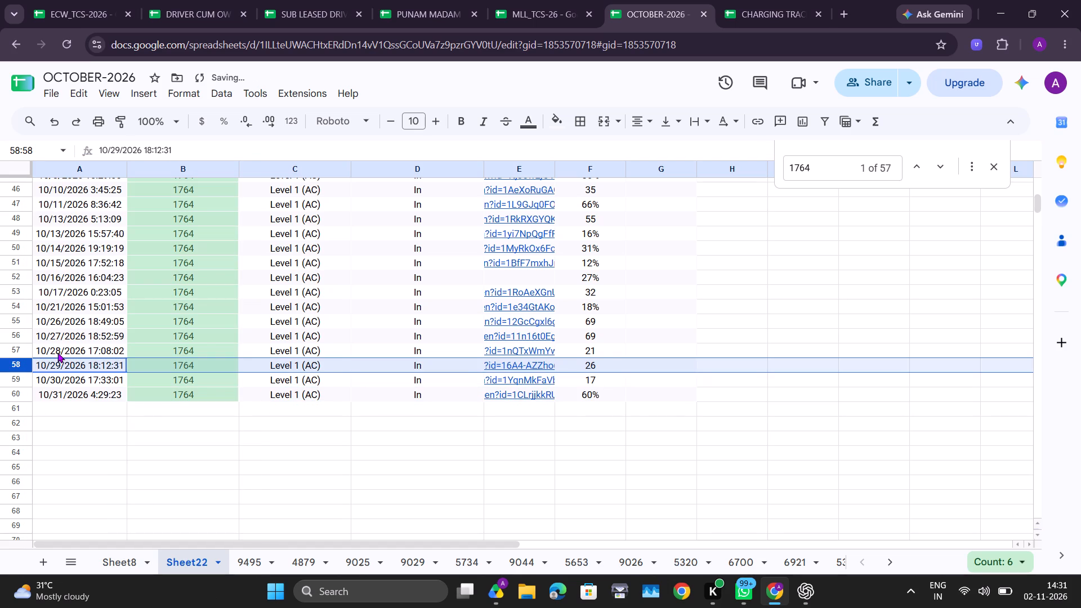
{"action": "scroll", "coordinate": [46, 266], "scroll_direction": "up", "scroll_amount": 1}
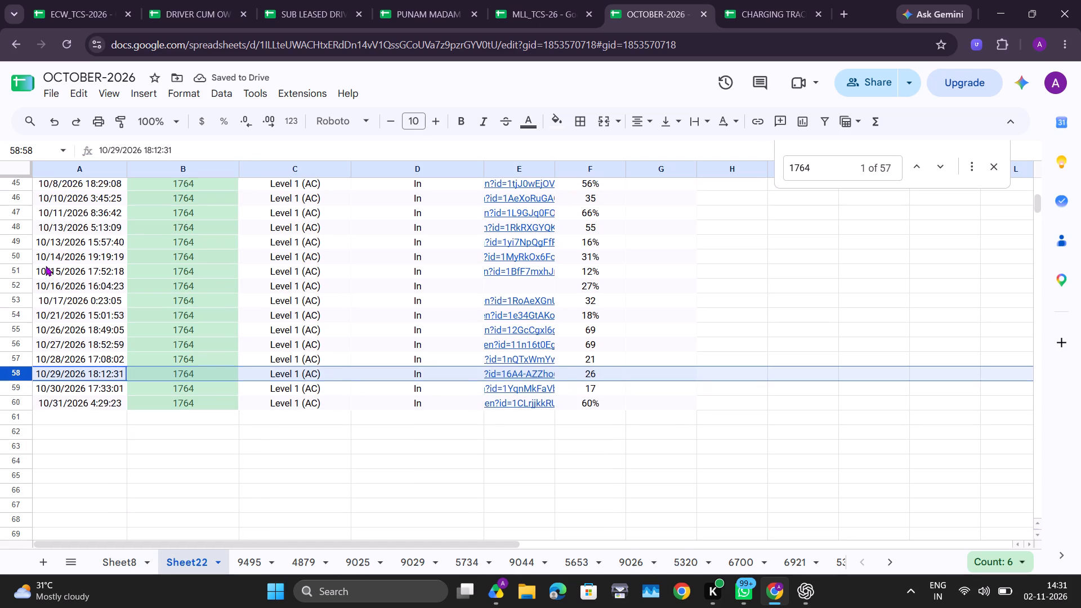
{"action": "scroll", "coordinate": [46, 266], "scroll_direction": "up", "scroll_amount": 1}
{"action": "left_click", "coordinate": [10, 255]}
{"action": "right_click", "coordinate": [10, 255]}
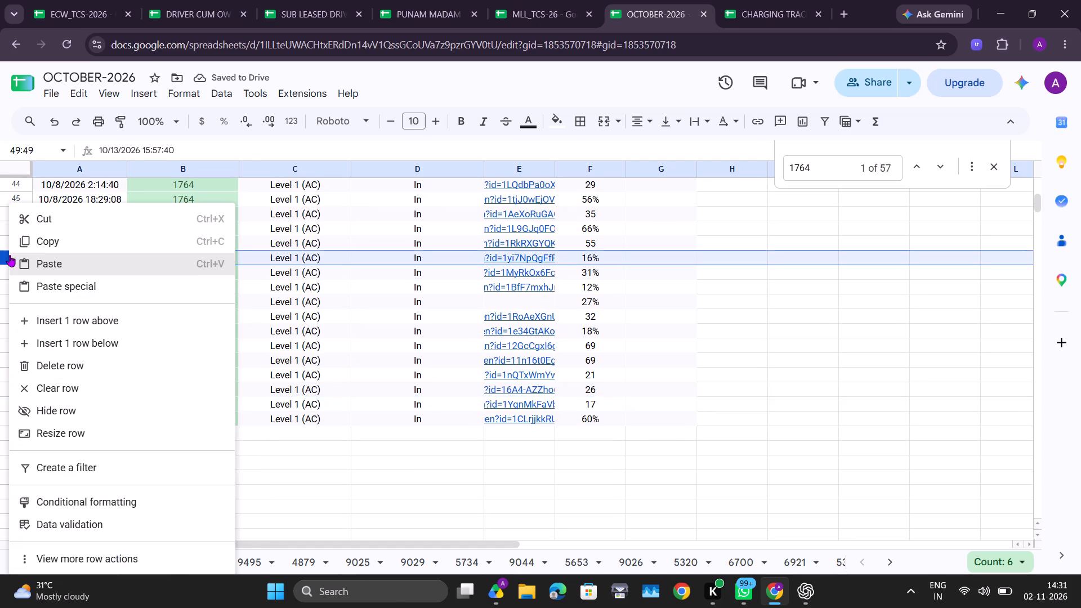
{"action": "left_click", "coordinate": [47, 376]}
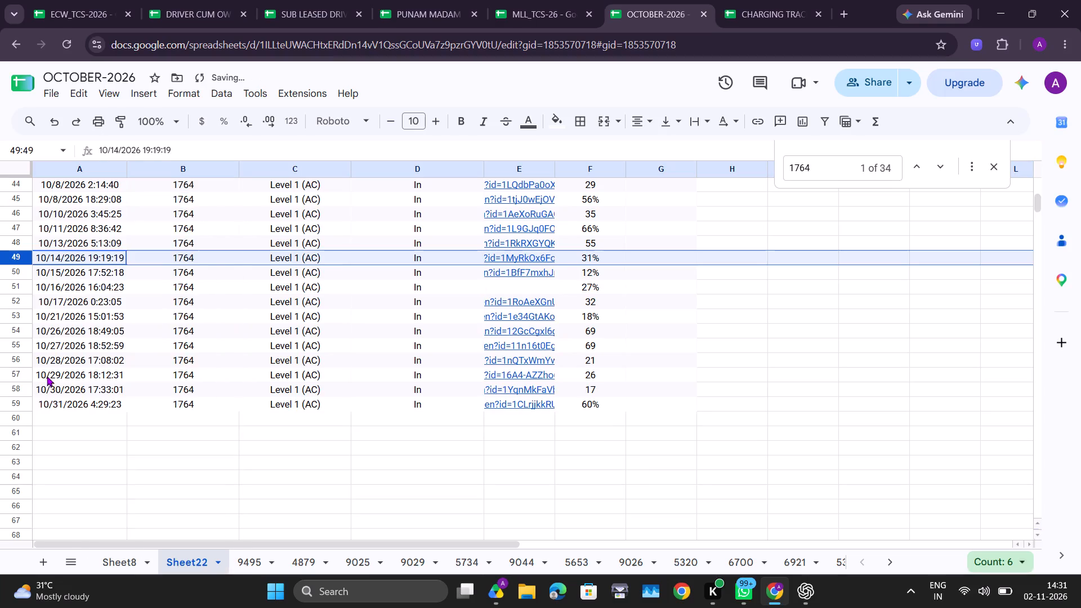
Add the missing percent sign to the charge values in F39 and F41, making them 42% and 58%.
{"action": "scroll", "coordinate": [100, 406], "scroll_direction": "up", "scroll_amount": 2}
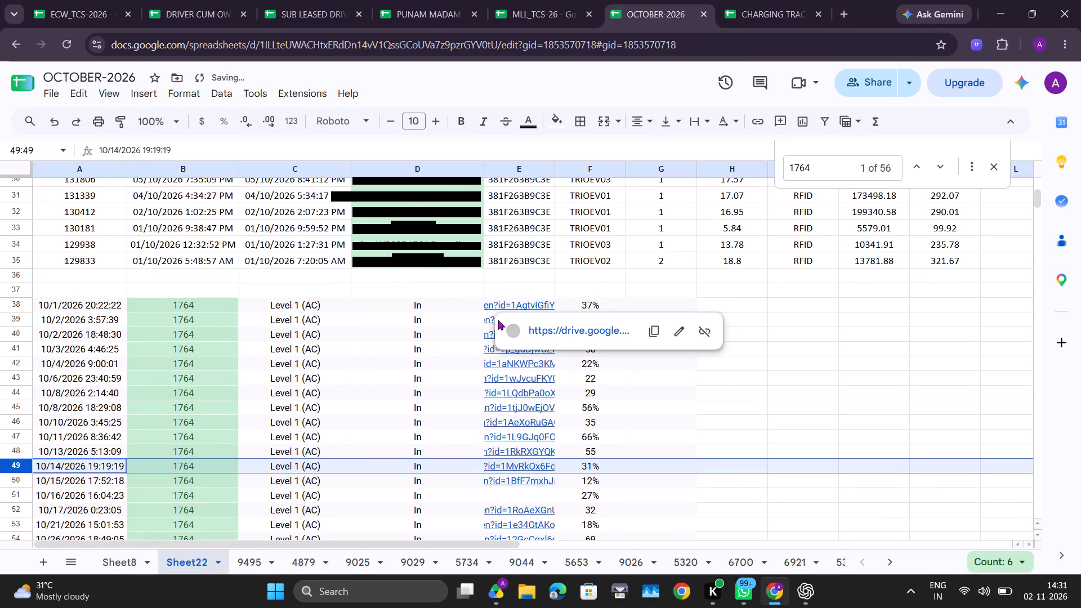
{"action": "left_click", "coordinate": [686, 291]}
{"action": "double_click", "coordinate": [608, 321]}
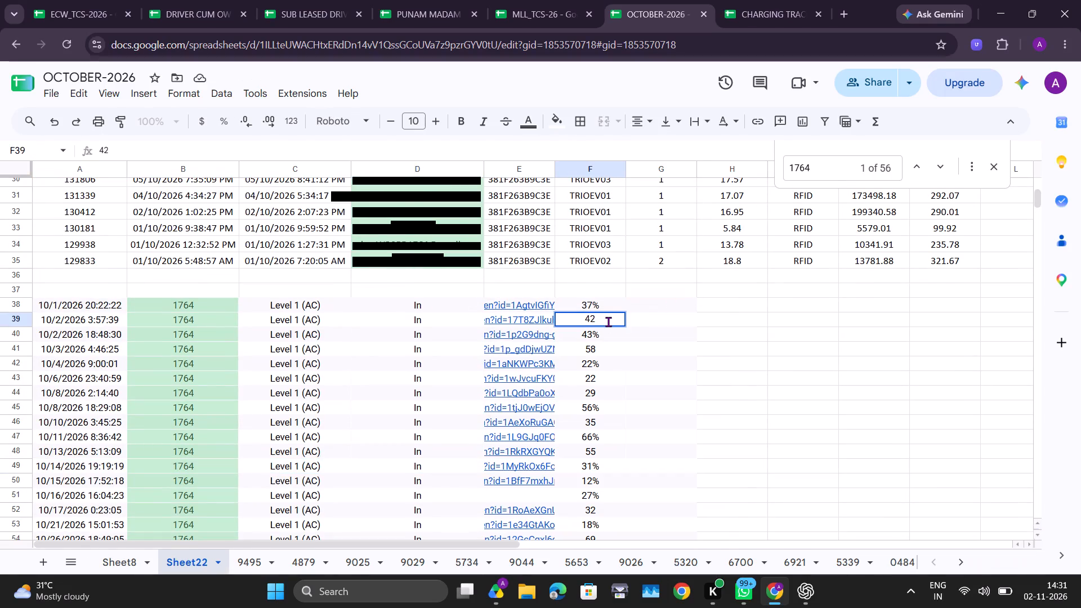
{"action": "key", "text": "shift+percent"}
{"action": "key", "text": "shift+Return"}
{"action": "key", "text": "Return"}
{"action": "key", "text": "Return"}
{"action": "key", "text": "Return"}
{"action": "key", "text": "Return"}
{"action": "key", "text": "Return"}
{"action": "key", "text": "Return"}
{"action": "key", "text": "Return"}
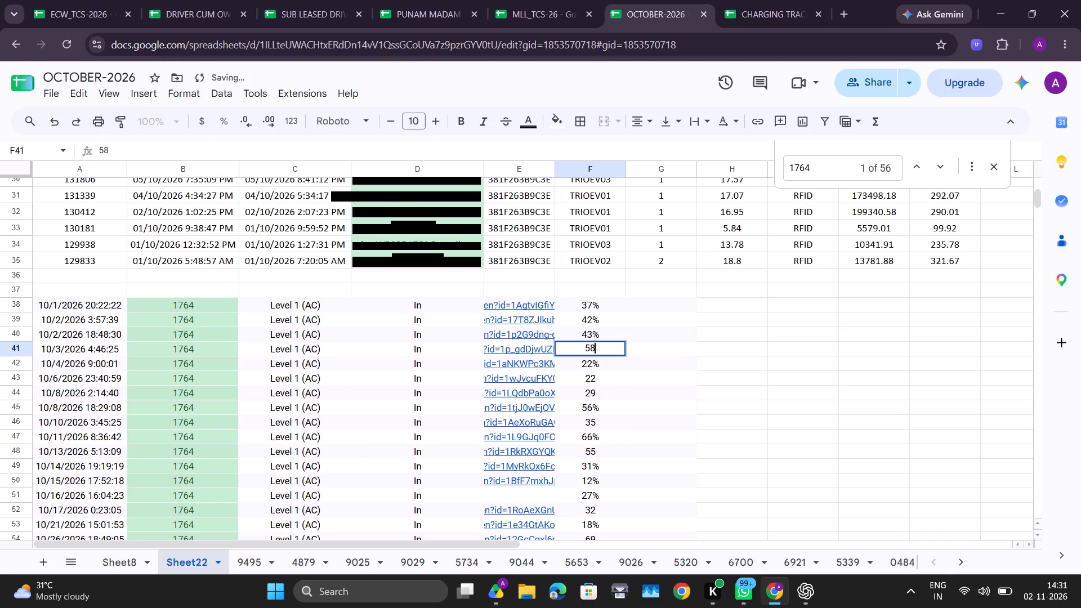
{"action": "key", "text": "shift+percent"}
{"action": "key", "text": "shift+Return"}
Add the missing percent sign to the values in F43 and F44, making them 22% and 29%.
{"action": "key", "text": "Return"}
{"action": "key", "text": "Return"}
{"action": "key", "text": "Return"}
{"action": "key", "text": "Return"}
{"action": "key", "text": "Return"}
{"action": "key", "text": "Return"}
{"action": "key", "text": "Return"}
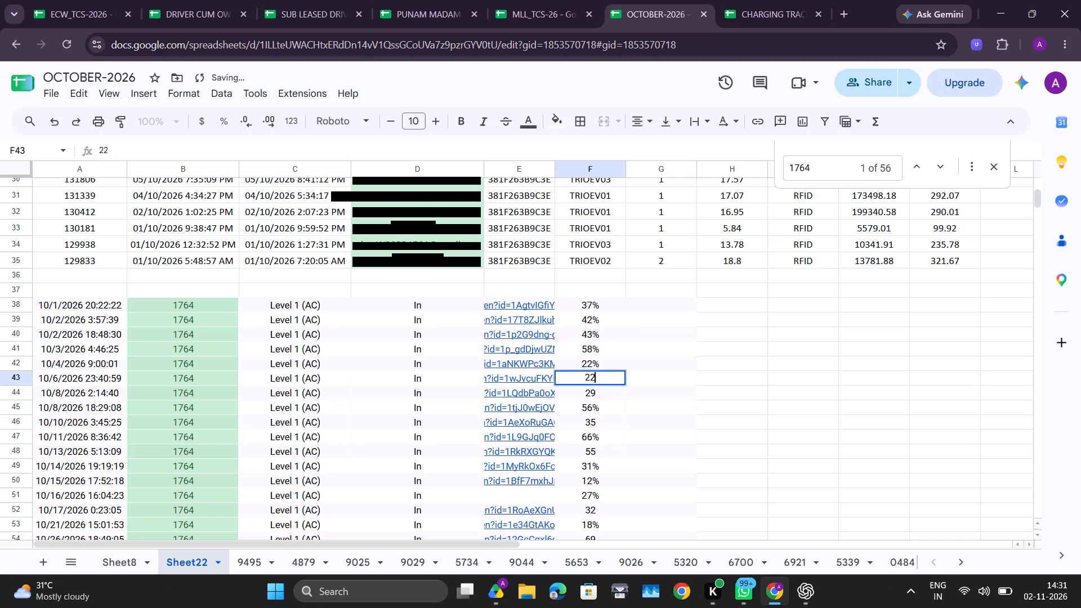
{"action": "key", "text": "shift+percent"}
{"action": "key", "text": "Return"}
{"action": "key", "text": "Return"}
{"action": "key", "text": "shift+percent"}
{"action": "key", "text": "Return"}
Add the missing percent sign to the values in F46 and F48, making them 35% and 55%.
{"action": "key", "text": "Return"}
{"action": "key", "text": "Return"}
{"action": "key", "text": "shift+Return"}
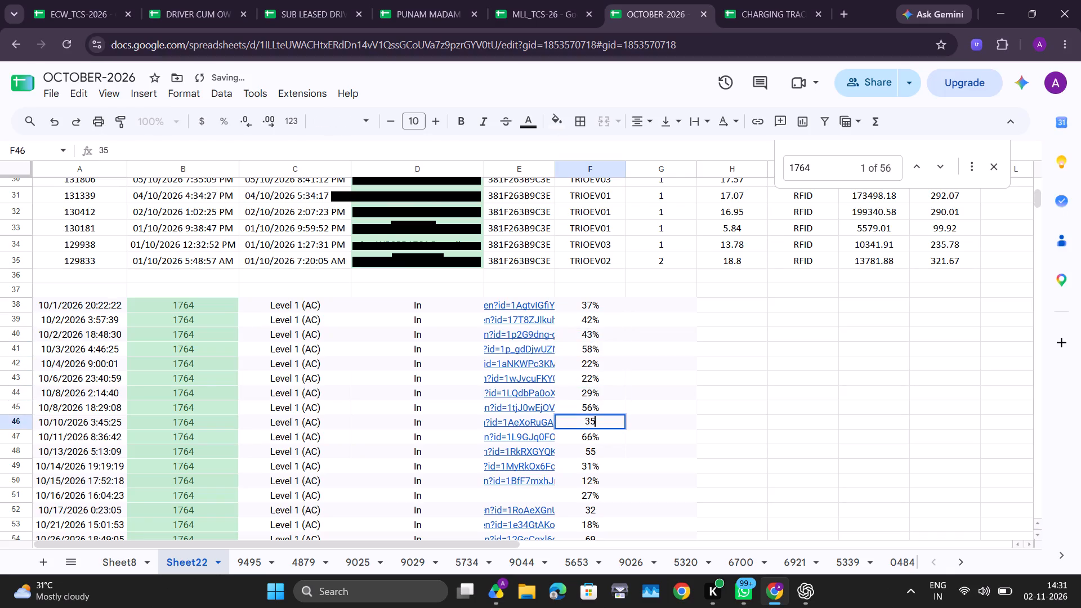
{"action": "key", "text": "shift+percent"}
{"action": "key", "text": "shift+Return"}
{"action": "key", "text": "Return"}
{"action": "key", "text": "Return"}
{"action": "key", "text": "Return"}
{"action": "key", "text": "Return"}
{"action": "key", "text": "Return"}
{"action": "key", "text": "Return"}
{"action": "key", "text": "Return"}
{"action": "key", "text": "shift+percent"}
{"action": "key", "text": "Return"}
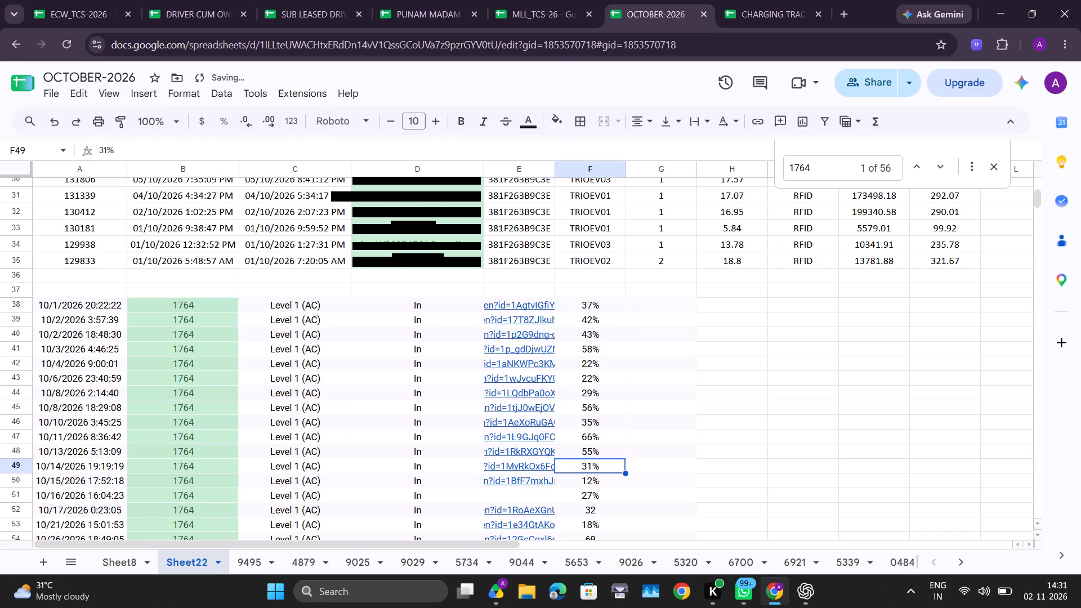
Convert the plain numbers in F52, F54 and F55 to 32%, 69% and 69%.
{"action": "key", "text": "Return"}
{"action": "key", "text": "Return"}
{"action": "key", "text": "Return"}
{"action": "key", "text": "Return"}
{"action": "key", "text": "Return"}
{"action": "key", "text": "Return"}
{"action": "key", "text": "Return"}
{"action": "key", "text": "shift+percent"}
{"action": "key", "text": "Return"}
{"action": "key", "text": "Return"}
{"action": "key", "text": "Return"}
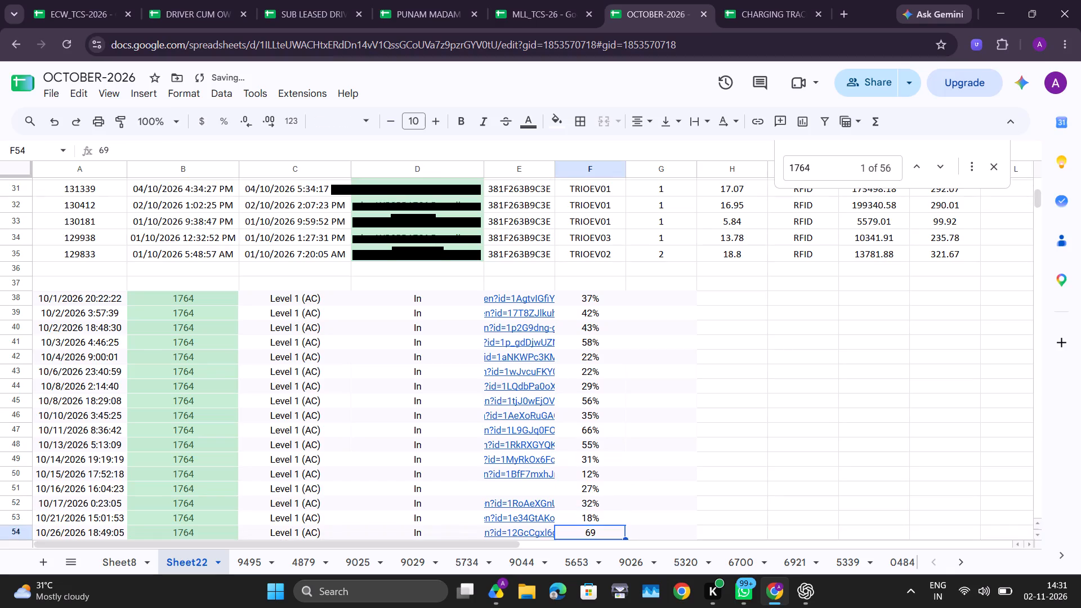
{"action": "key", "text": "Return"}
{"action": "key", "text": "Return"}
{"action": "key", "text": "Up"}
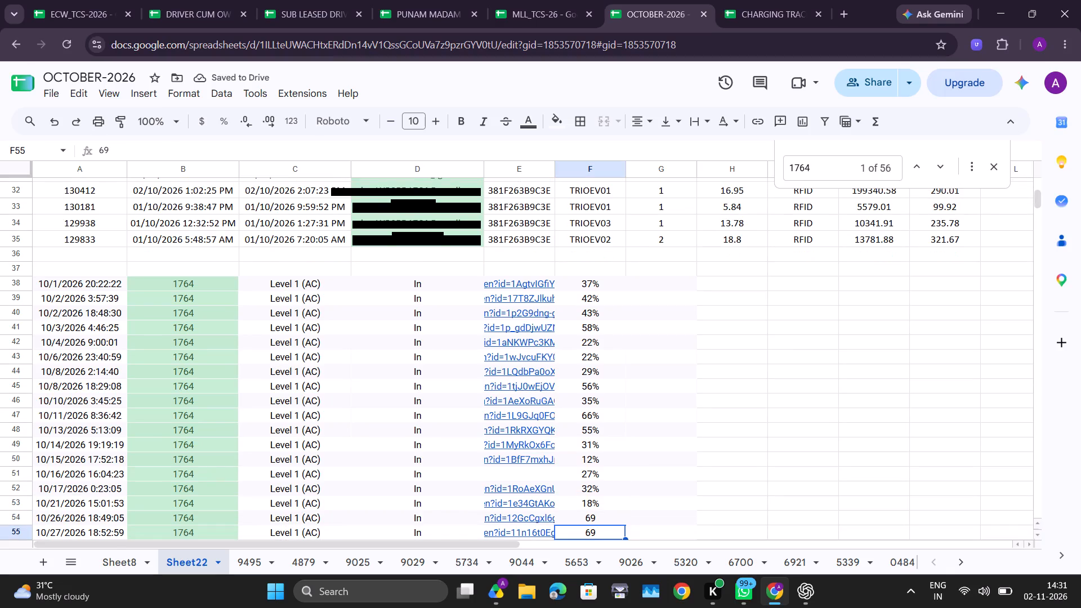
{"action": "key", "text": "Return"}
{"action": "key", "text": "shift+percent"}
{"action": "key", "text": "Return"}
{"action": "key", "text": "Return"}
{"action": "key", "text": "shift+percent"}
{"action": "key", "text": "Return"}
Convert the remaining plain numbers in F56, F57 and F58 to 21%, 26% and 17%.
{"action": "key", "text": "Return"}
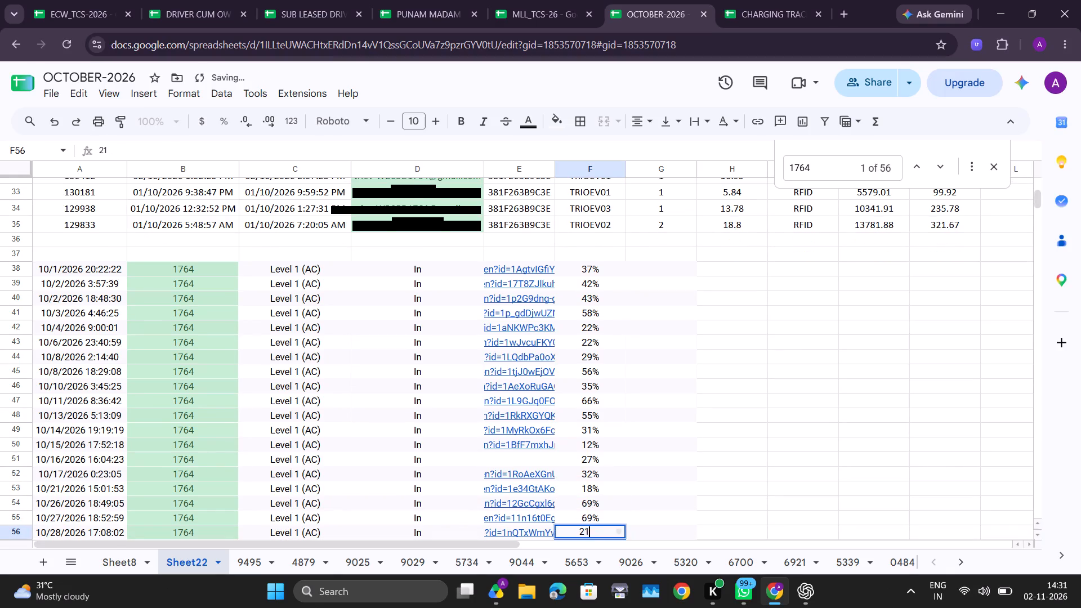
{"action": "key", "text": "shift+percent"}
{"action": "key", "text": "Return"}
{"action": "key", "text": "Return"}
{"action": "key", "text": "shift+percent"}
{"action": "key", "text": "shift+Return"}
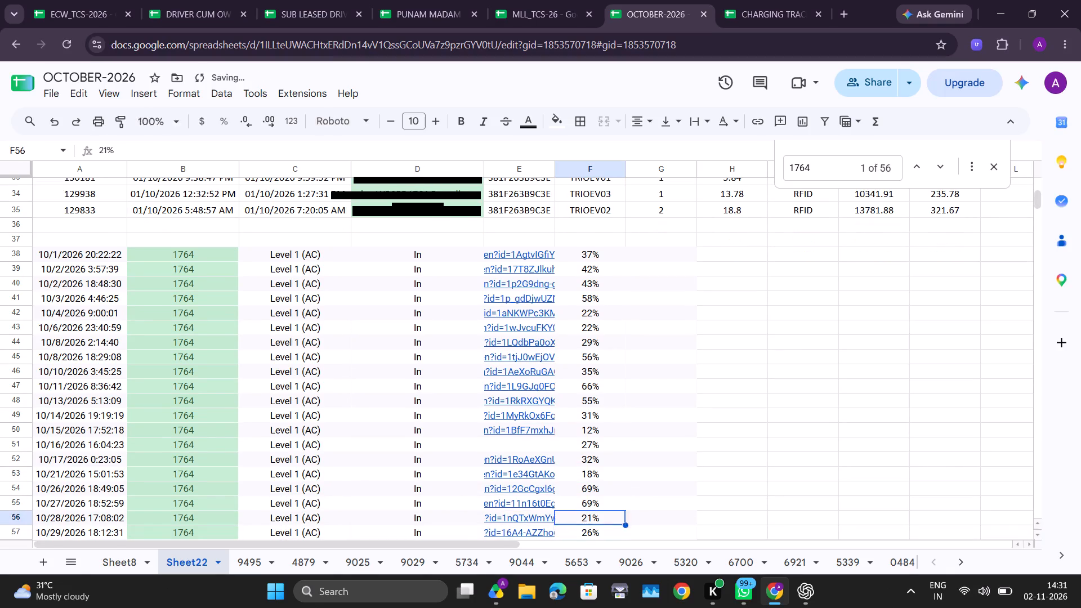
{"action": "key", "text": "Return"}
{"action": "key", "text": "Return"}
{"action": "key", "text": "Return"}
{"action": "key", "text": "Return"}
{"action": "key", "text": "Return"}
{"action": "key", "text": "shift+percent"}
{"action": "key", "text": "Return"}
{"action": "key", "text": "Return"}
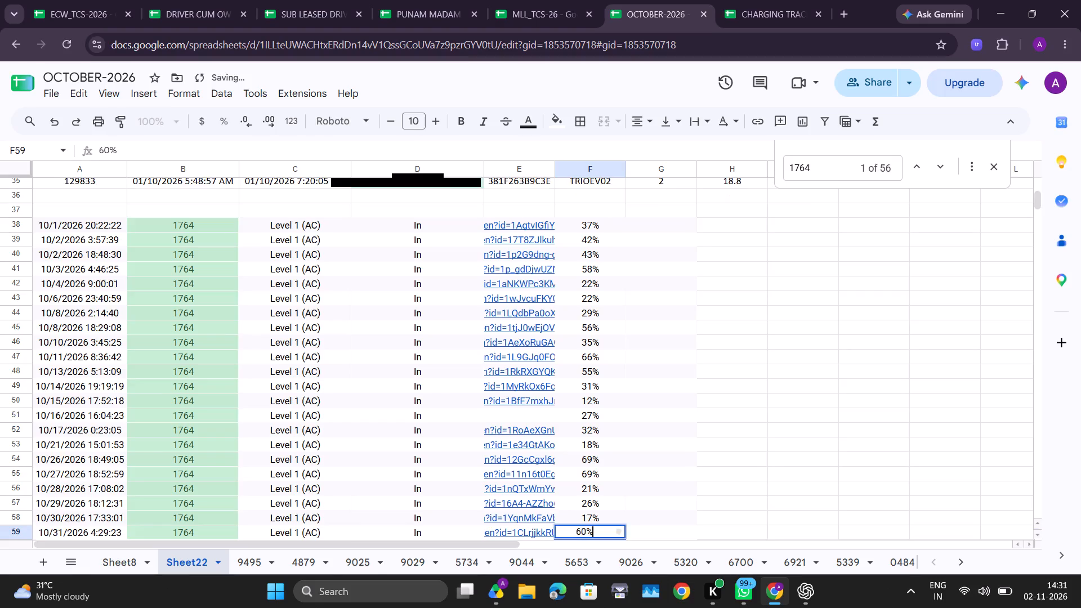
{"action": "key", "text": "Return"}
{"action": "key", "text": "Return"}
Enter 100% in G38 and fill it down through G59 alongside every home-charging entry.
{"action": "left_click", "coordinate": [657, 219]}
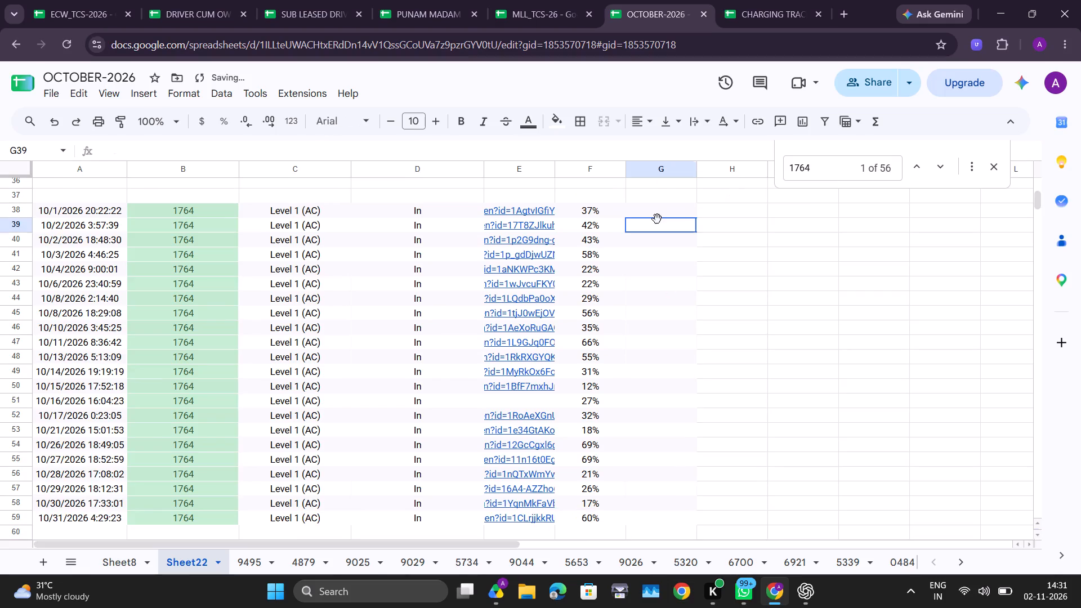
{"action": "key", "text": "Up"}
{"action": "type", "text": "100%"}
{"action": "key", "text": "Return"}
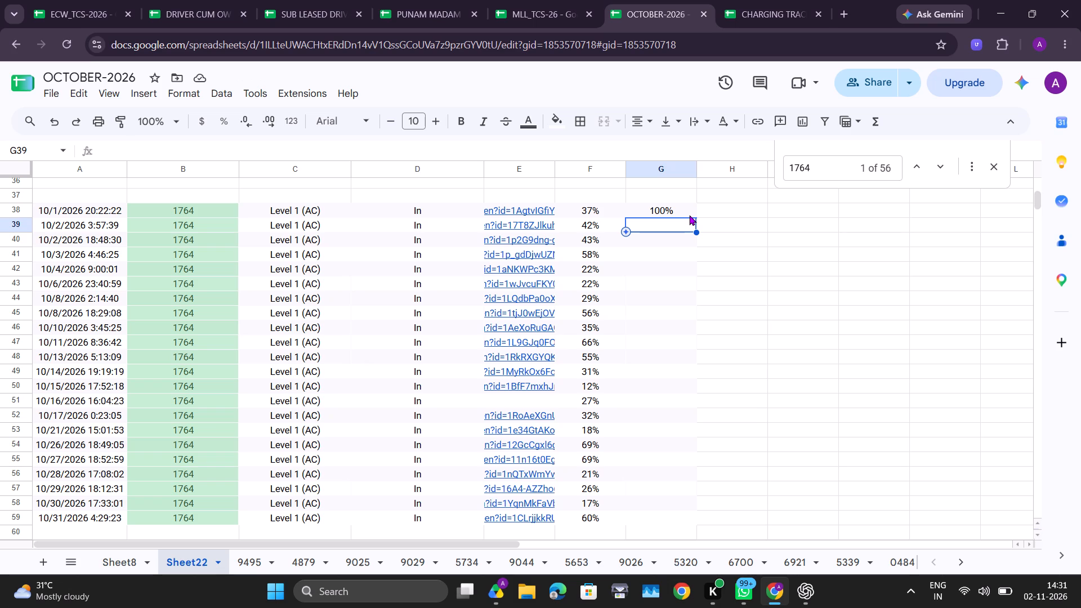
{"action": "left_click", "coordinate": [689, 215]}
{"action": "left_click_drag", "start_coordinate": [696, 216], "coordinate": [687, 339]}
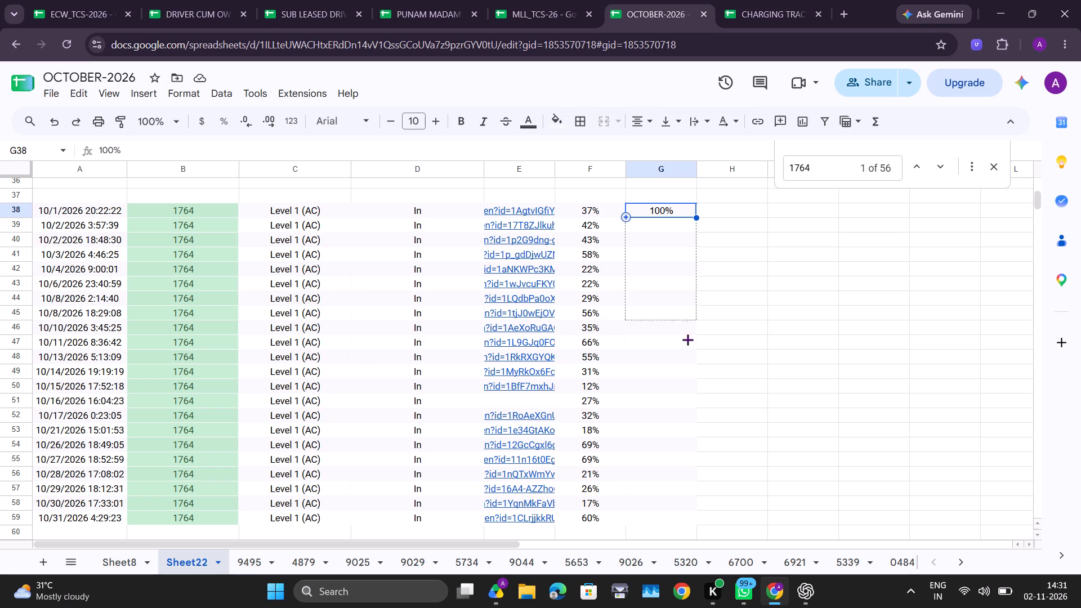
{"action": "left_click_drag", "start_coordinate": [687, 339], "coordinate": [690, 205]}
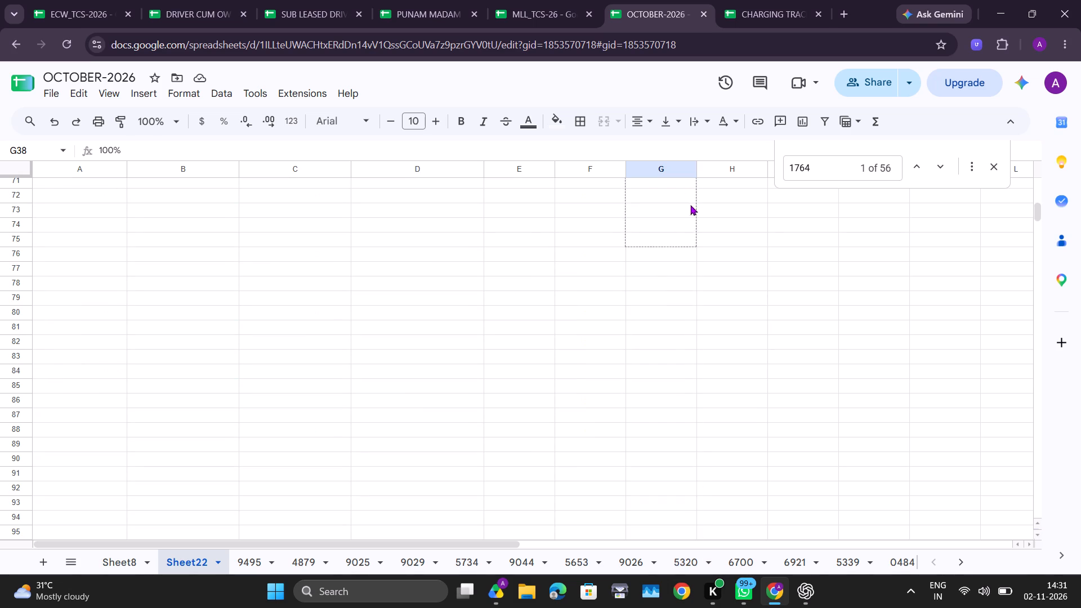
{"action": "left_click_drag", "start_coordinate": [690, 205], "coordinate": [690, 167]}
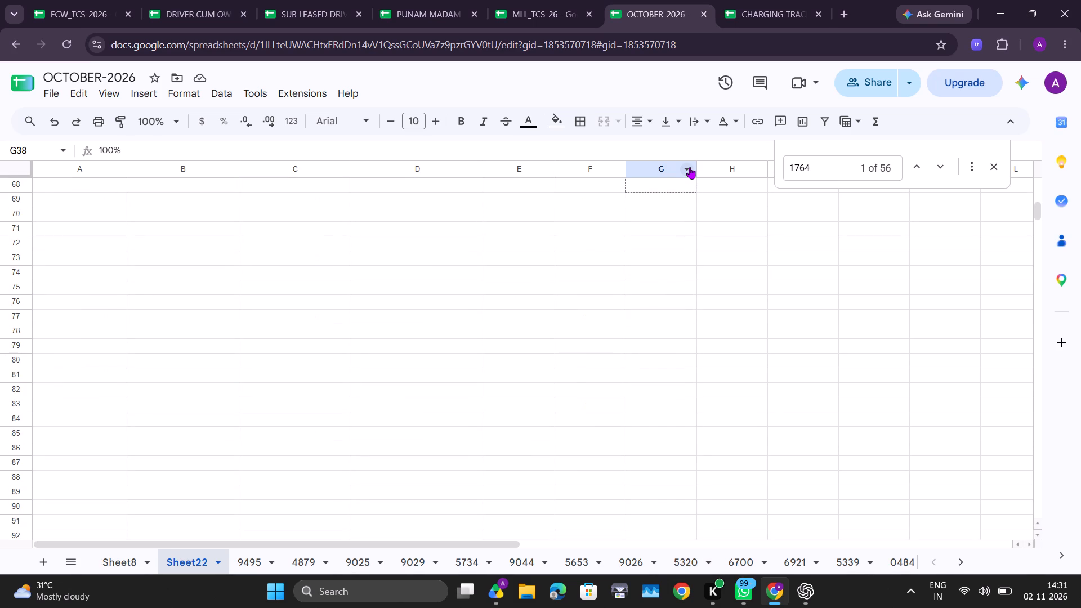
{"action": "left_click_drag", "start_coordinate": [690, 167], "coordinate": [676, 256]}
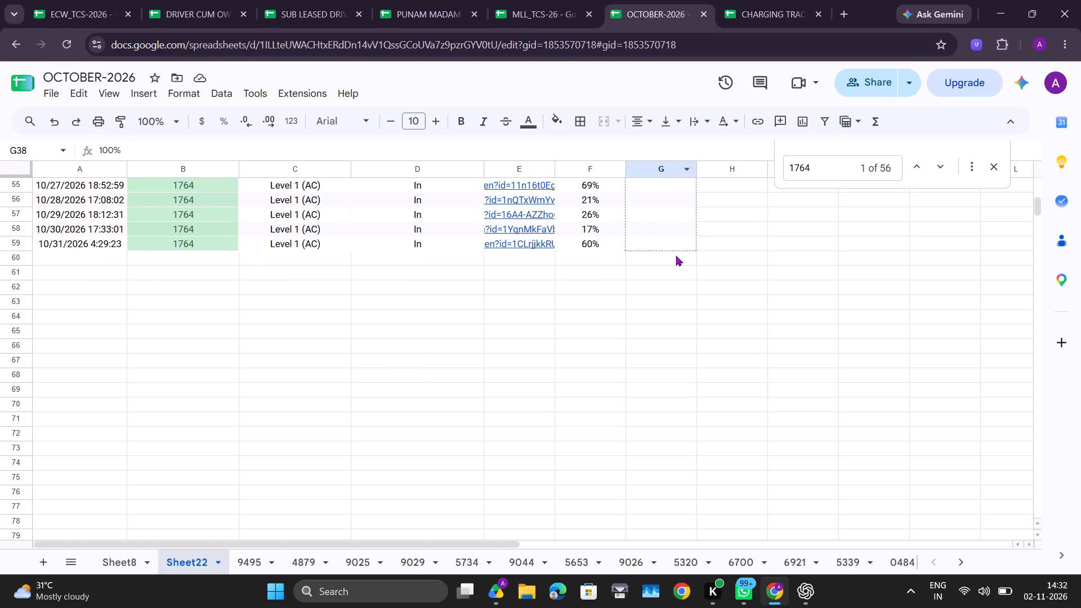
{"action": "left_click_drag", "start_coordinate": [676, 256], "coordinate": [675, 245]}
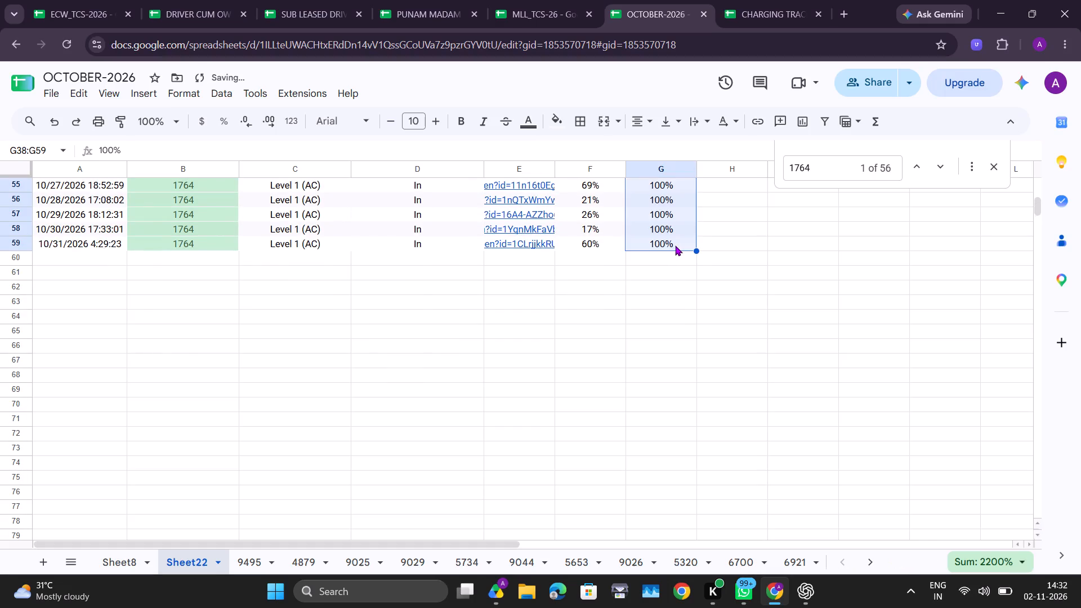
Calculate the charged percentage in H38 with =G38-F38 and autofill the formula down for all home-charging entries.
{"action": "scroll", "coordinate": [662, 324], "scroll_direction": "up", "scroll_amount": 2}
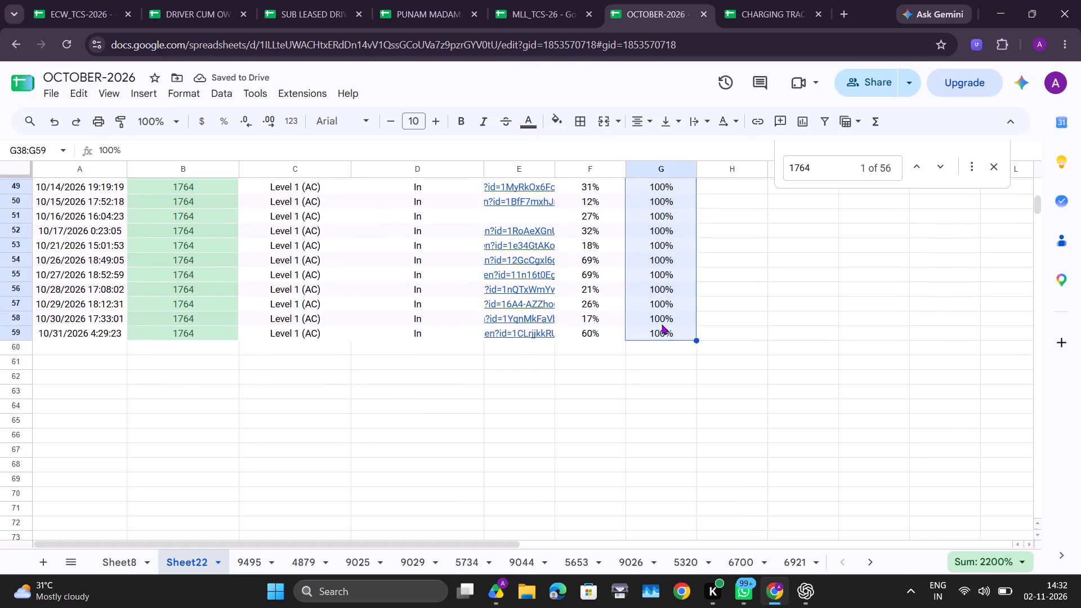
{"action": "scroll", "coordinate": [662, 324], "scroll_direction": "up", "scroll_amount": 4}
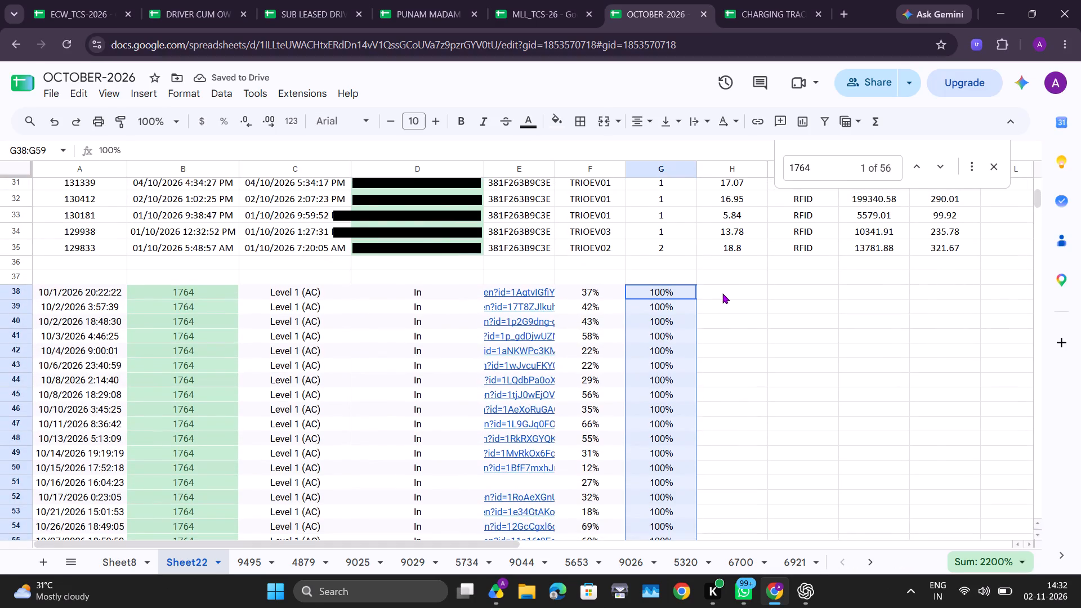
{"action": "left_click", "coordinate": [722, 293]}
{"action": "key", "text": "equal"}
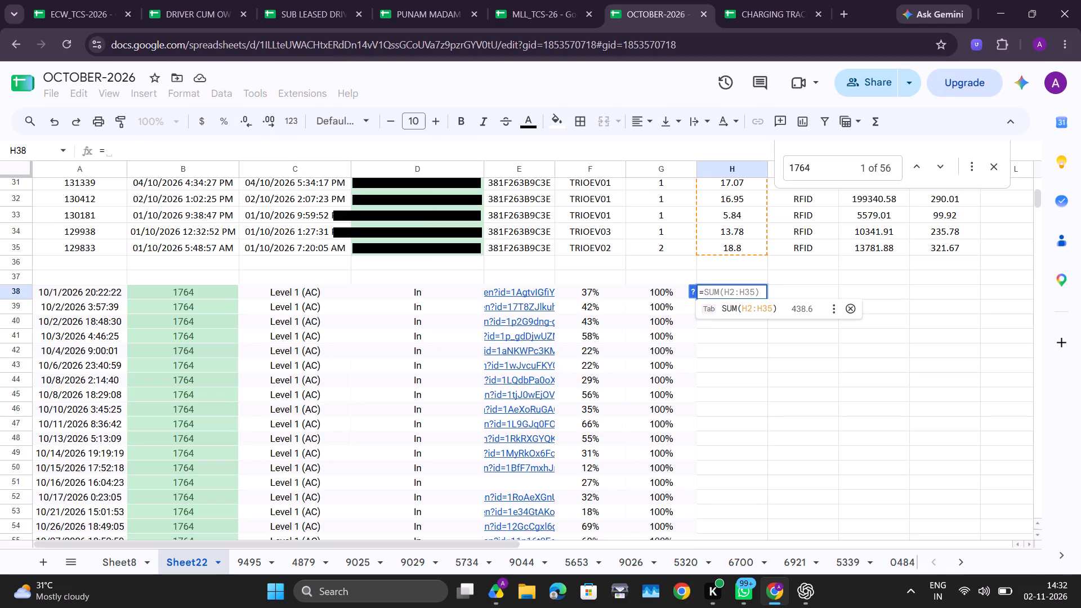
{"action": "key", "text": "f"}
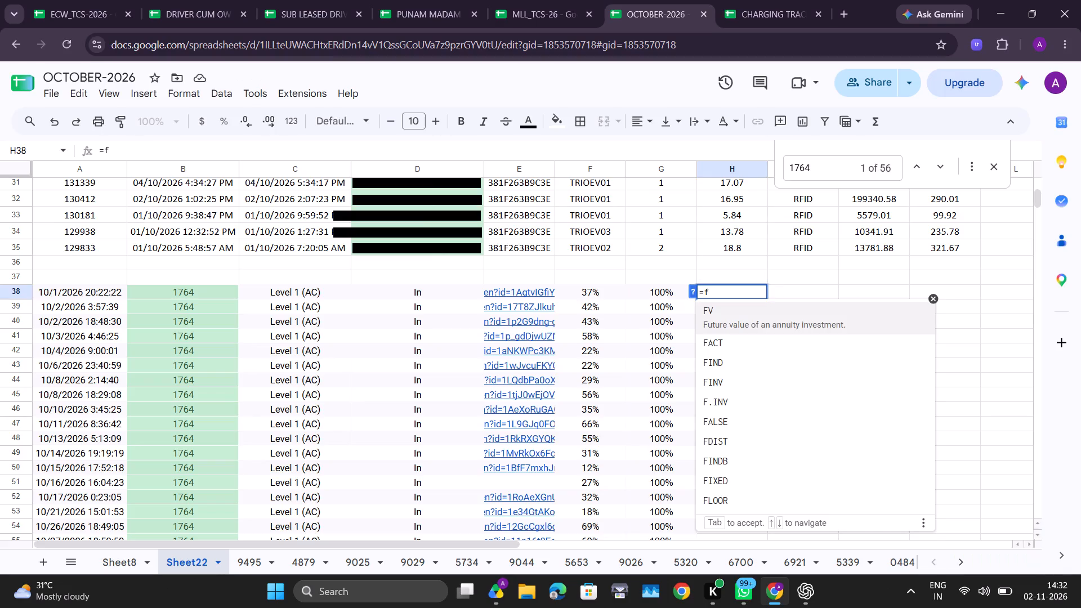
{"action": "type", "text": "38-"}
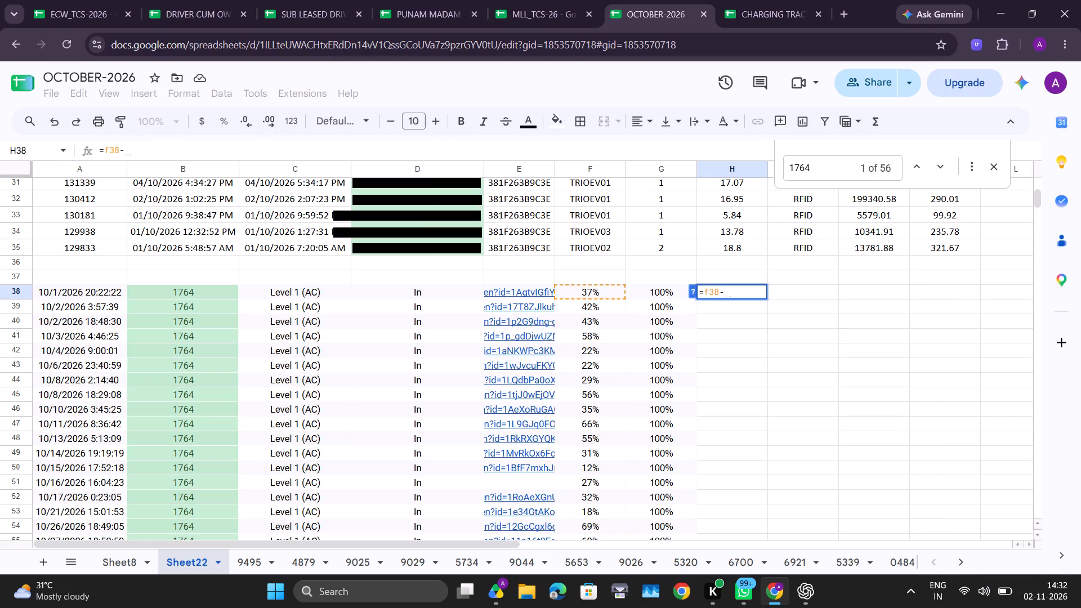
{"action": "key", "text": "BackSpace"}
{"action": "key", "text": "BackSpace"}
{"action": "key", "text": "BackSpace"}
{"action": "key", "text": "BackSpace"}
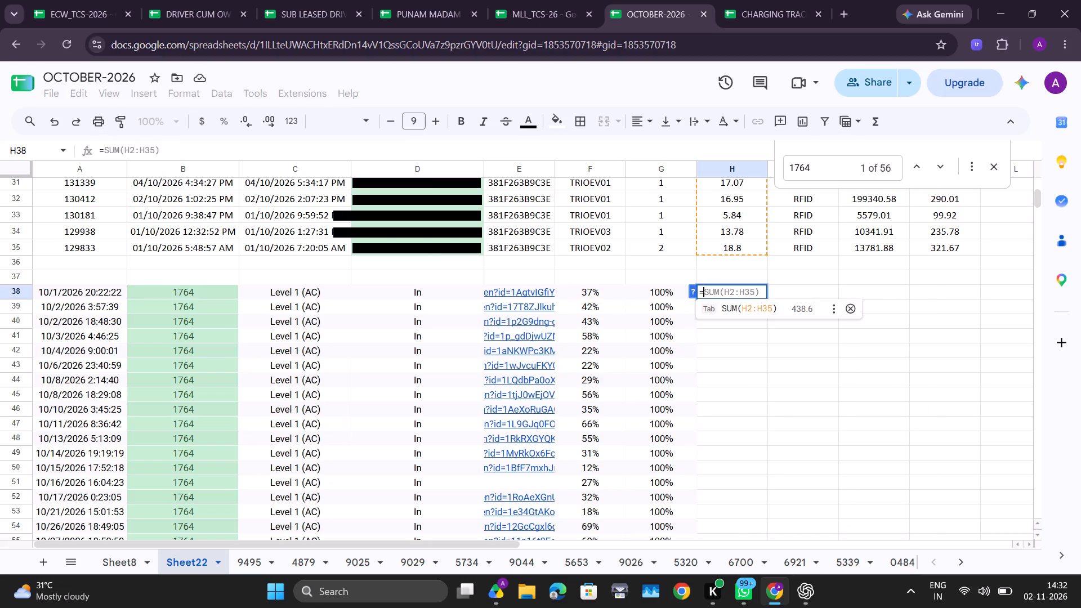
{"action": "key", "text": "g"}
{"action": "type", "text": "38-"}
{"action": "type", "text": "f38"}
{"action": "key", "text": "Return"}
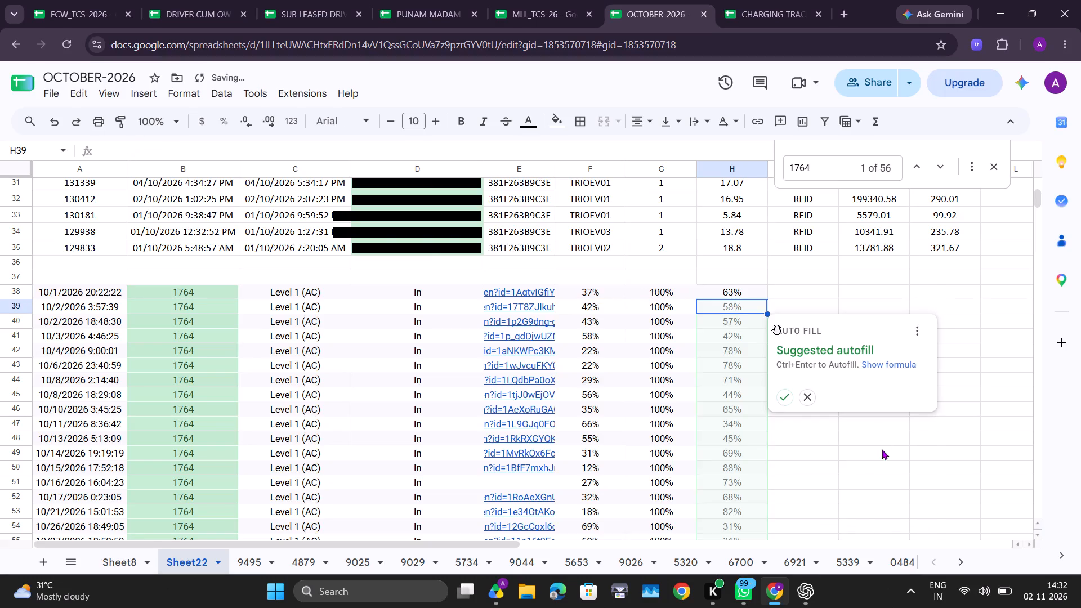
{"action": "left_click", "coordinate": [785, 400]}
Calculate the charged units in I38 with =H38*24 and autofill the formula down for all home-charging entries.
{"action": "left_click", "coordinate": [798, 295]}
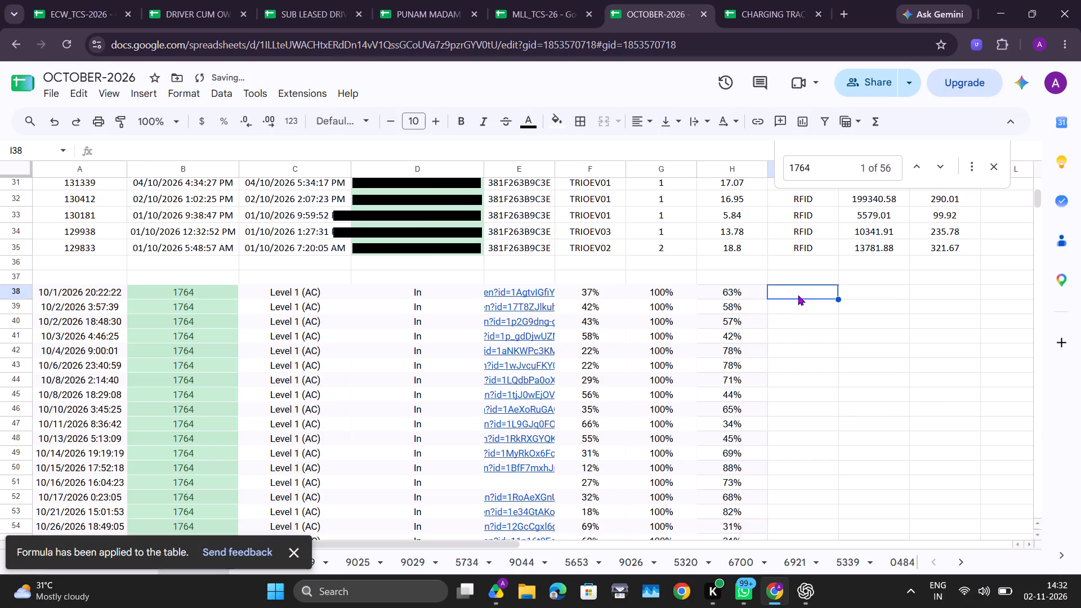
{"action": "type", "text": "=h"}
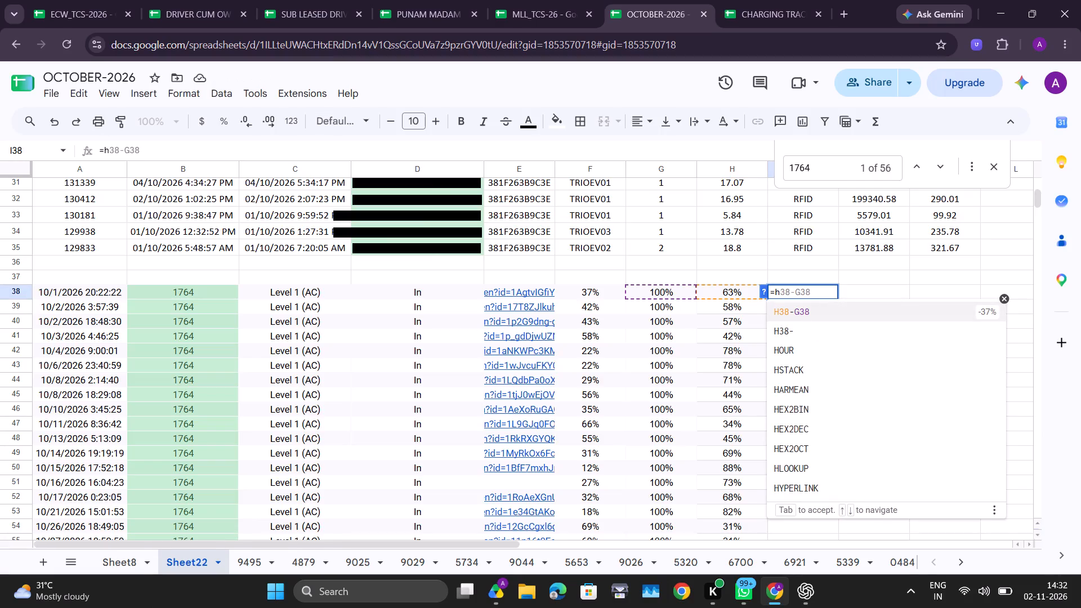
{"action": "type", "text": "38"}
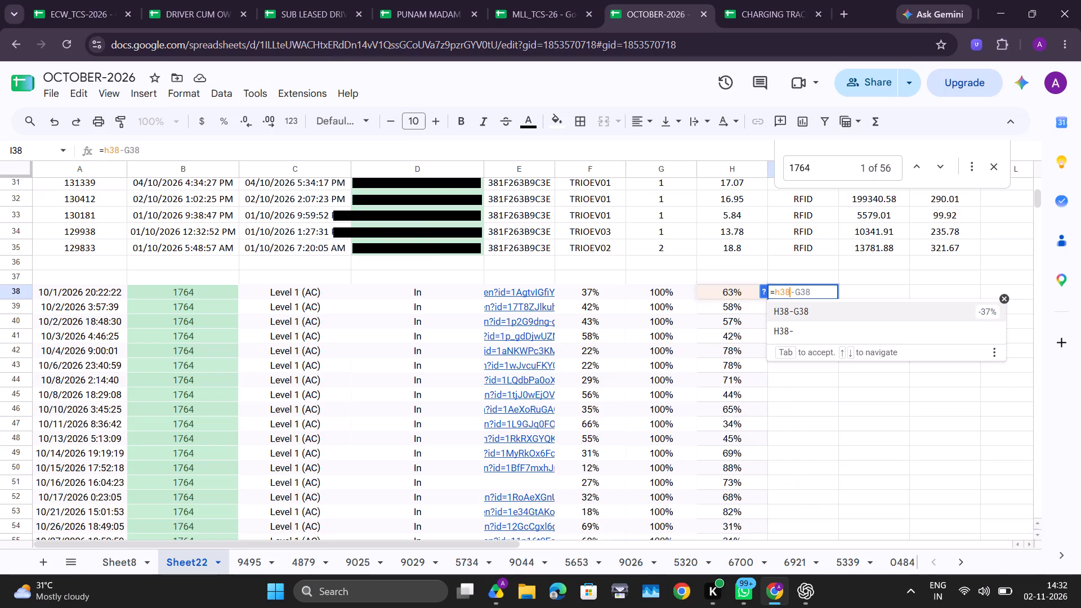
{"action": "key", "text": "shift+asterisk"}
{"action": "type", "text": "24"}
{"action": "key", "text": "Return"}
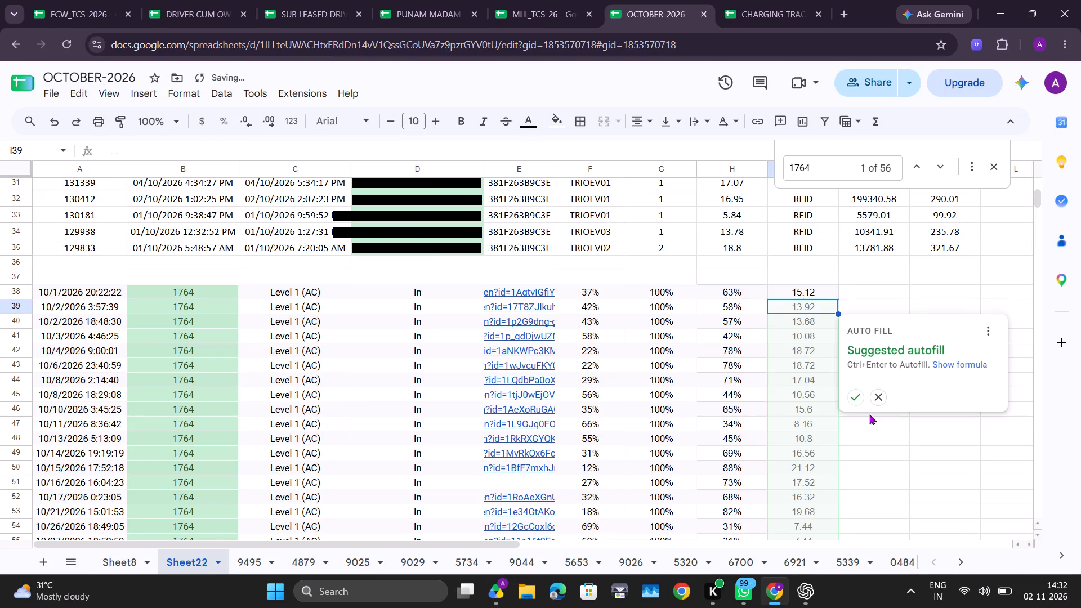
{"action": "left_click", "coordinate": [856, 404]}
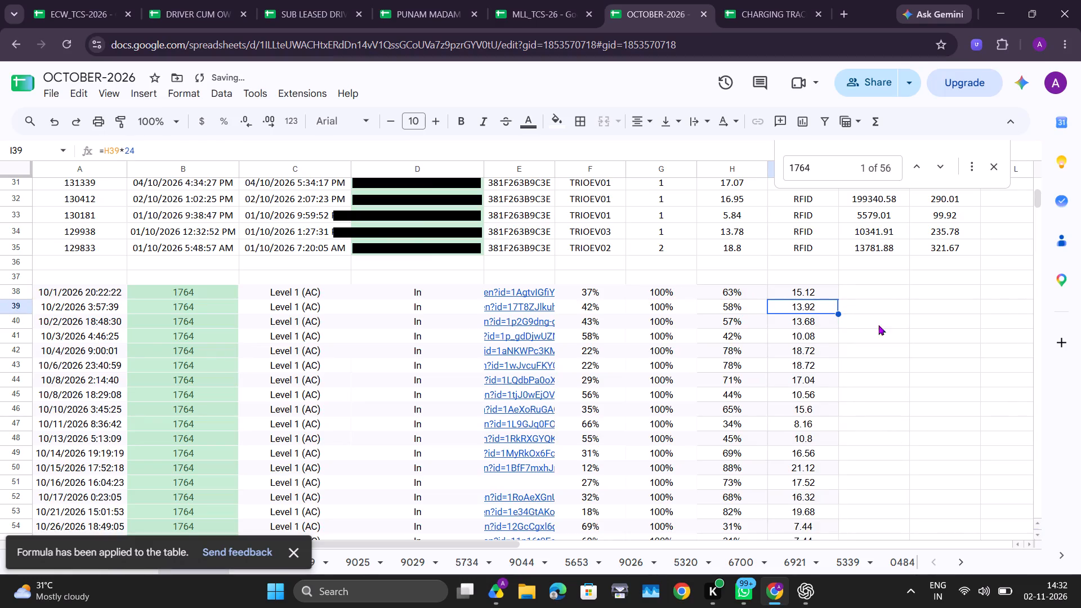
Total the energy in H2:H35 and the home-charging units from I38 down, and enter the combined 763.32 as vehicle 1764's C. UNIT in the partner sheet.
{"action": "scroll", "coordinate": [725, 324], "scroll_direction": "right", "scroll_amount": 1}
{"action": "scroll", "coordinate": [725, 324], "scroll_direction": "down", "scroll_amount": 1}
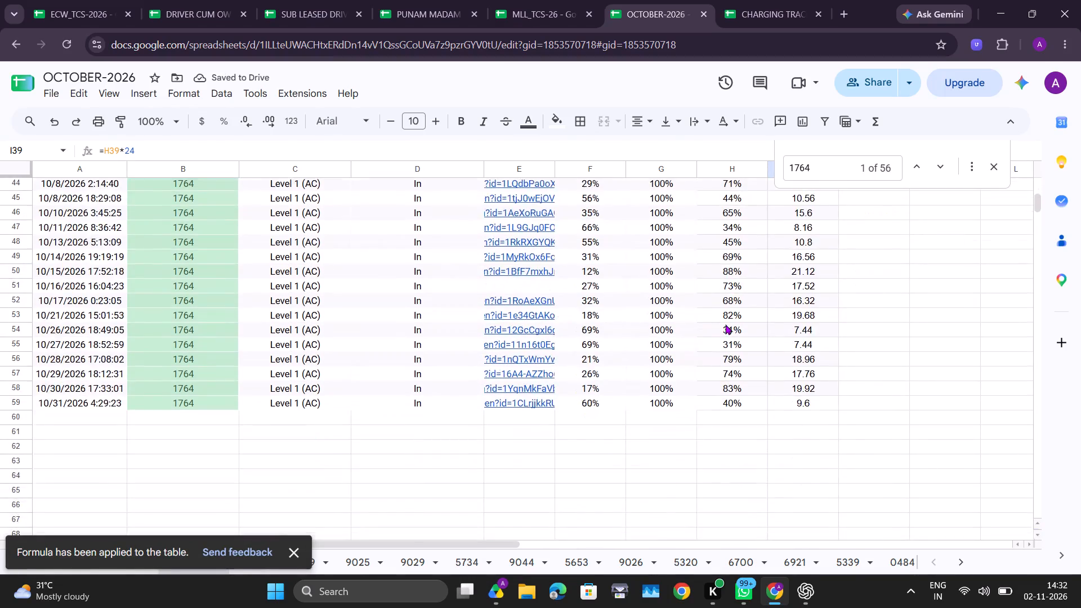
{"action": "scroll", "coordinate": [725, 324], "scroll_direction": "up", "scroll_amount": 14}
{"action": "left_click_drag", "start_coordinate": [733, 204], "coordinate": [759, 607]}
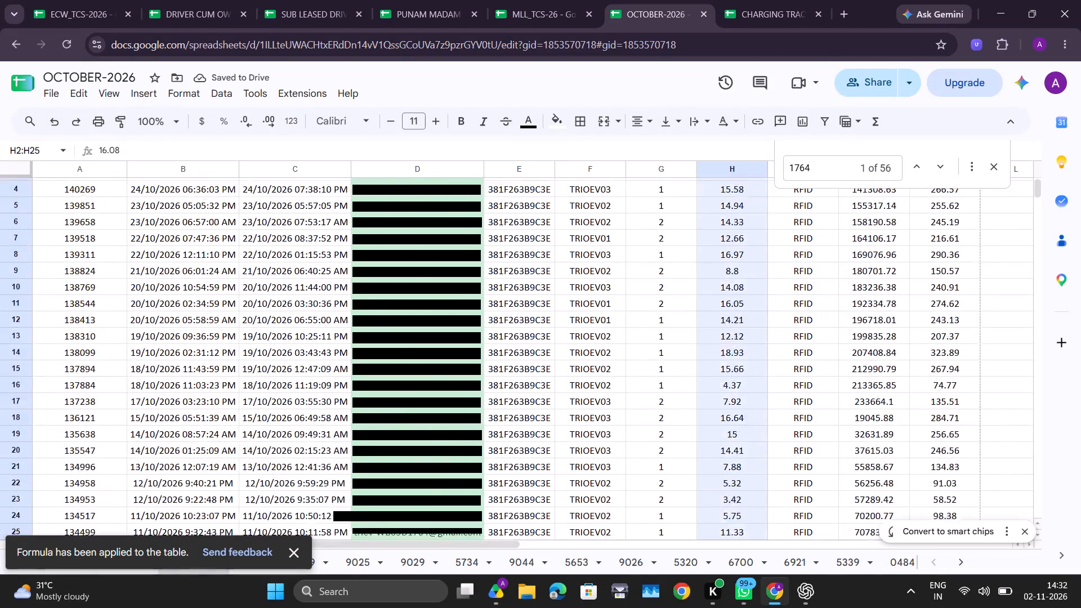
{"action": "left_click_drag", "start_coordinate": [759, 607], "coordinate": [749, 367]}
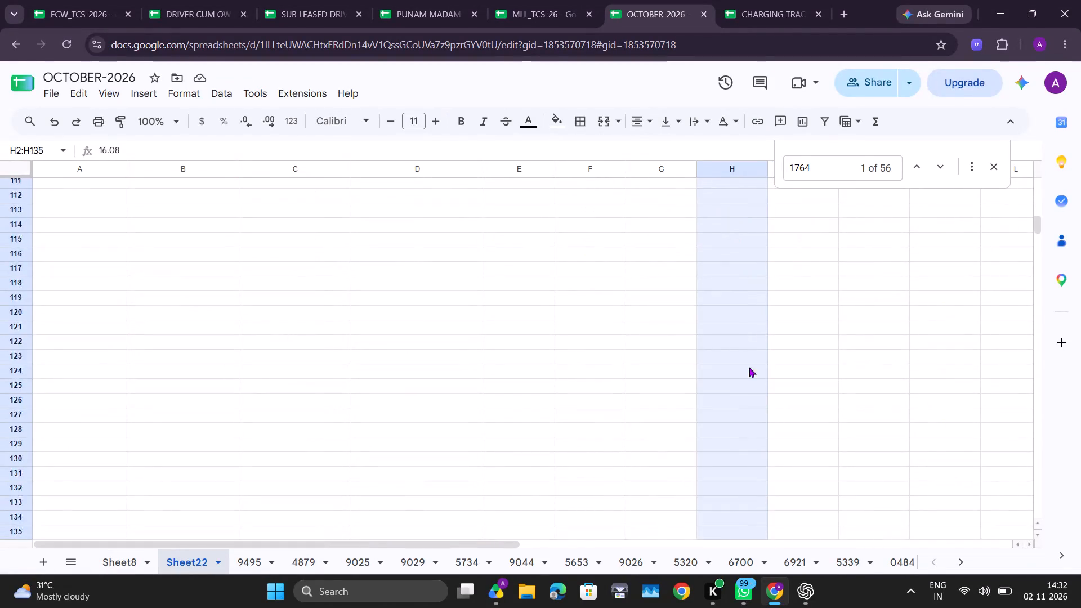
{"action": "left_click_drag", "start_coordinate": [749, 367], "coordinate": [730, 270]}
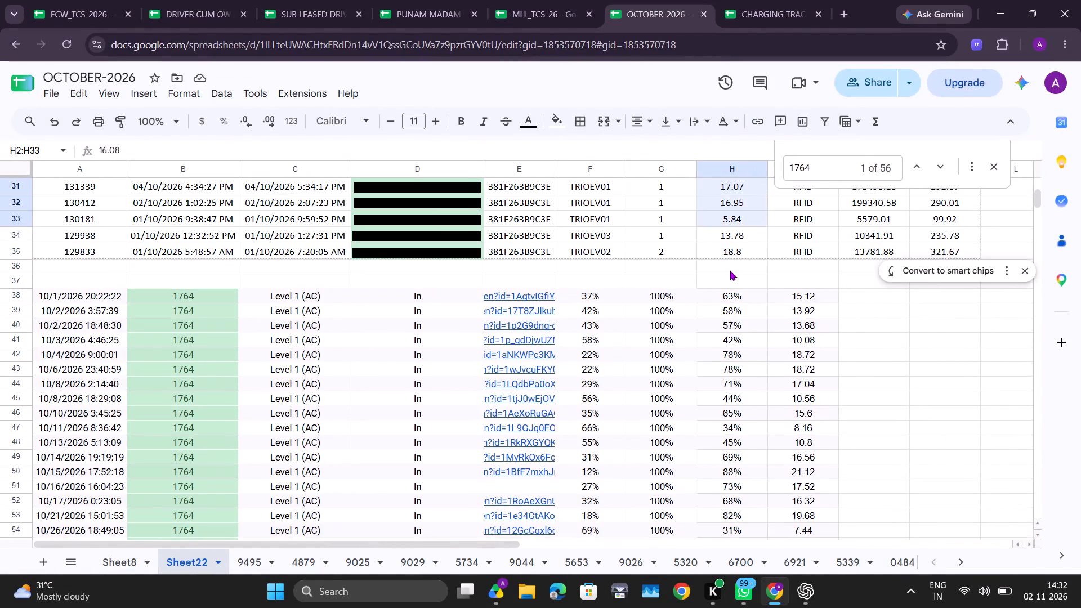
{"action": "left_click_drag", "start_coordinate": [730, 270], "coordinate": [727, 254]}
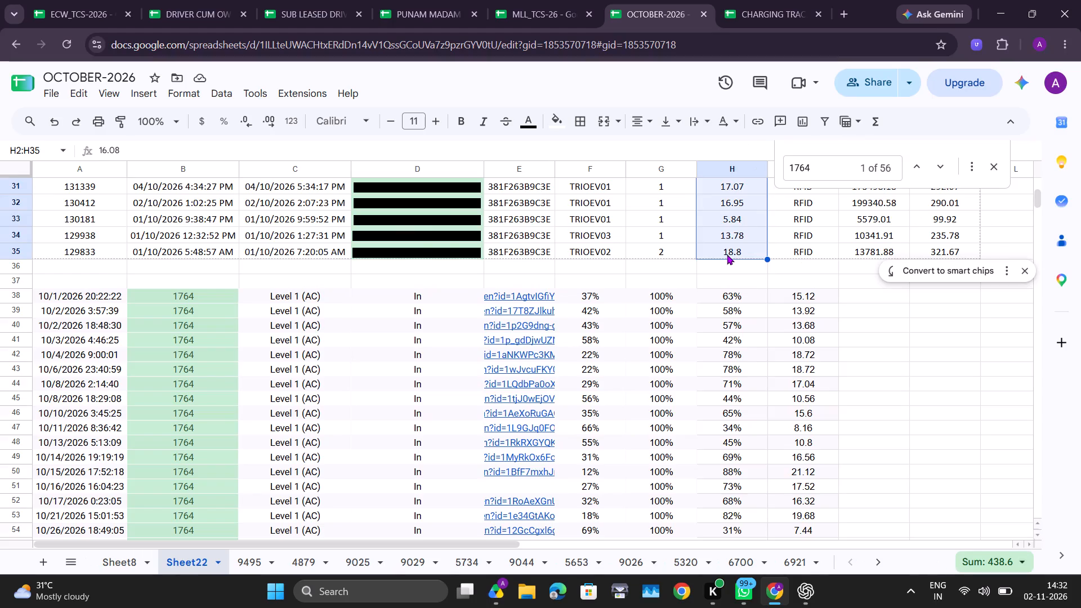
{"action": "left_click_drag", "start_coordinate": [805, 299], "coordinate": [820, 293]}
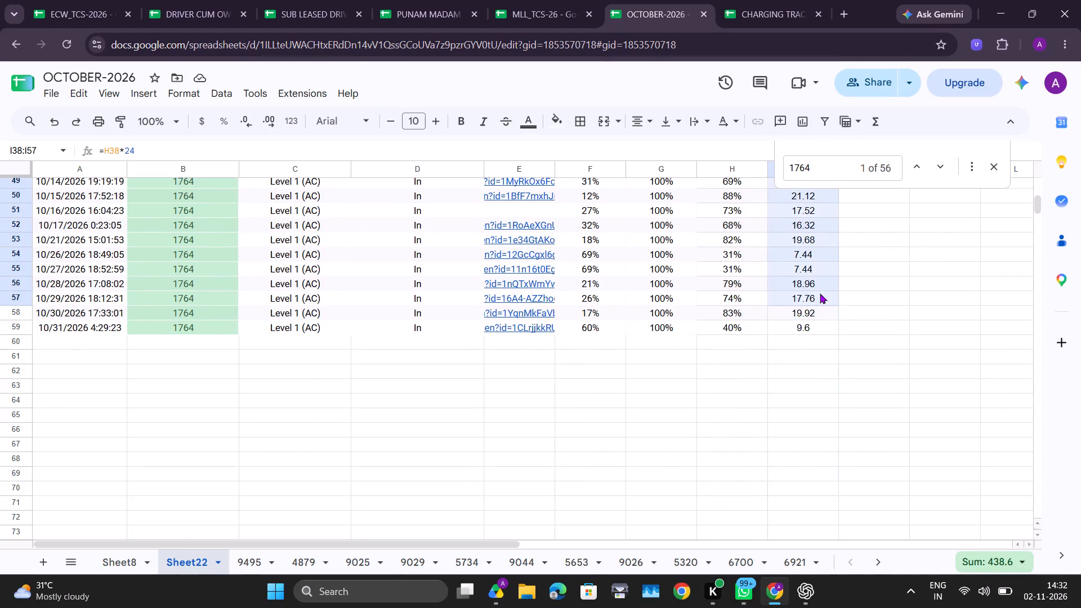
{"action": "left_click_drag", "start_coordinate": [820, 293], "coordinate": [807, 348]}
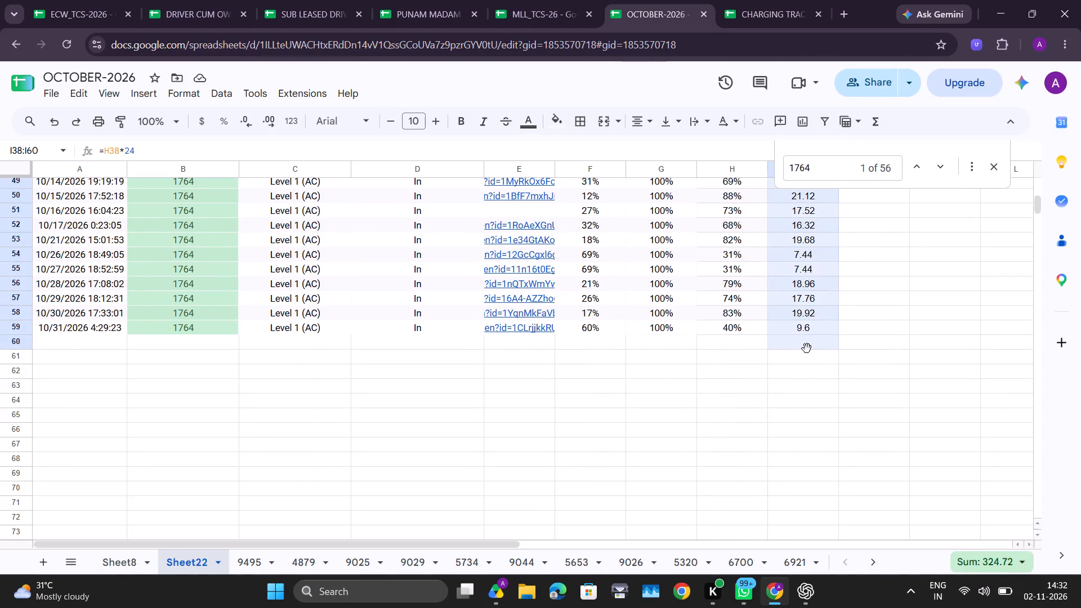
{"action": "left_click", "coordinate": [245, 0]}
{"action": "type", "text": "763.32"}
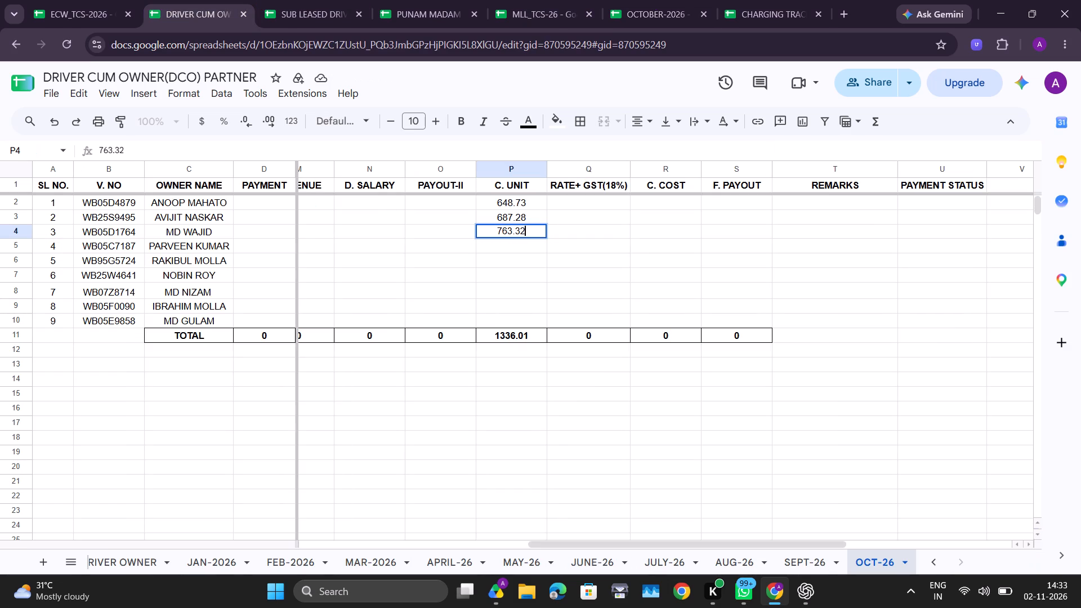
{"action": "key", "text": "Return"}
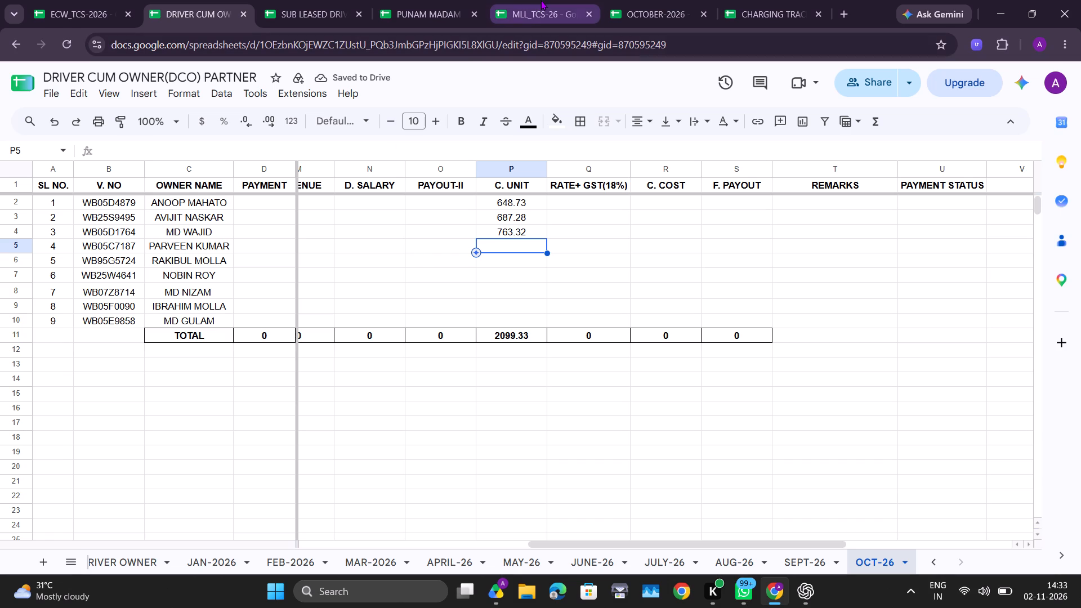
Rename Sheet22 in the OCTOBER-2026 workbook as 1764.
{"action": "left_click", "coordinate": [672, 0]}
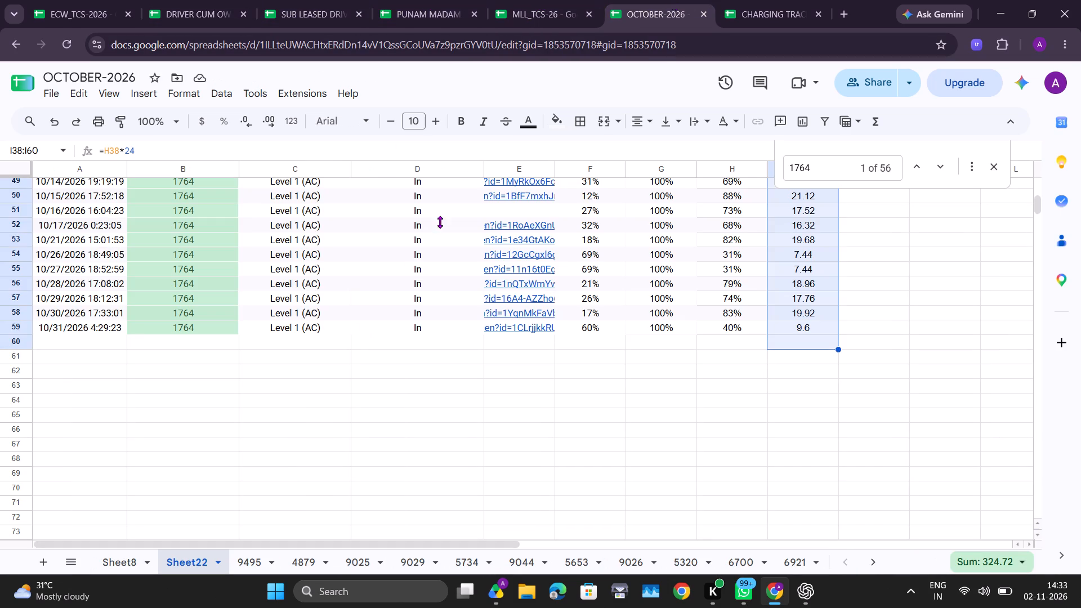
{"action": "double_click", "coordinate": [191, 565]}
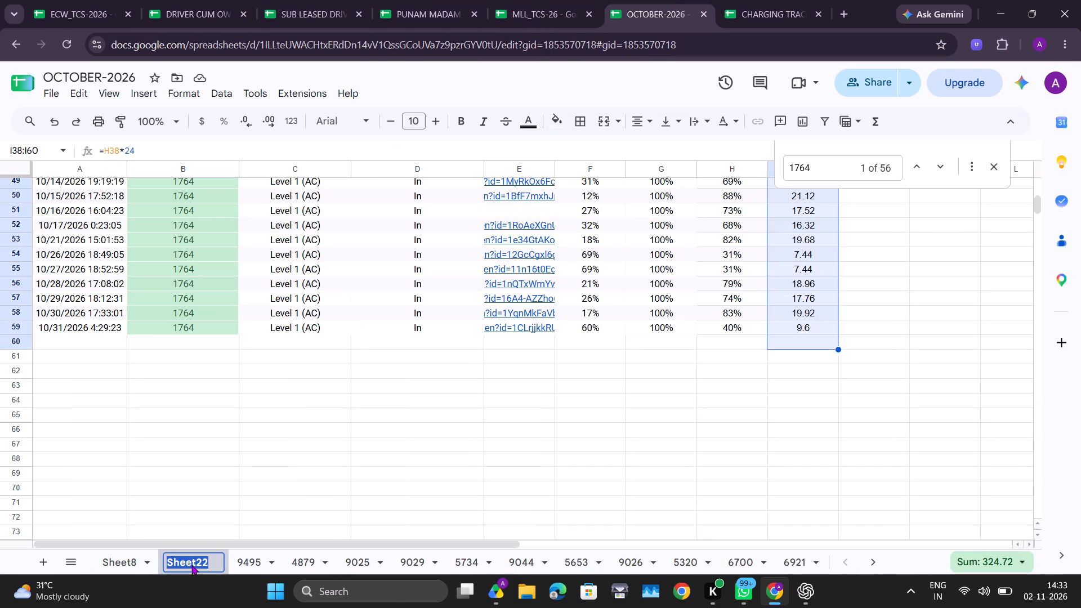
{"action": "type", "text": "1764"}
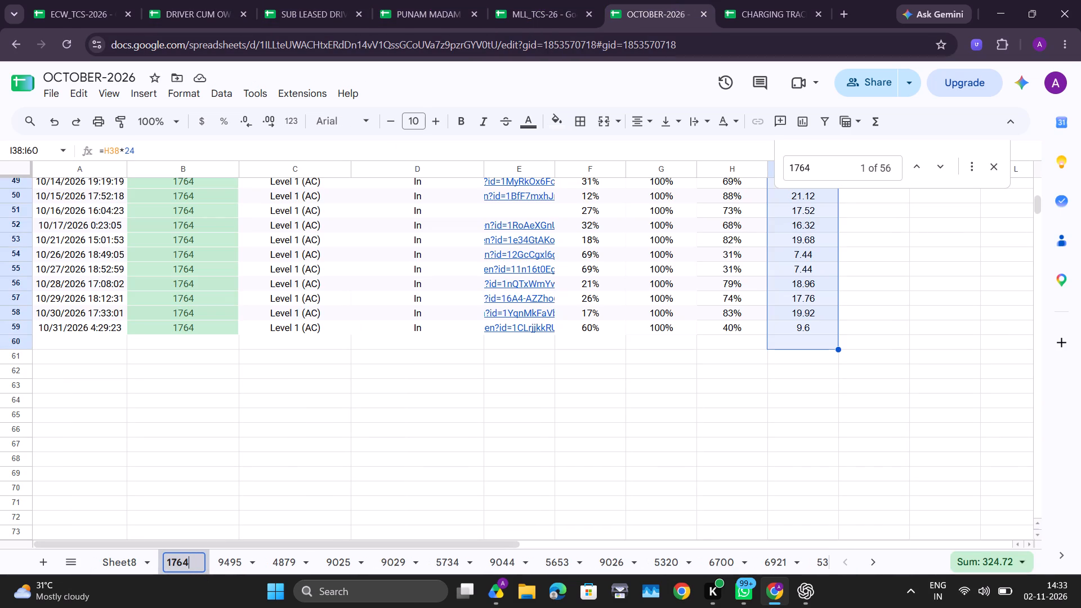
{"action": "key", "text": "Return"}
Reset the Email column filter in Sheet8 to include all values.
{"action": "left_click", "coordinate": [125, 567]}
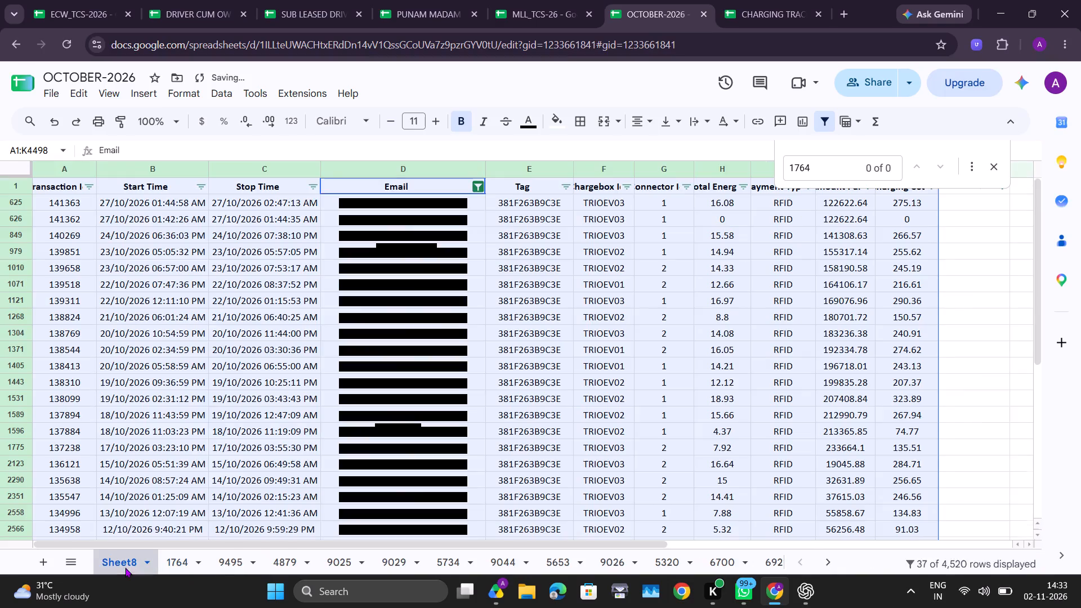
{"action": "left_click", "coordinate": [480, 188]}
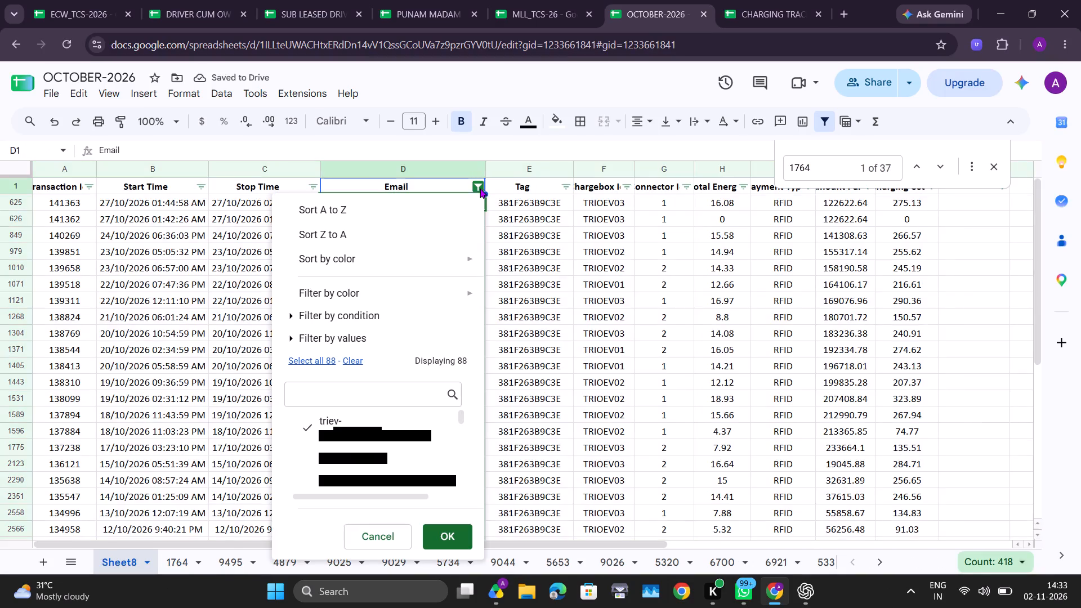
{"action": "left_click", "coordinate": [315, 365]}
{"action": "left_click", "coordinate": [452, 539]}
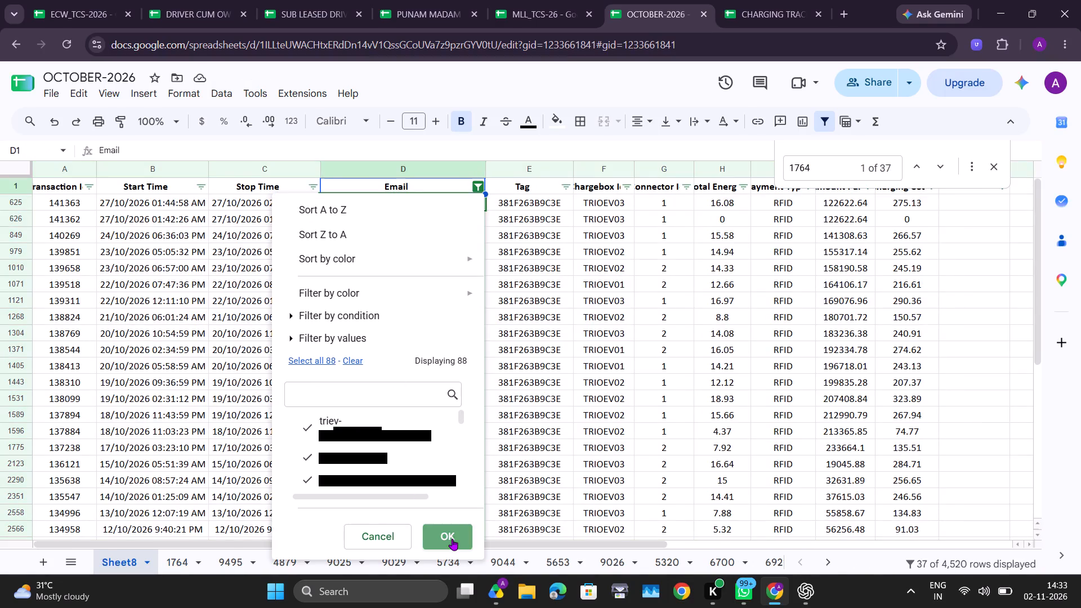
Search Sheet8 for vehicle 8714 from the partner list and copy its matching Email cell.
{"action": "key", "text": "ctrl+f"}
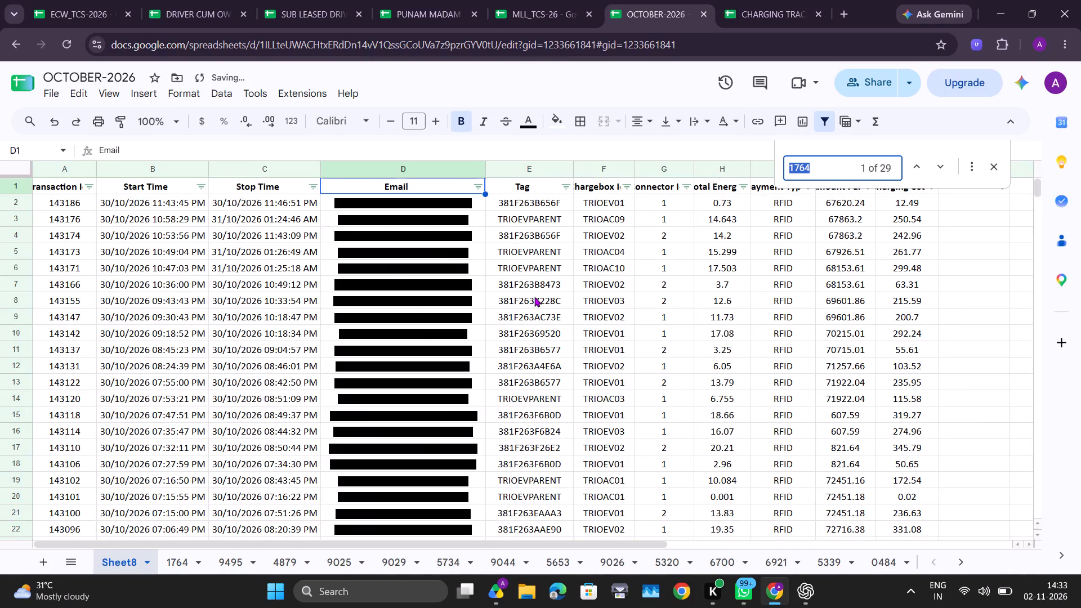
{"action": "left_click", "coordinate": [189, 0]}
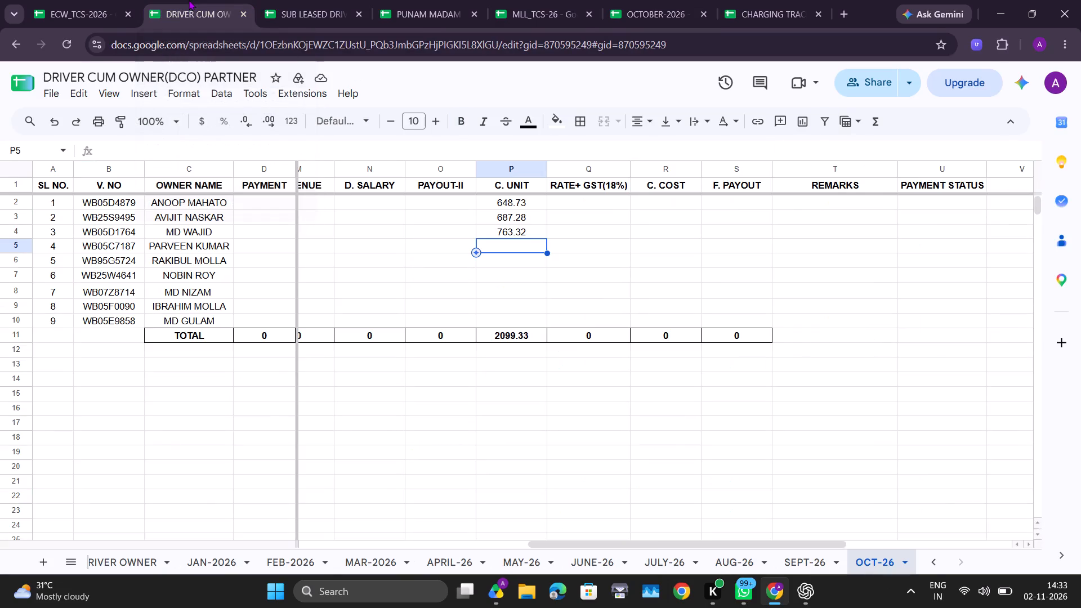
{"action": "left_click", "coordinate": [702, 0]}
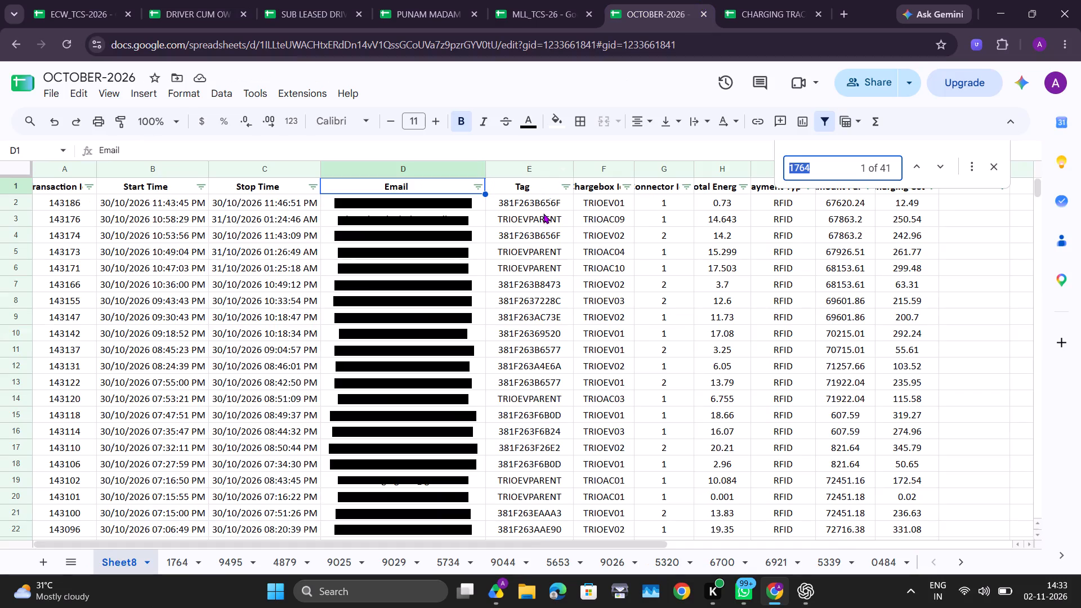
{"action": "key", "text": "8"}
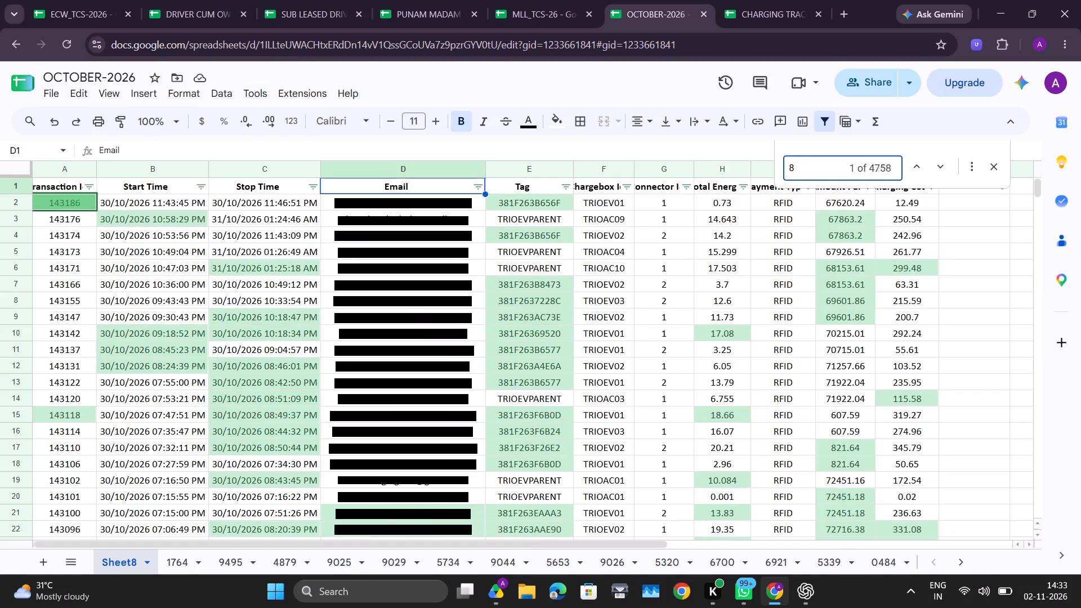
{"action": "type", "text": "714"}
{"action": "scroll", "coordinate": [718, 187], "scroll_direction": "down", "scroll_amount": 1}
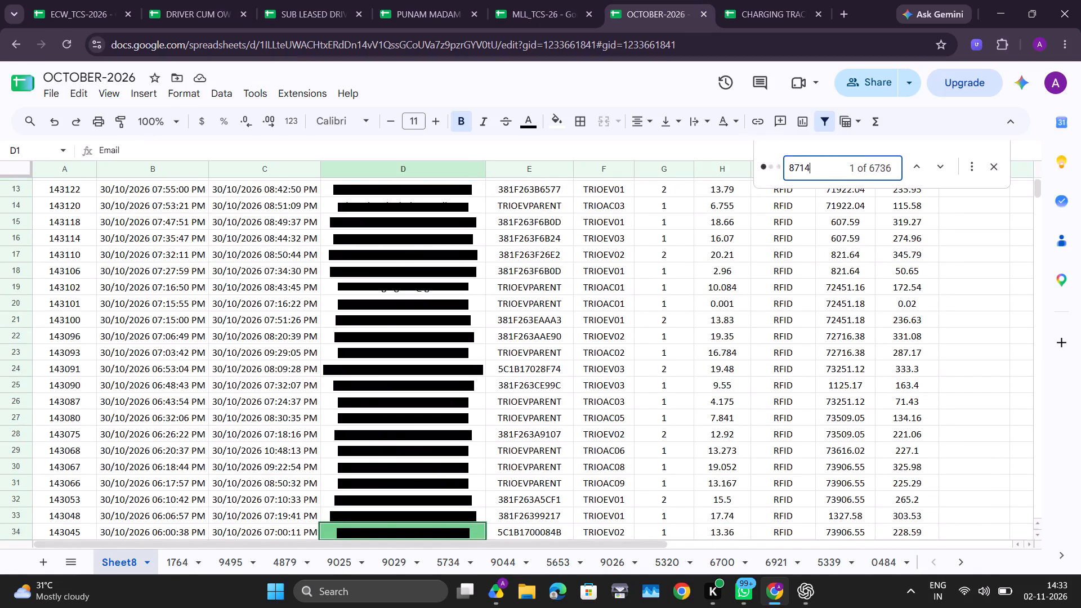
{"action": "scroll", "coordinate": [718, 187], "scroll_direction": "down", "scroll_amount": 1}
{"action": "left_click", "coordinate": [420, 392]}
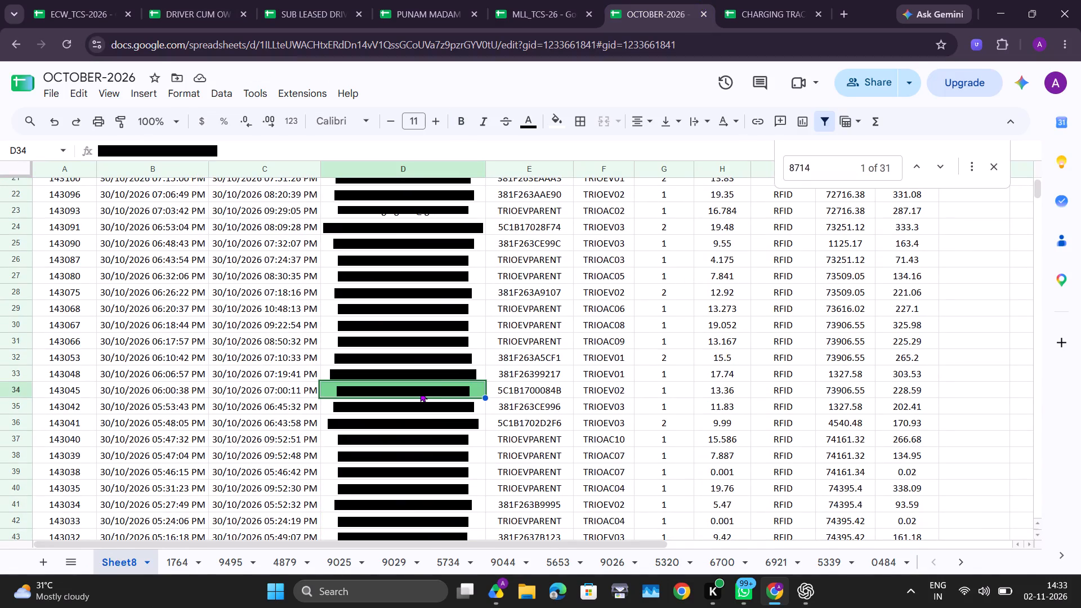
{"action": "key", "text": "ctrl+c"}
Filter Sheet8's Email column to only the copied account of vehicle 8714.
{"action": "scroll", "coordinate": [420, 392], "scroll_direction": "up", "scroll_amount": 18}
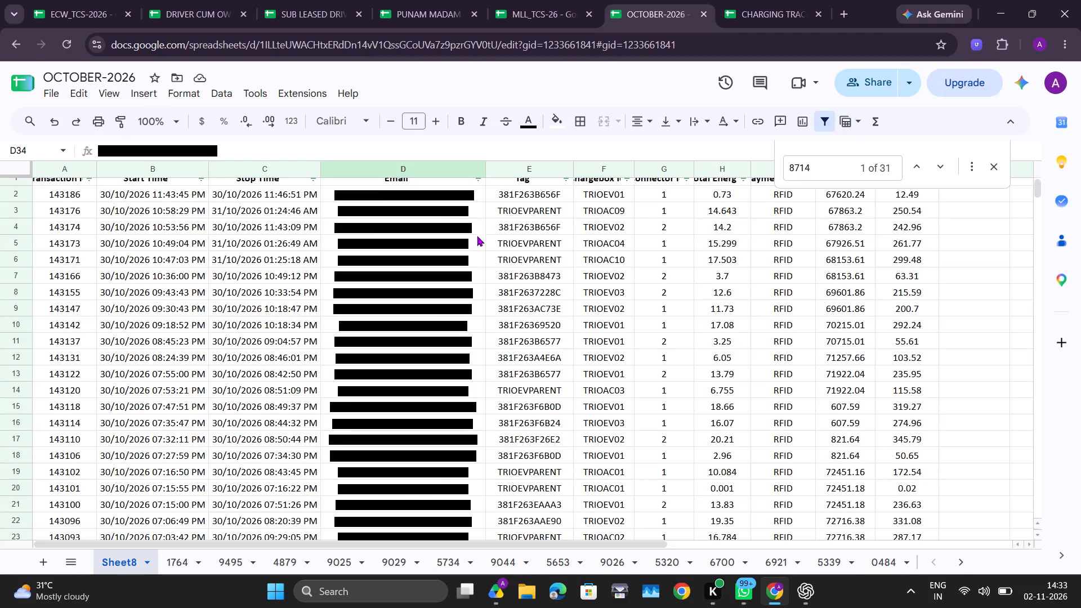
{"action": "left_click", "coordinate": [481, 187]}
{"action": "left_click", "coordinate": [351, 351]}
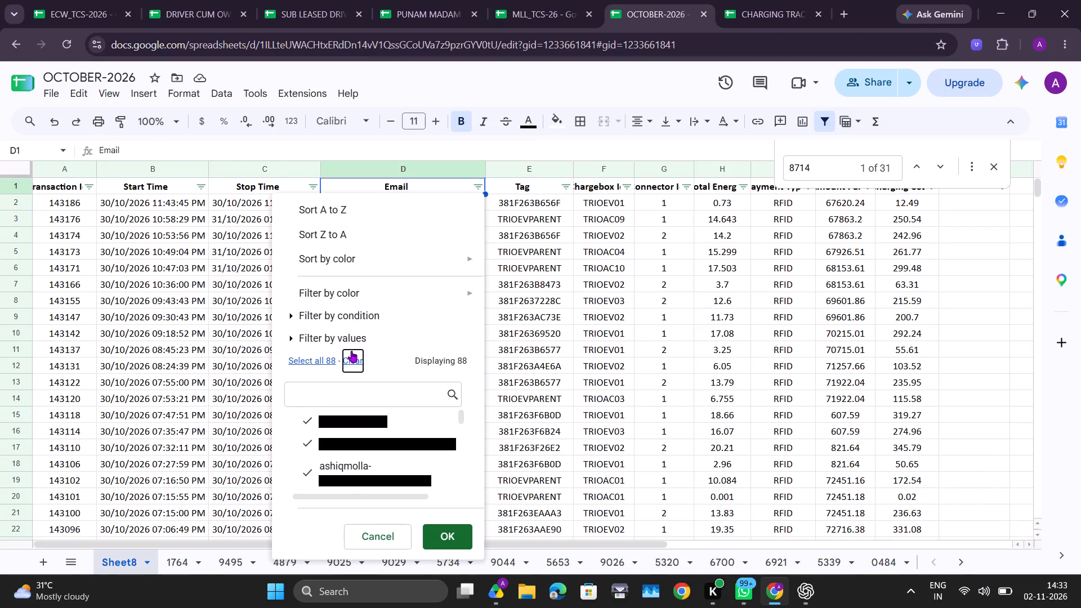
{"action": "left_click", "coordinate": [317, 403]}
{"action": "key", "text": "ctrl+v"}
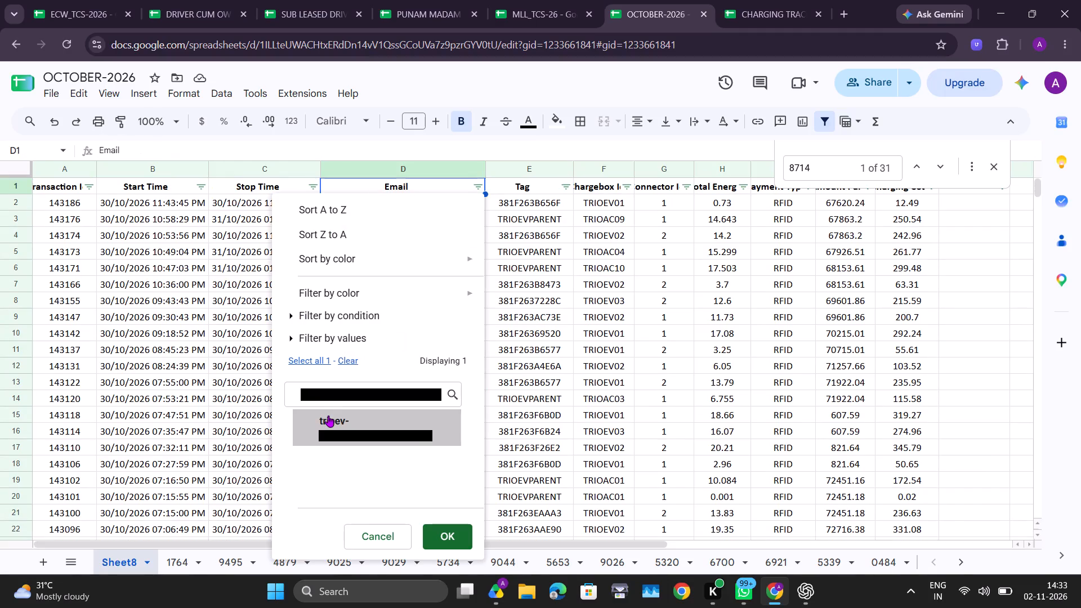
{"action": "left_click", "coordinate": [328, 415]}
{"action": "left_click", "coordinate": [436, 538]}
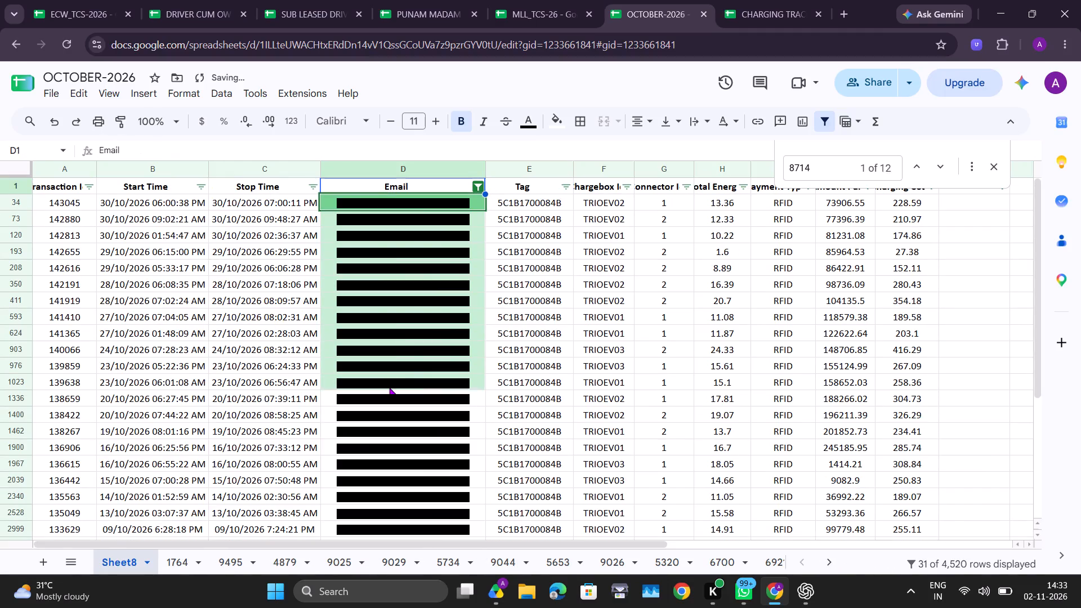
Copy all of vehicle 8714's filtered transactions with their headers into a new sheet starting at A1.
{"action": "key", "text": "ctrl+a"}
{"action": "key", "text": "ctrl+c"}
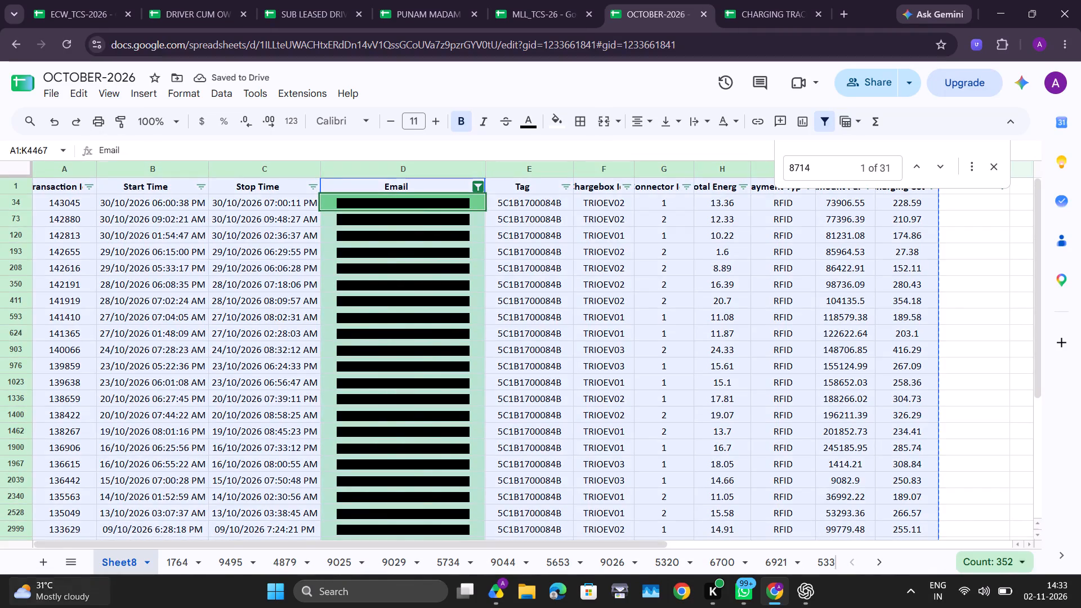
{"action": "left_click", "coordinate": [44, 559]}
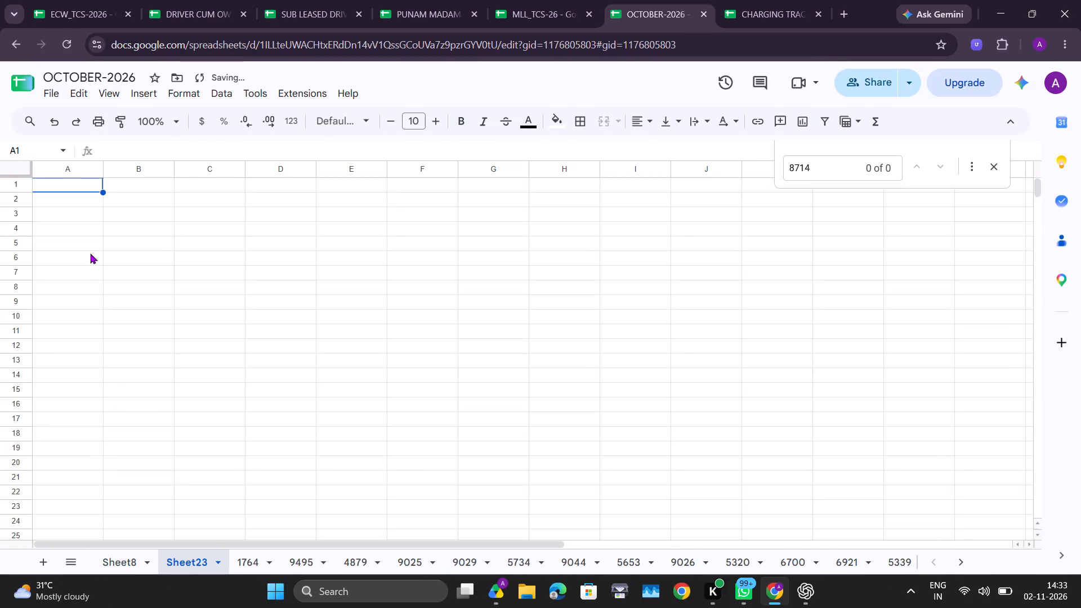
{"action": "key", "text": "ctrl+v"}
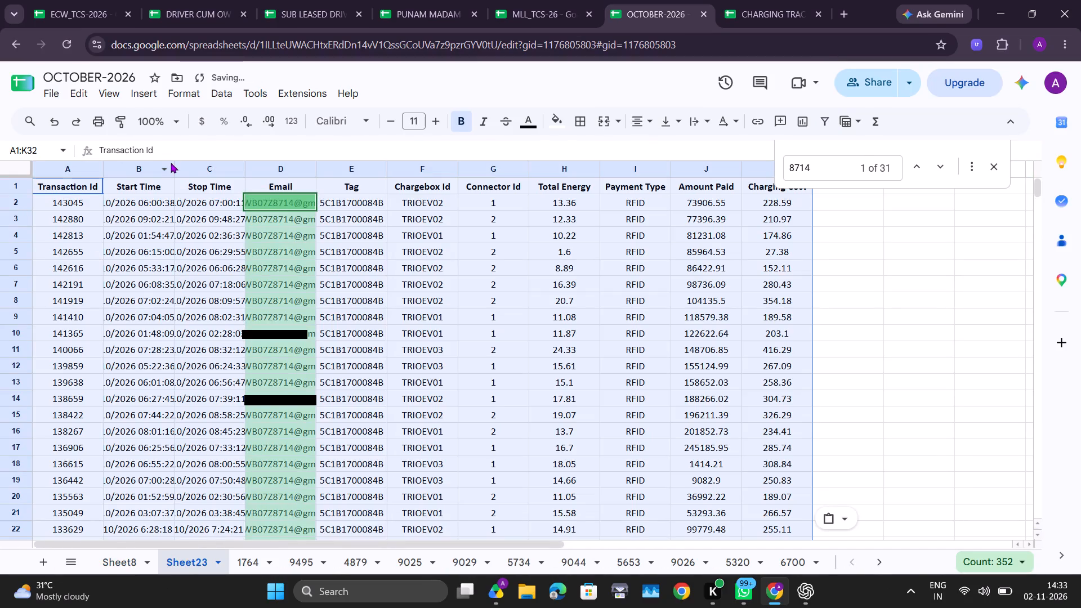
Fit the widths of the Start Time, Stop Time and Email columns to their contents in vehicle 8714's sheet.
{"action": "double_click", "coordinate": [175, 167]}
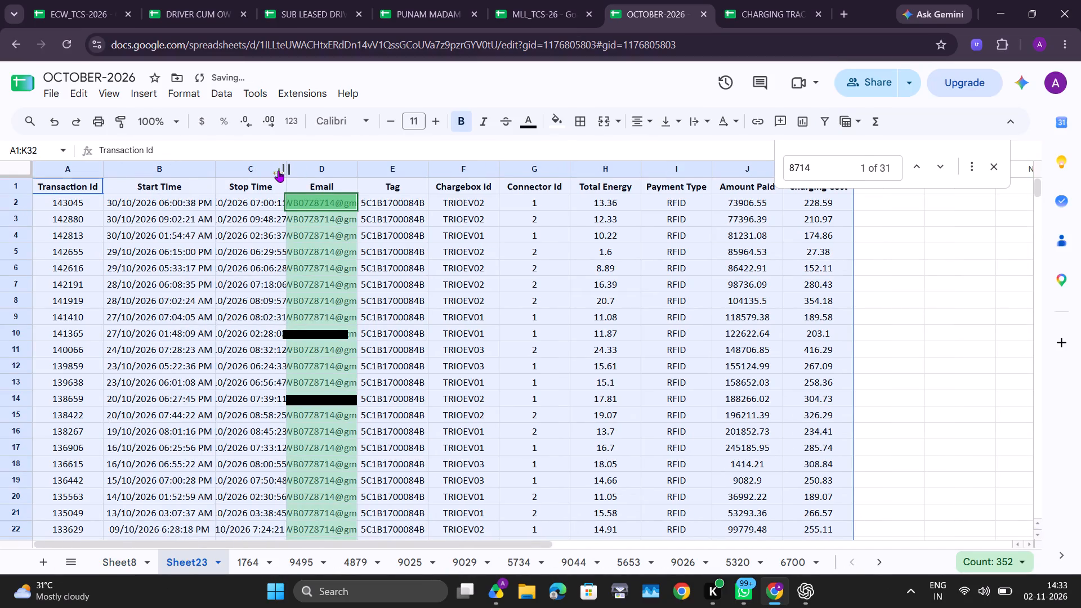
{"action": "double_click", "coordinate": [284, 169]}
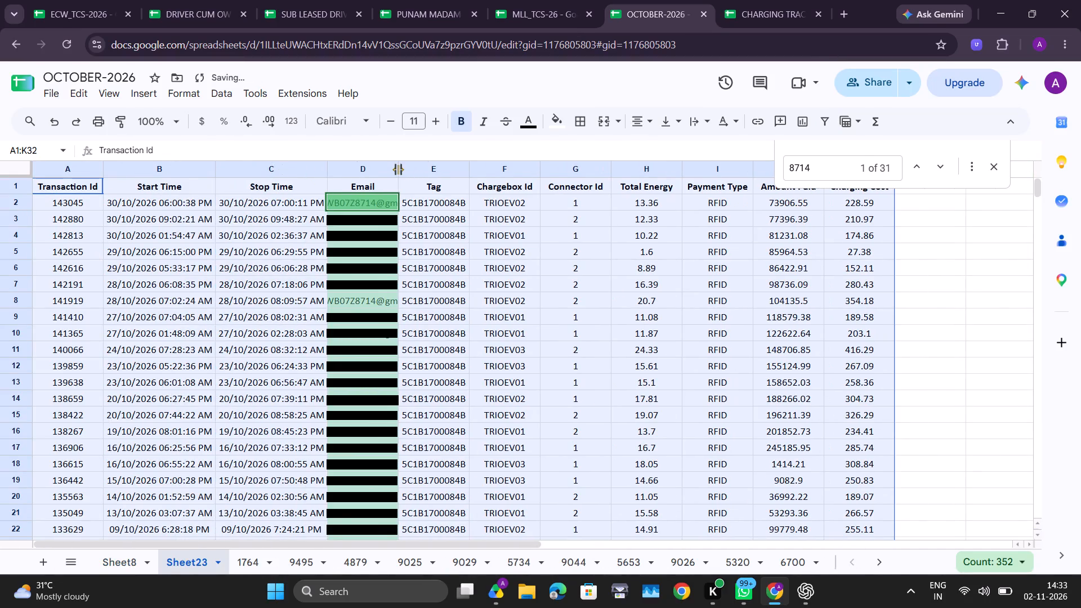
{"action": "double_click", "coordinate": [398, 169]}
Delete row 32, the transaction dated 30/09/2026, from vehicle 8714's transactions.
{"action": "scroll", "coordinate": [451, 418], "scroll_direction": "down", "scroll_amount": 6}
{"action": "scroll", "coordinate": [451, 418], "scroll_direction": "up", "scroll_amount": 2}
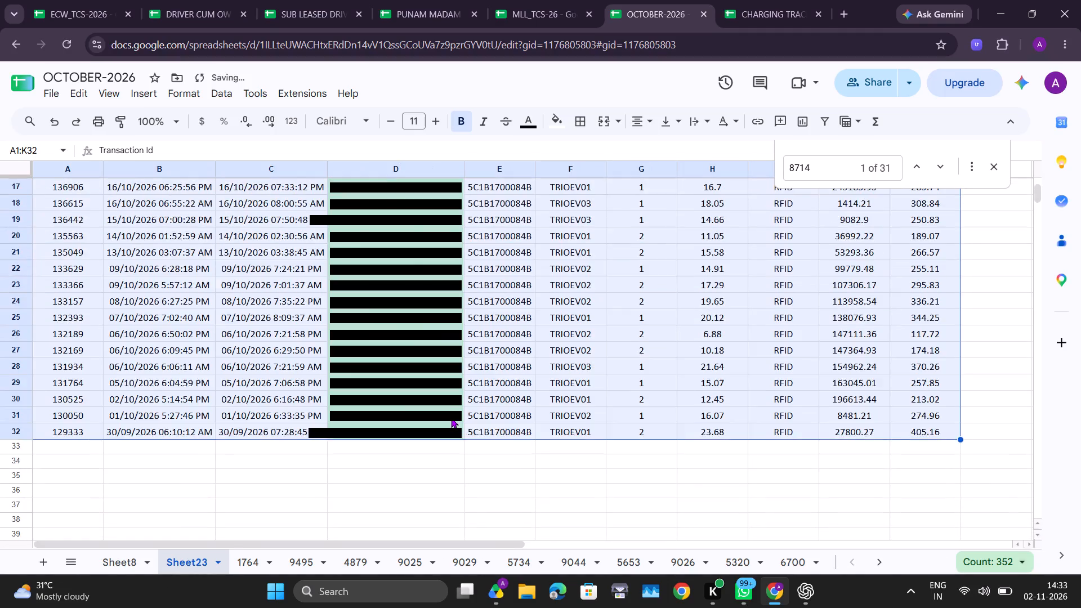
{"action": "scroll", "coordinate": [451, 418], "scroll_direction": "up", "scroll_amount": 1}
{"action": "left_click", "coordinate": [19, 462]}
{"action": "right_click", "coordinate": [19, 462]}
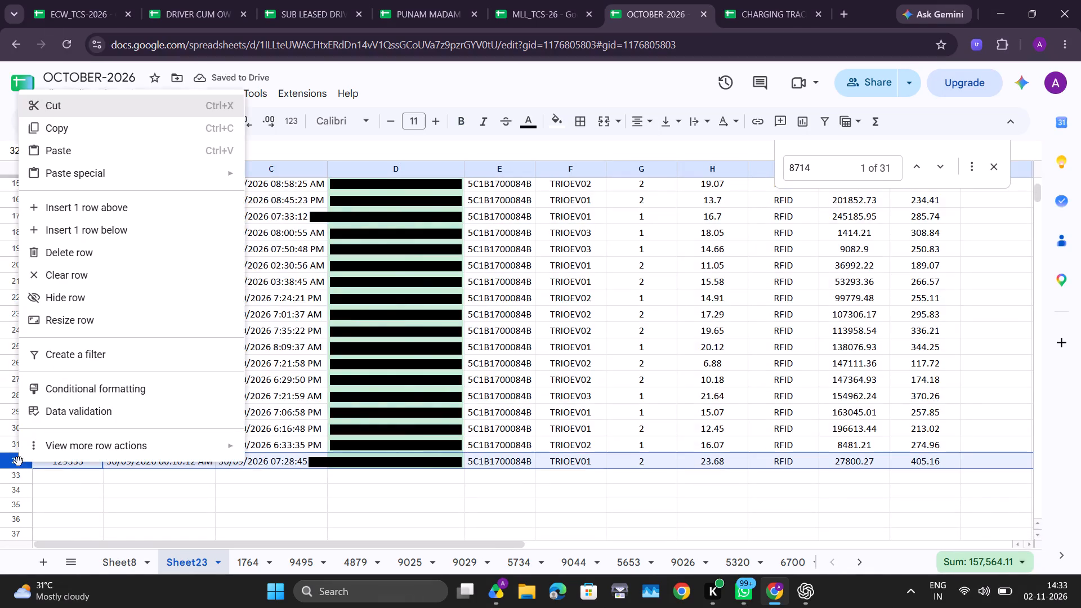
{"action": "left_click", "coordinate": [88, 248]}
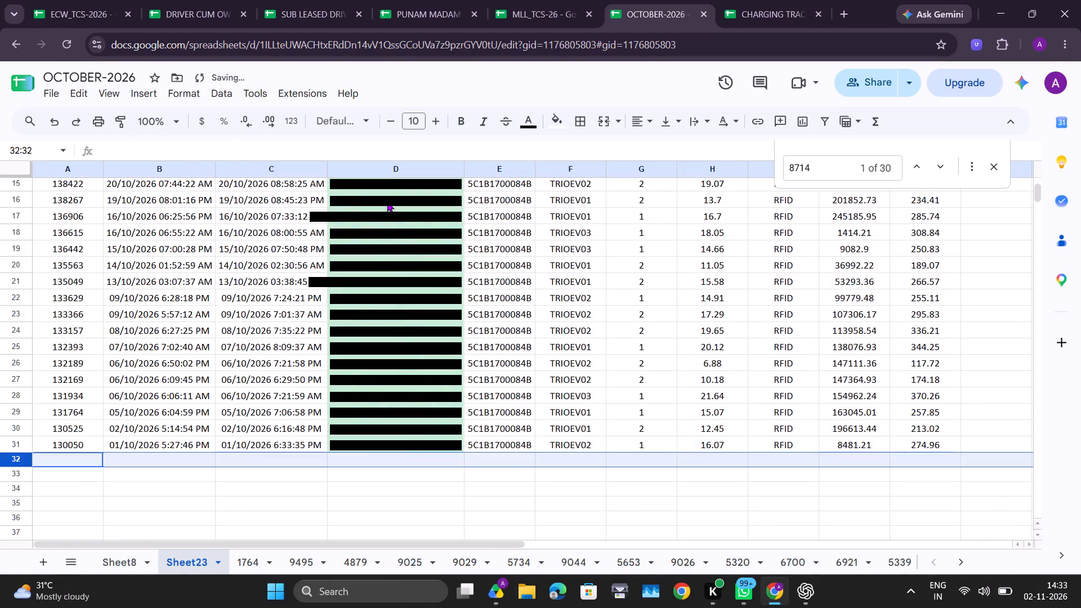
{"action": "left_click", "coordinate": [173, 0]}
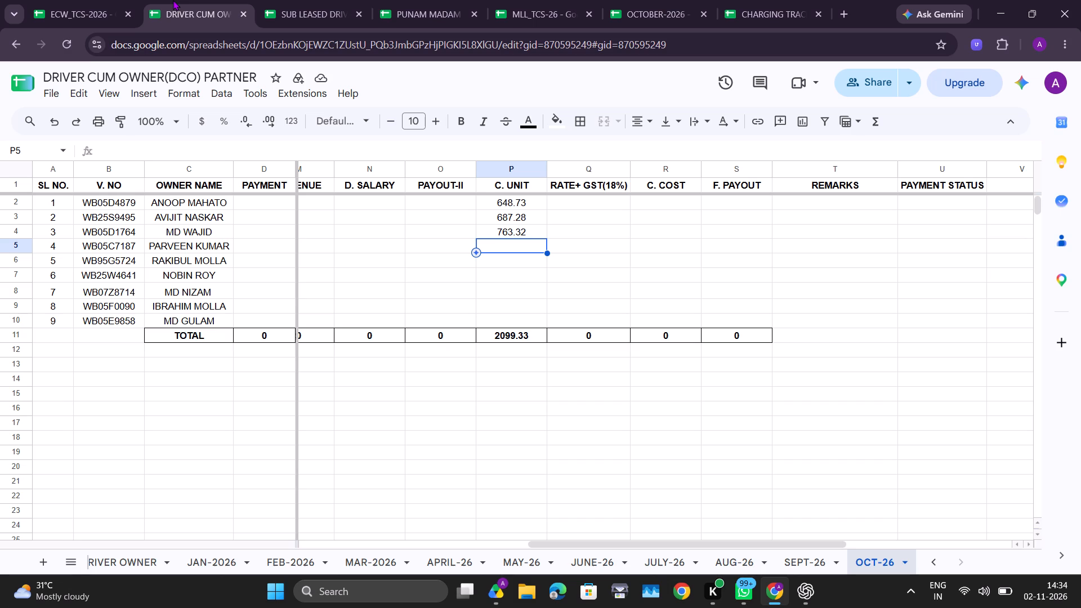
{"action": "left_click", "coordinate": [644, 0]}
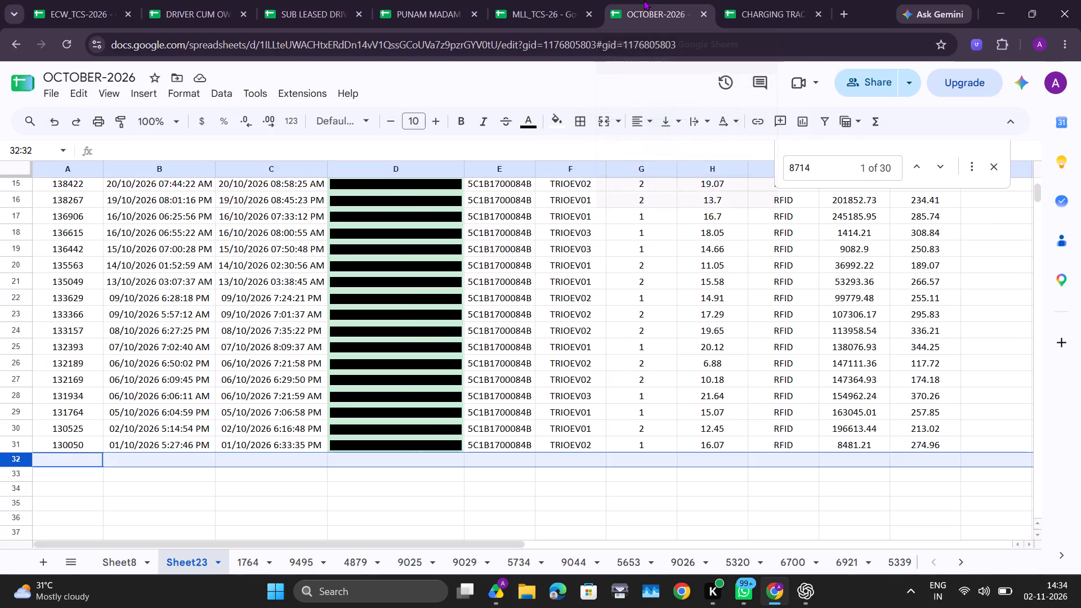
{"action": "left_click", "coordinate": [214, 2]}
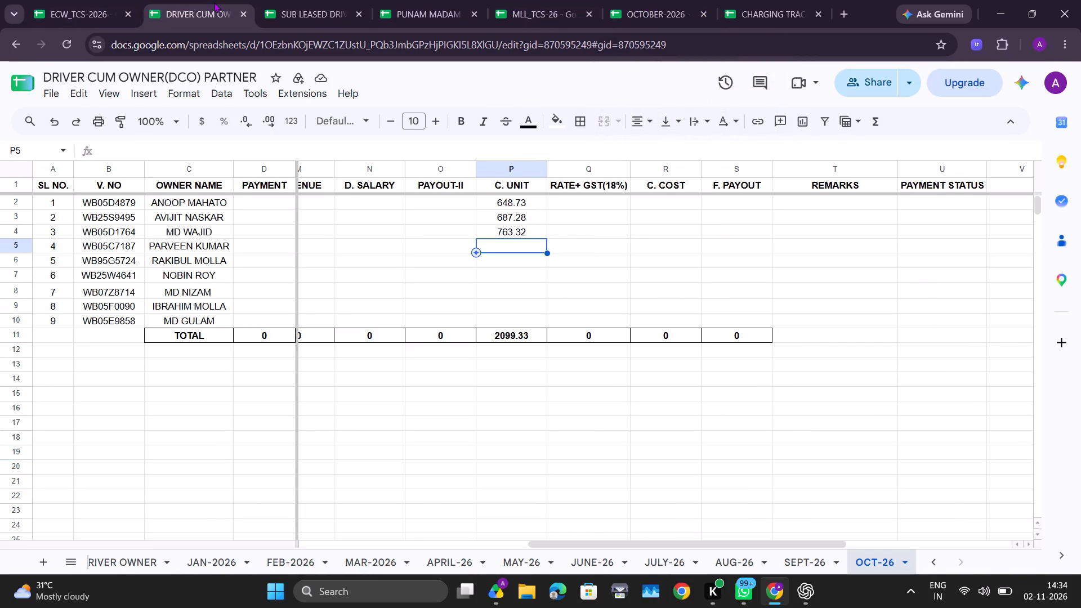
{"action": "left_click", "coordinate": [512, 291]}
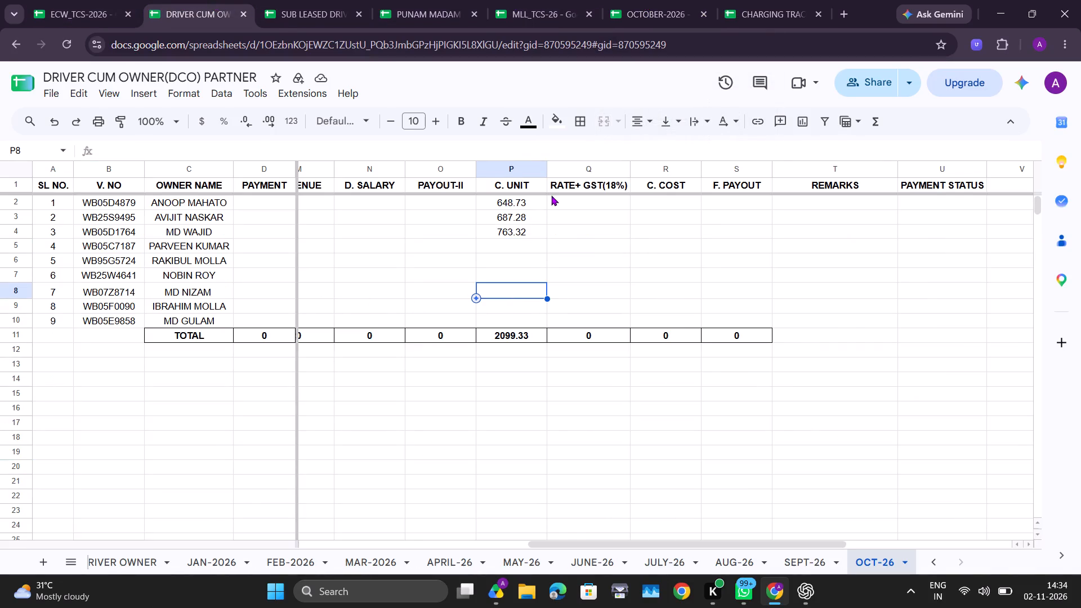
Switch to CHARGING TRACKING DATA and filter the Vehicle Number column of Form Responses 1 from 1764 to only 8714.
{"action": "left_click", "coordinate": [749, 0]}
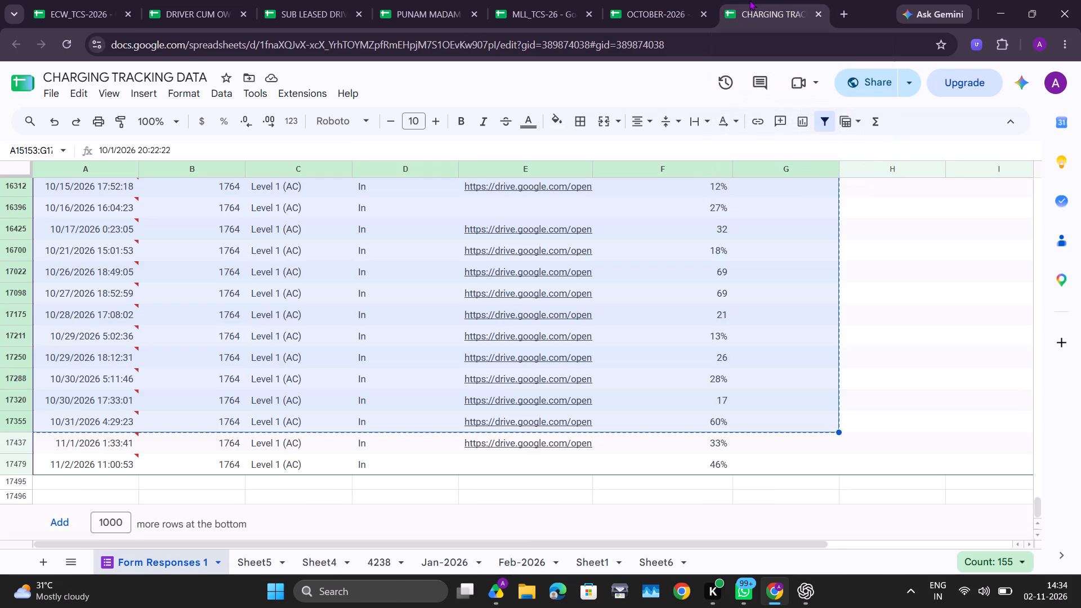
{"action": "scroll", "coordinate": [284, 412], "scroll_direction": "up", "scroll_amount": 19}
{"action": "scroll", "coordinate": [213, 240], "scroll_direction": "up", "scroll_amount": 11}
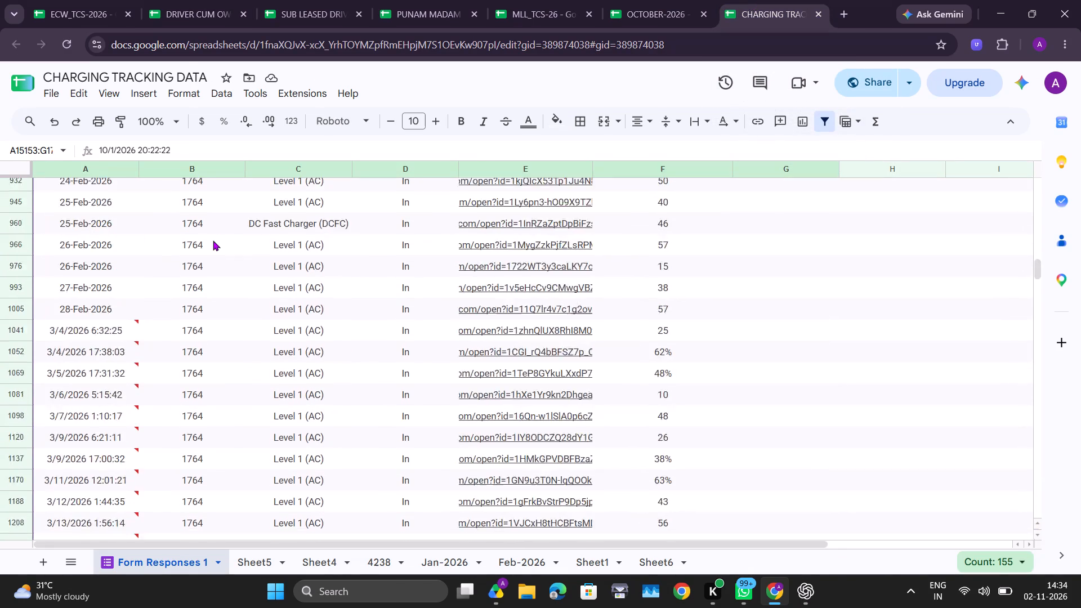
{"action": "scroll", "coordinate": [213, 240], "scroll_direction": "up", "scroll_amount": 11}
{"action": "left_click", "coordinate": [234, 208]}
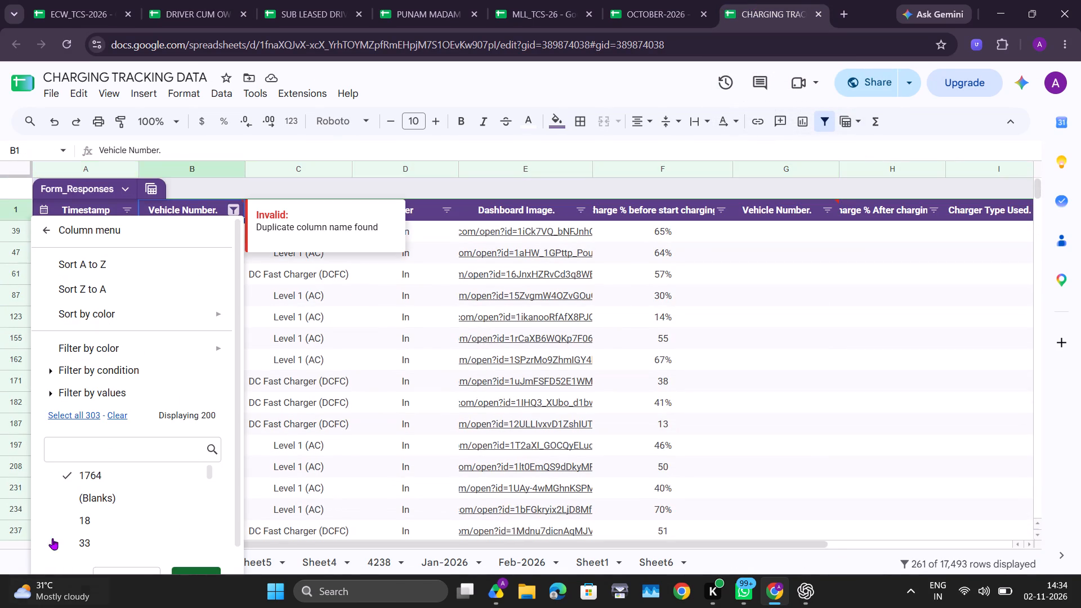
{"action": "left_click", "coordinate": [91, 479]}
{"action": "left_click", "coordinate": [85, 445]}
{"action": "type", "text": "8714"}
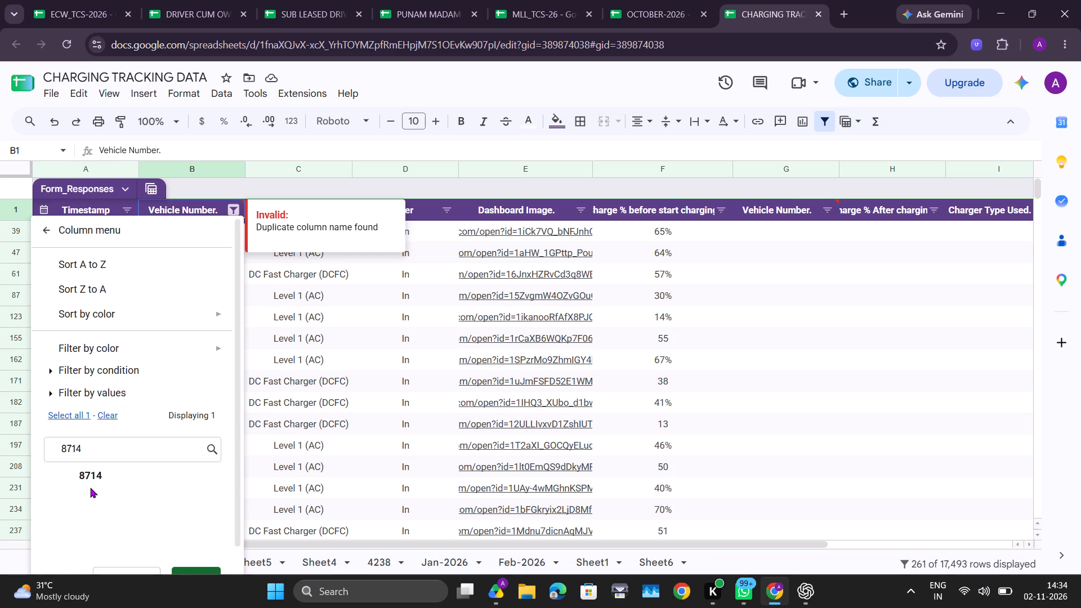
{"action": "left_click_drag", "start_coordinate": [90, 488], "coordinate": [99, 472]}
{"action": "left_click", "coordinate": [99, 472]}
{"action": "scroll", "coordinate": [99, 472], "scroll_direction": "down", "scroll_amount": 5}
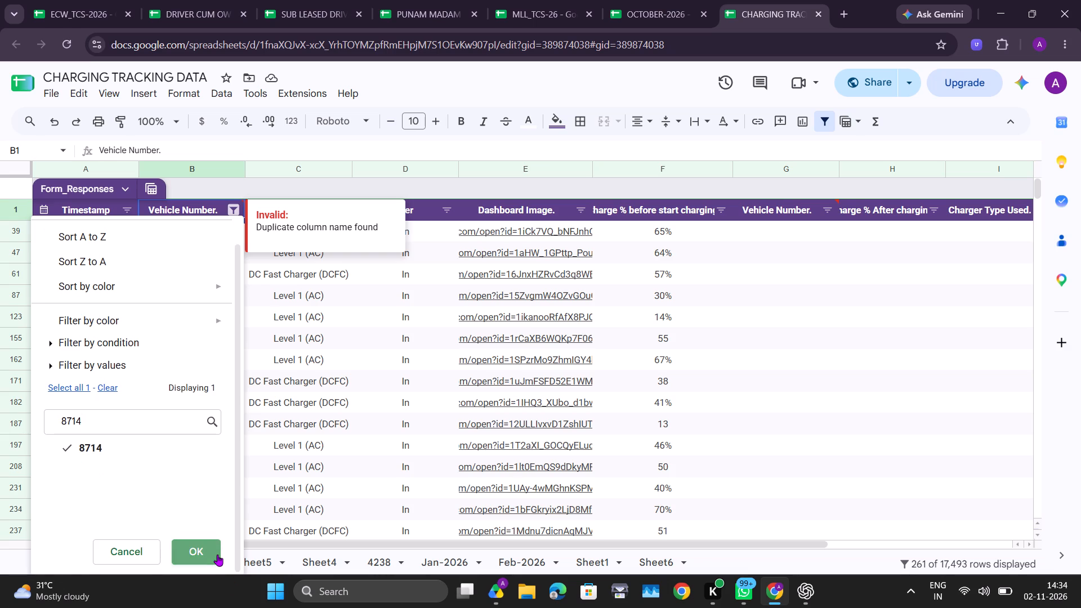
{"action": "left_click", "coordinate": [217, 555]}
Copy vehicle 8714's October entries, 10/1/2026 through 10/29/2026, columns A to G, into Sheet23 of OCTOBER-2026 starting at A34.
{"action": "scroll", "coordinate": [248, 356], "scroll_direction": "down", "scroll_amount": 6}
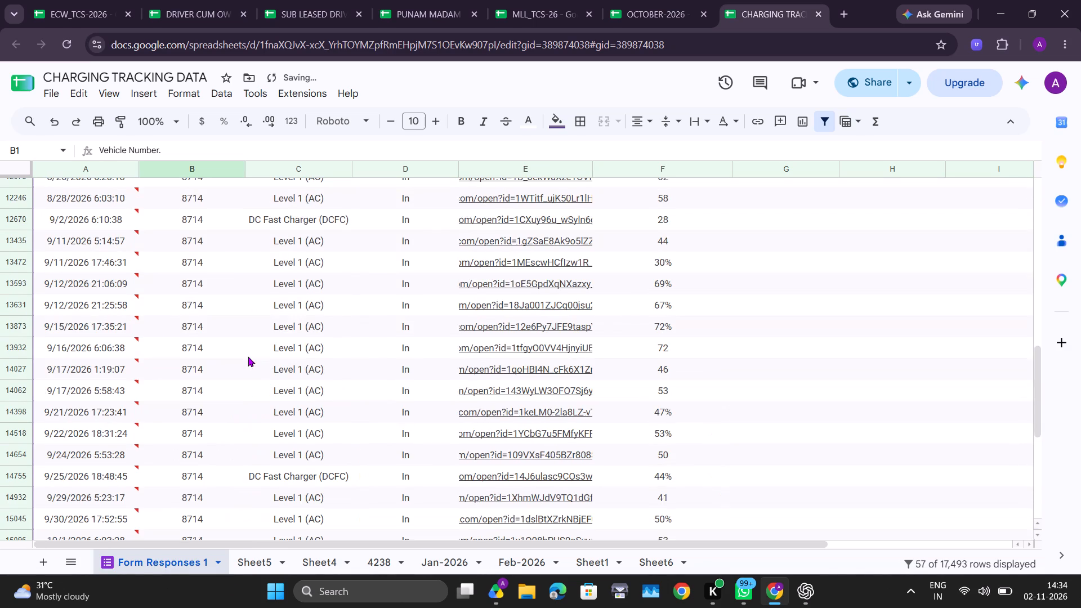
{"action": "scroll", "coordinate": [248, 356], "scroll_direction": "down", "scroll_amount": 1}
{"action": "scroll", "coordinate": [74, 441], "scroll_direction": "down", "scroll_amount": 3}
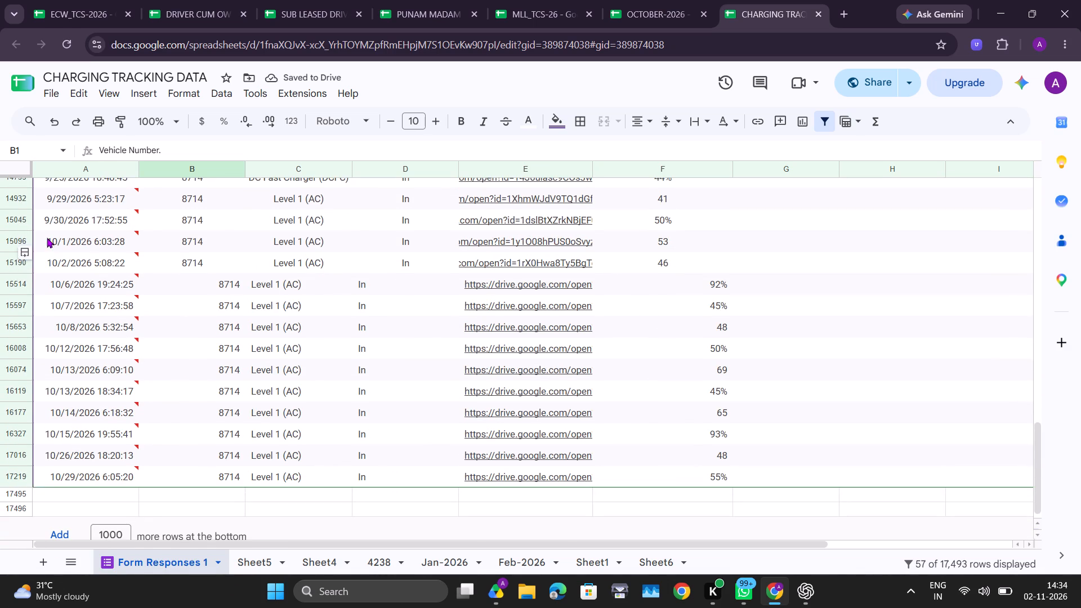
{"action": "left_click_drag", "start_coordinate": [47, 238], "coordinate": [778, 485]}
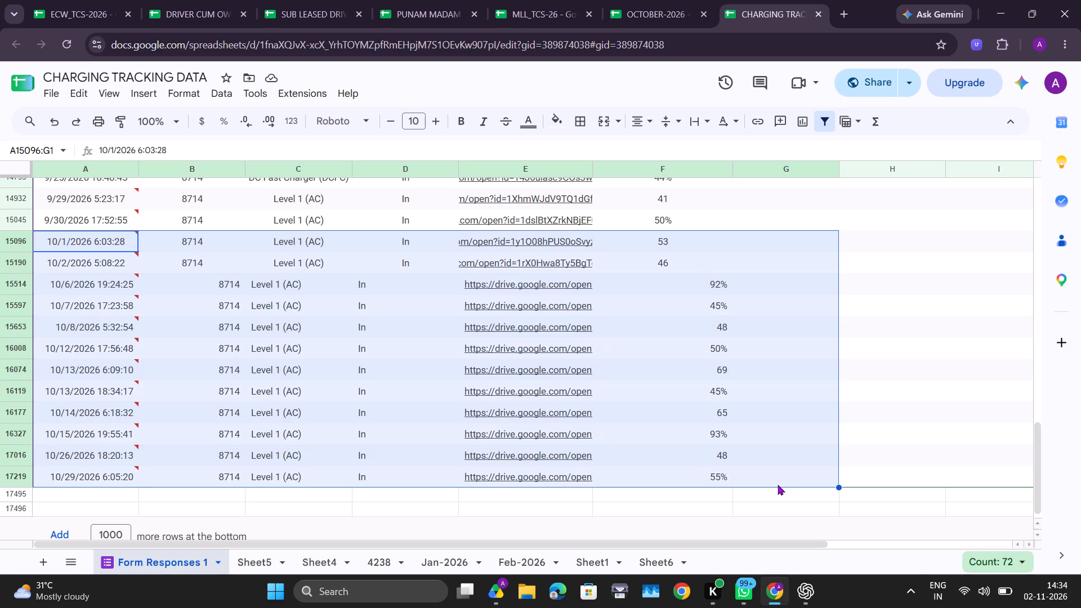
{"action": "key", "text": "ctrl+c"}
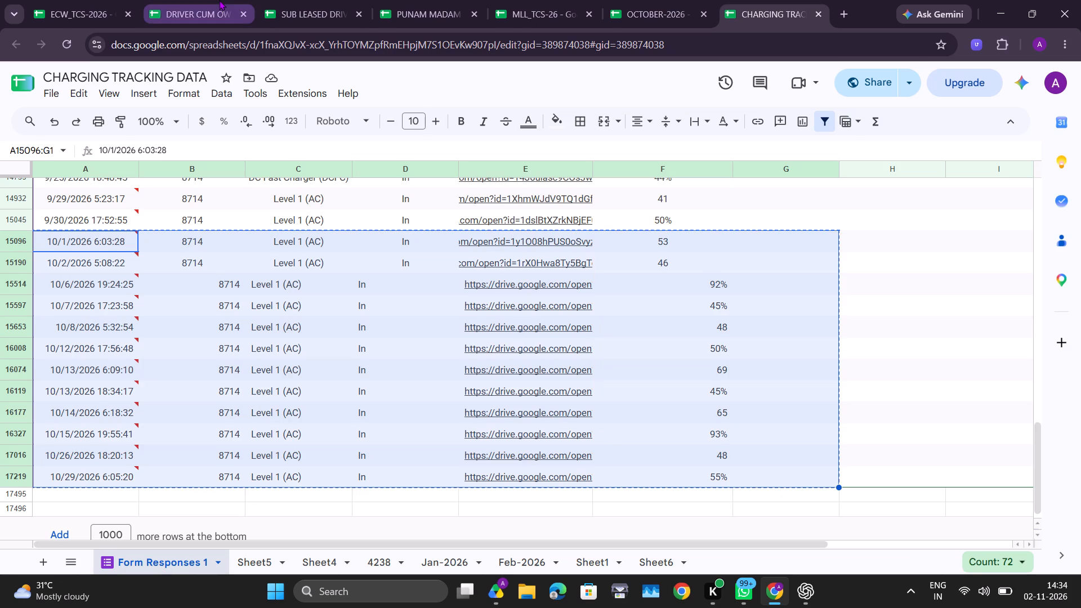
{"action": "left_click", "coordinate": [637, 0]}
{"action": "scroll", "coordinate": [237, 413], "scroll_direction": "down", "scroll_amount": 1}
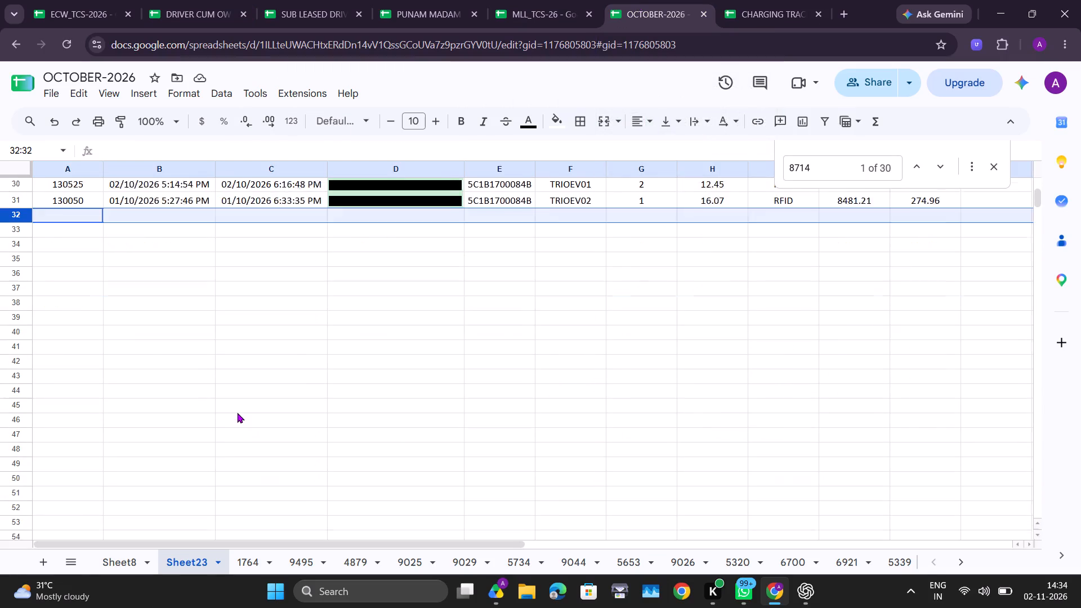
{"action": "scroll", "coordinate": [237, 413], "scroll_direction": "down", "scroll_amount": 1}
{"action": "left_click", "coordinate": [71, 227]}
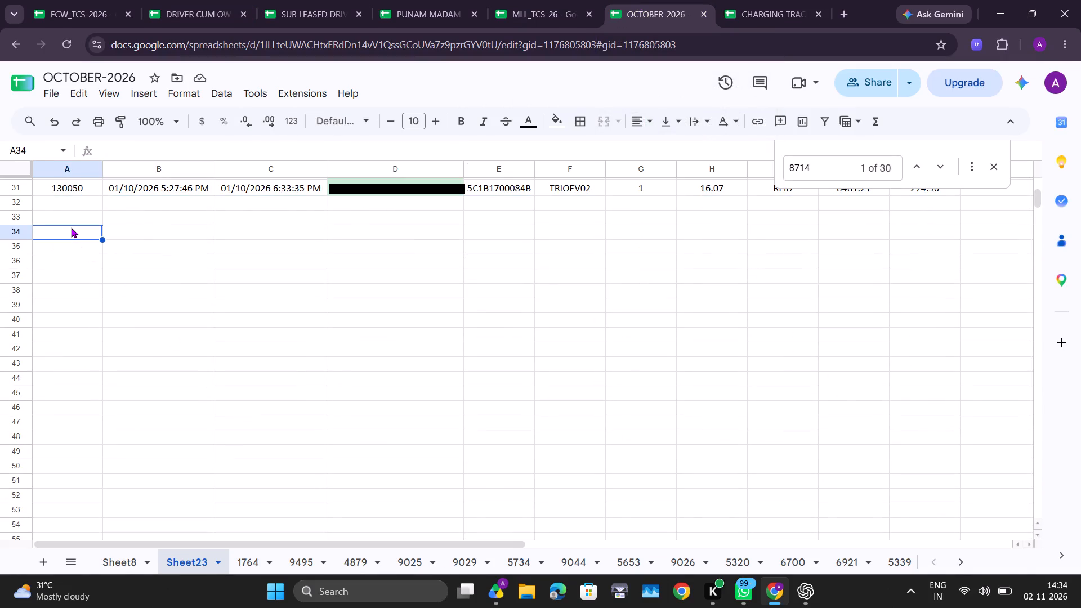
{"action": "key", "text": "ctrl+v"}
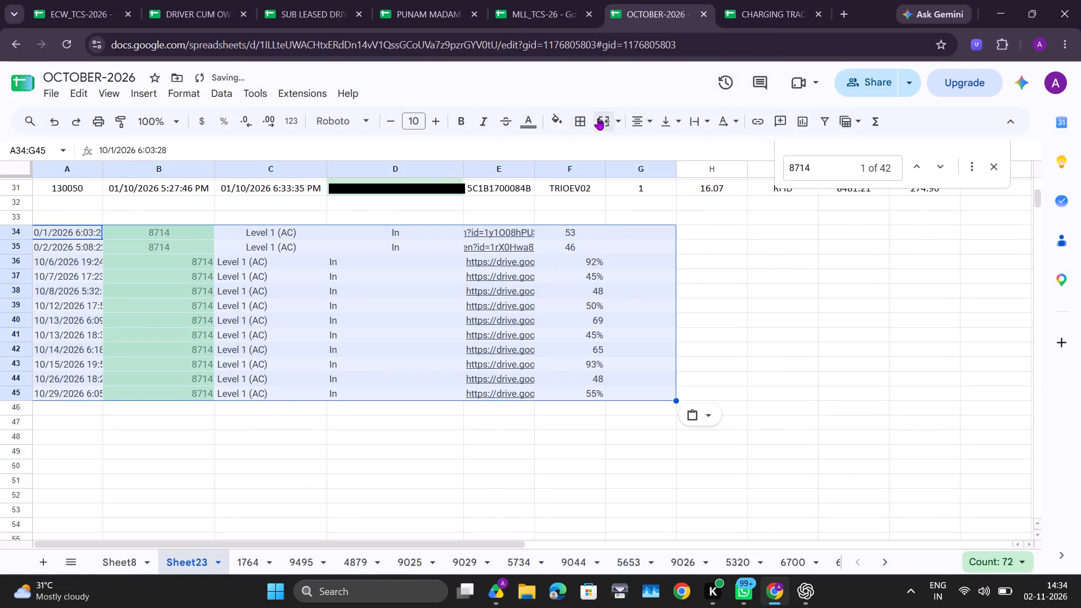
Format the pasted charging entries with centred alignment and black text, and fit column A's width to its contents.
{"action": "left_click", "coordinate": [631, 118]}
{"action": "left_click", "coordinate": [664, 146]}
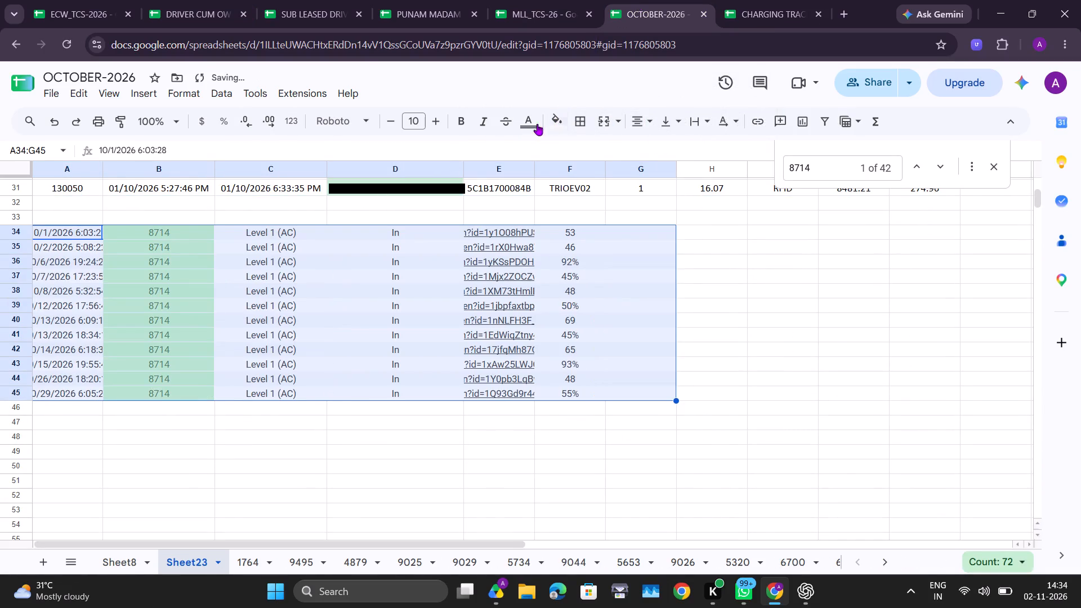
{"action": "left_click", "coordinate": [517, 120]}
{"action": "left_click", "coordinate": [530, 124]}
{"action": "left_click", "coordinate": [531, 168]}
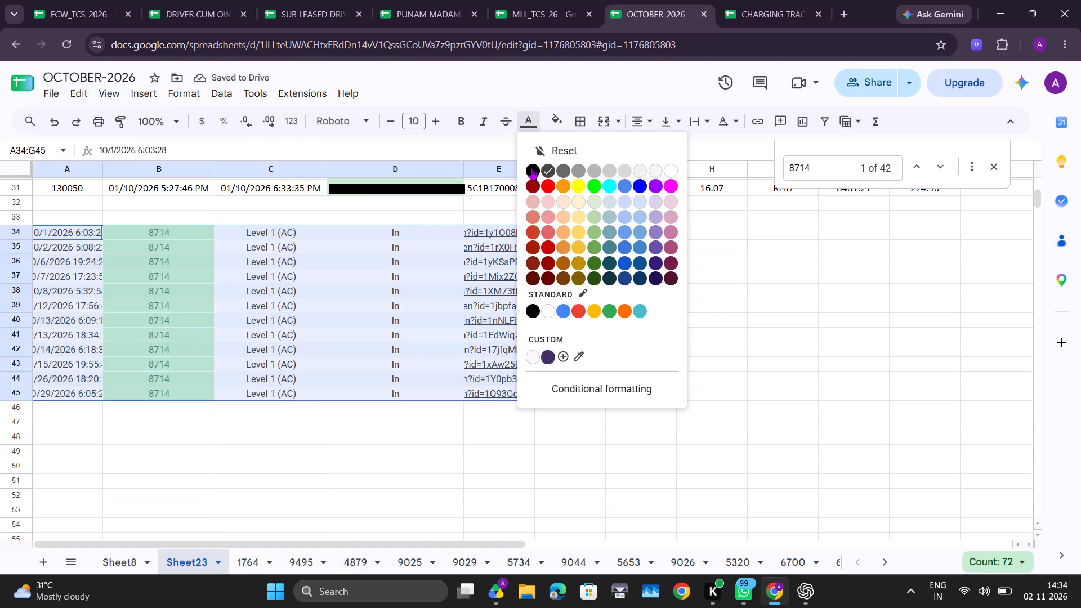
{"action": "double_click", "coordinate": [102, 164]}
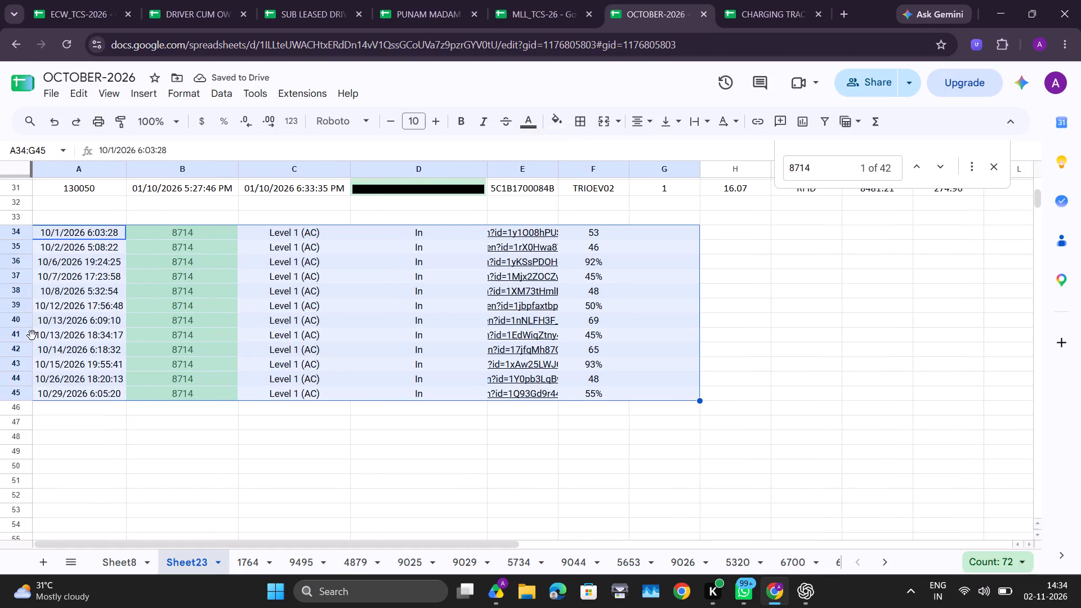
Add the missing percent signs in column F, making F34 53%, F35 46% and F38 48%.
{"action": "double_click", "coordinate": [611, 231]}
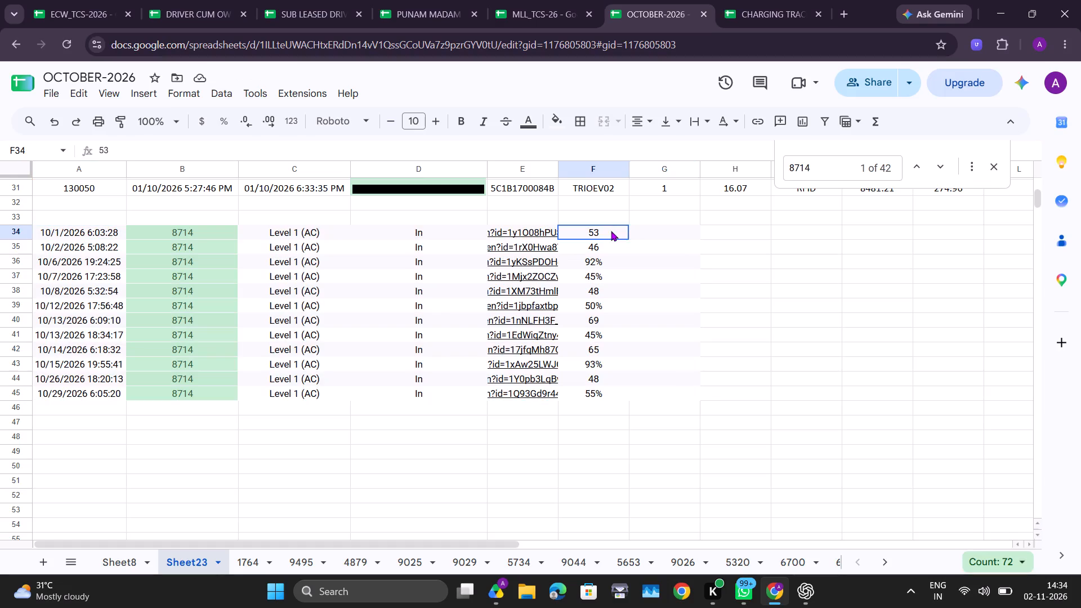
{"action": "key", "text": "shift+percent"}
{"action": "key", "text": "Return"}
{"action": "key", "text": "Return"}
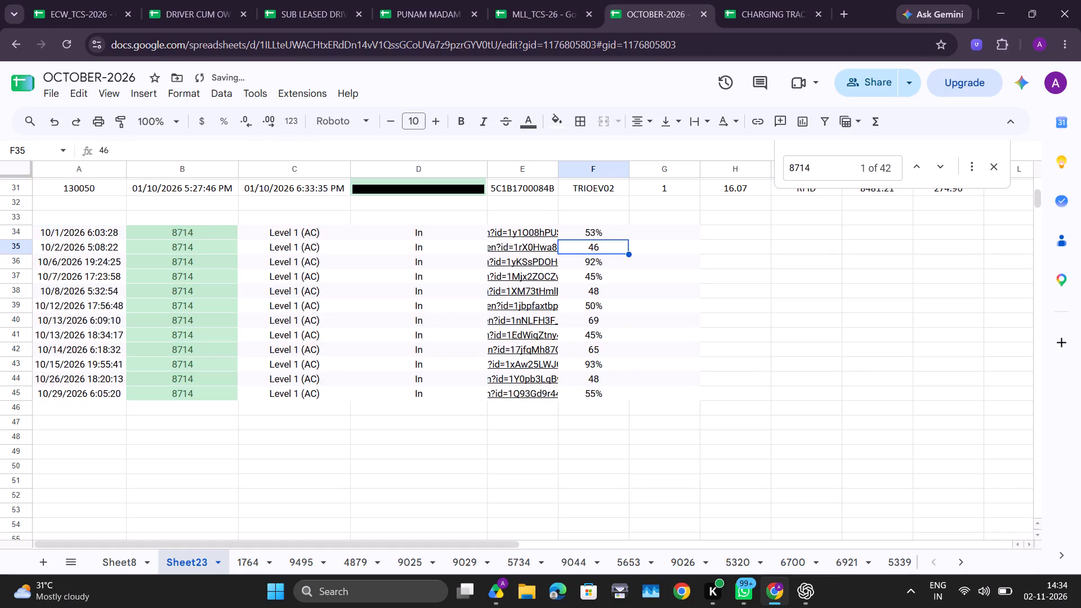
{"action": "key", "text": "shift+percent"}
{"action": "key", "text": "Return"}
{"action": "key", "text": "Return"}
{"action": "key", "text": "Return"}
{"action": "key", "text": "Return"}
{"action": "key", "text": "Return"}
{"action": "key", "text": "Return"}
{"action": "key", "text": "shift+percent"}
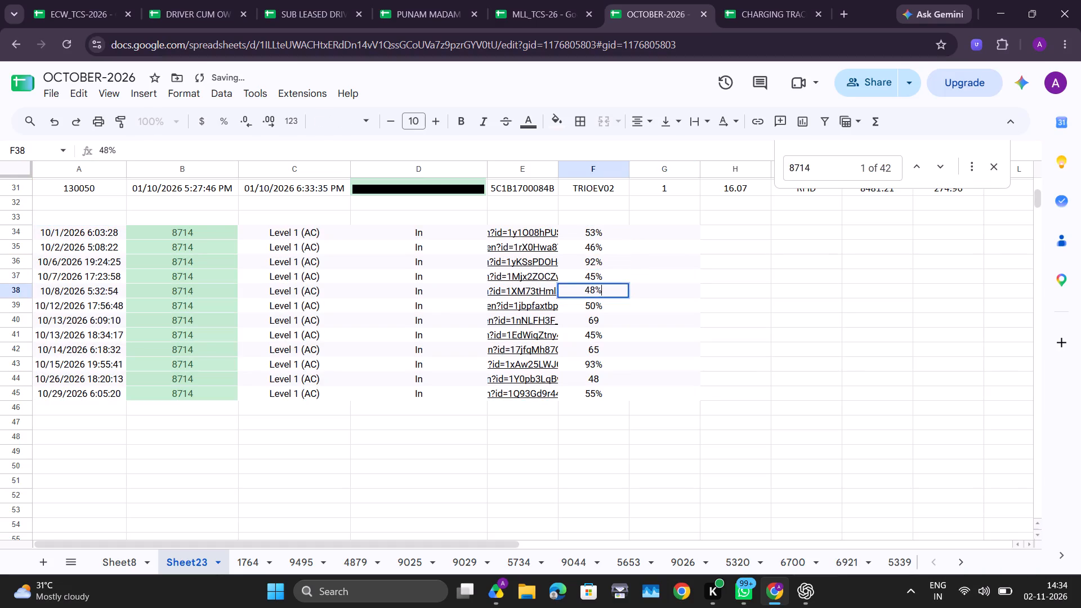
{"action": "key", "text": "Return"}
Add the remaining missing percent signs in column F, making F40 69%, F42 65% and F44 48%.
{"action": "key", "text": "Return"}
{"action": "key", "text": "Return"}
{"action": "key", "text": "Return"}
{"action": "key", "text": "shift+percent"}
{"action": "key", "text": "shift+Return"}
{"action": "key", "text": "Return"}
{"action": "key", "text": "Return"}
{"action": "key", "text": "Return"}
{"action": "key", "text": "Return"}
{"action": "key", "text": "Return"}
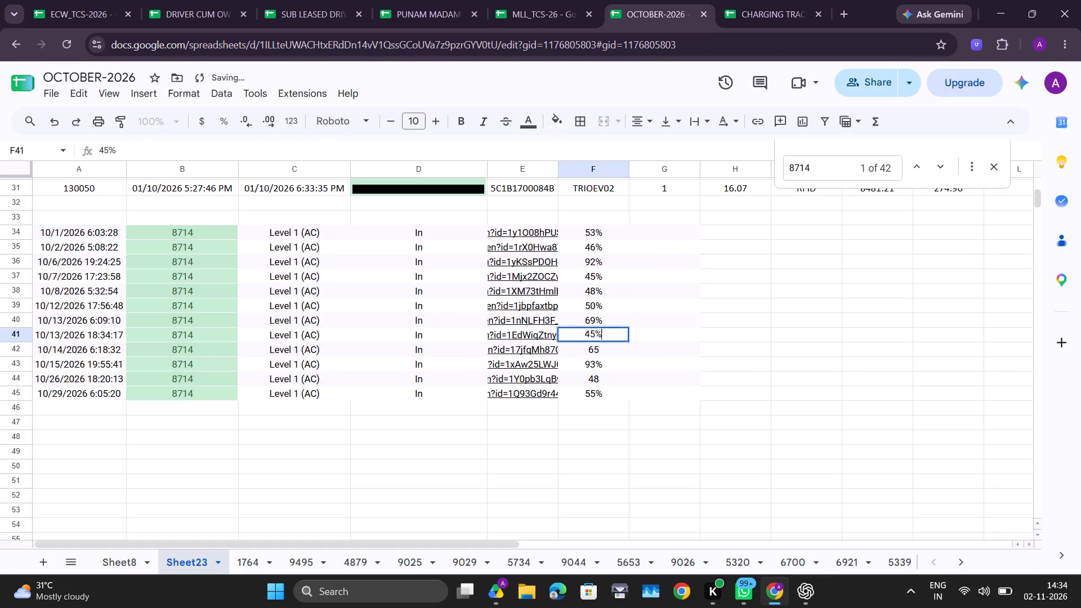
{"action": "key", "text": "Return"}
{"action": "key", "text": "Return"}
{"action": "key", "text": "shift+percent"}
{"action": "key", "text": "Return"}
{"action": "key", "text": "Return"}
{"action": "key", "text": "Return"}
{"action": "key", "text": "Return"}
{"action": "key", "text": "shift+percent"}
{"action": "key", "text": "Return"}
{"action": "key", "text": "Return"}
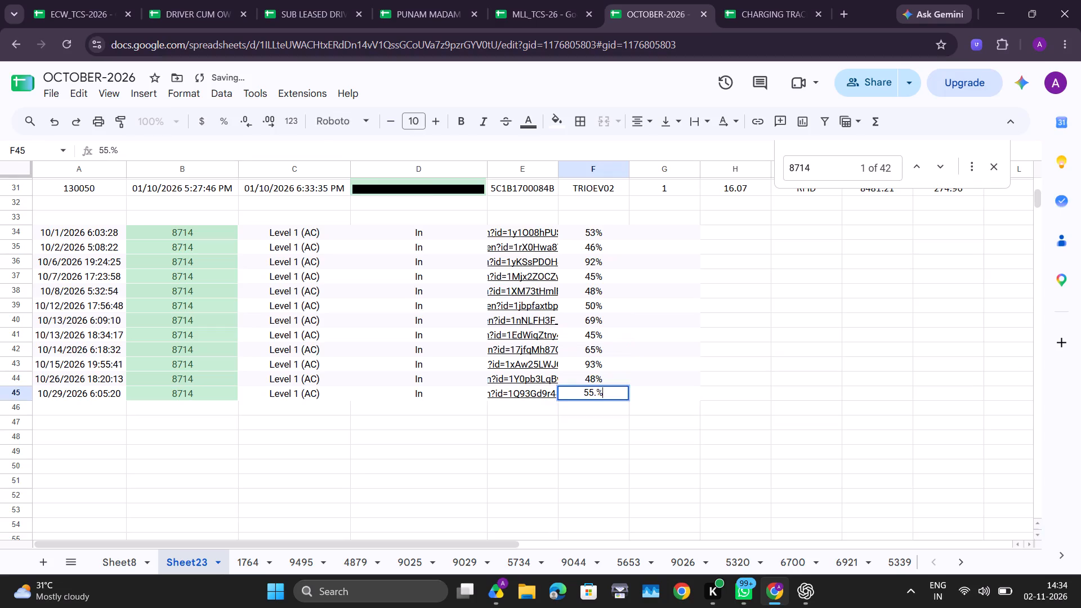
{"action": "key", "text": "Return"}
Enter 100% in G34 and fill it down through G45.
{"action": "left_click", "coordinate": [673, 234]}
{"action": "type", "text": "100%"}
{"action": "key", "text": "Return"}
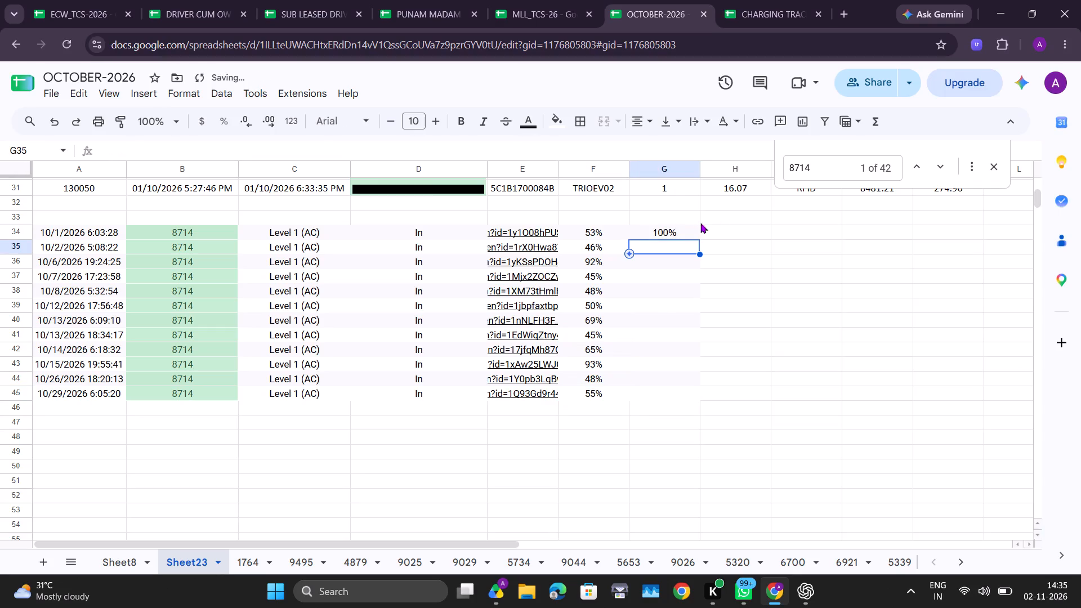
{"action": "left_click", "coordinate": [686, 230]}
{"action": "left_click_drag", "start_coordinate": [698, 240], "coordinate": [678, 388]}
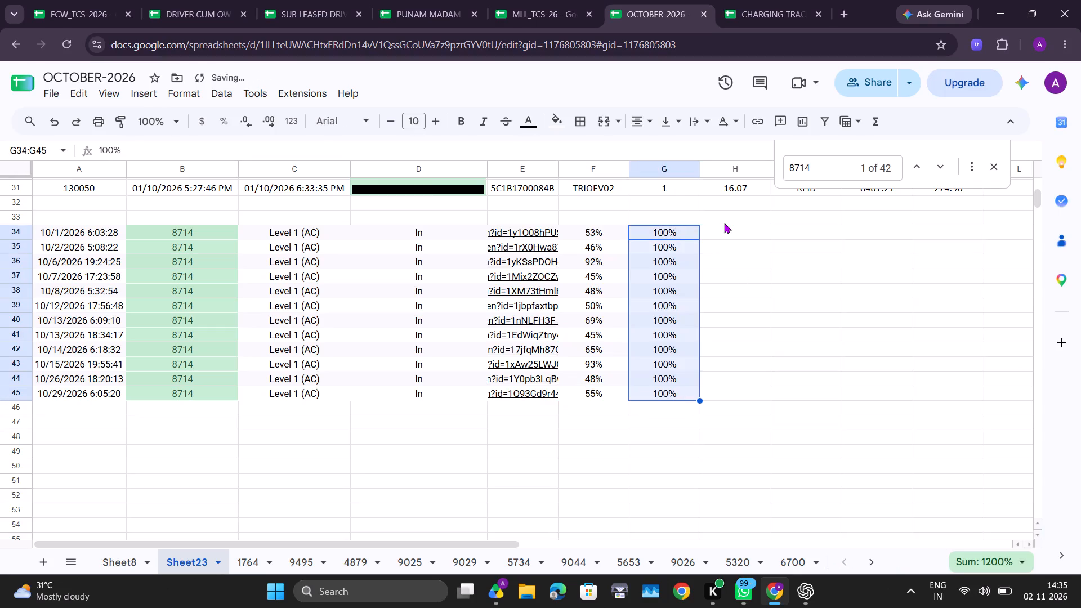
Enter =G34-F34 in H34 and fill the formula down through H45.
{"action": "left_click", "coordinate": [722, 227]}
{"action": "key", "text": "equal"}
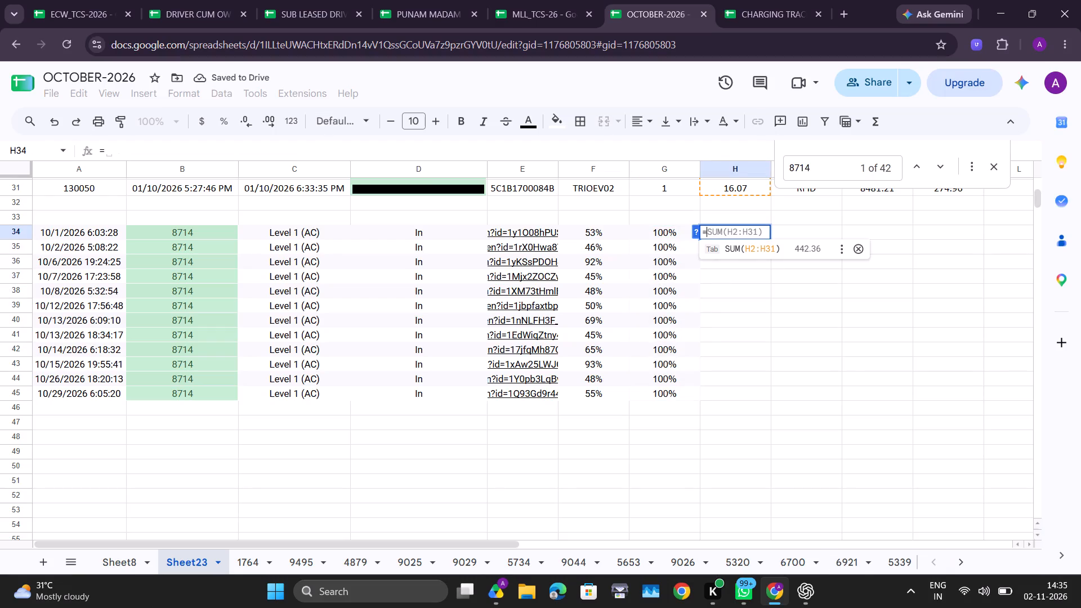
{"action": "key", "text": "f"}
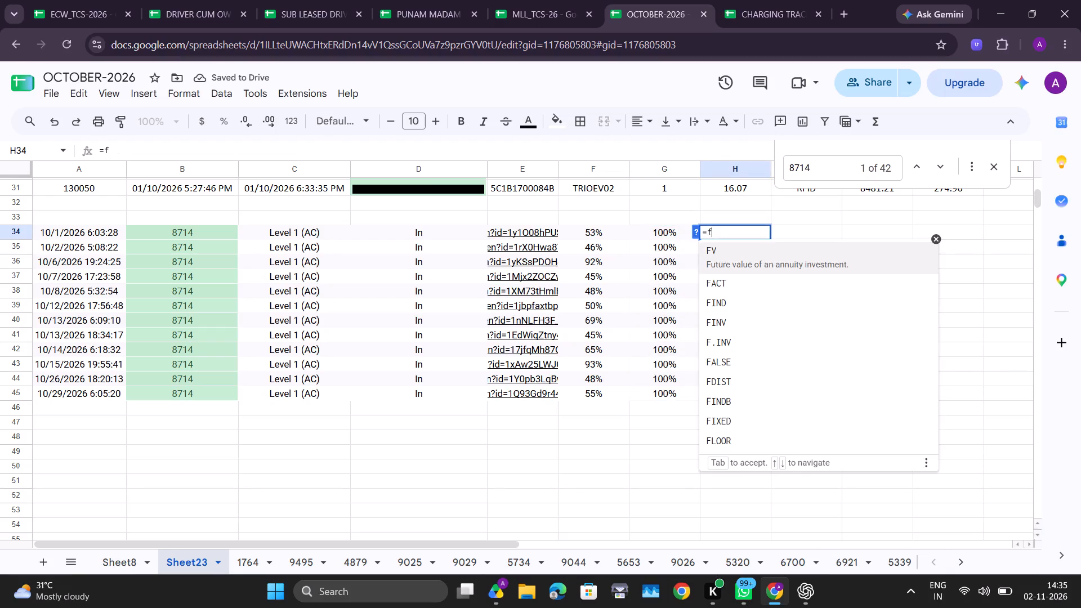
{"action": "type", "text": "34-"}
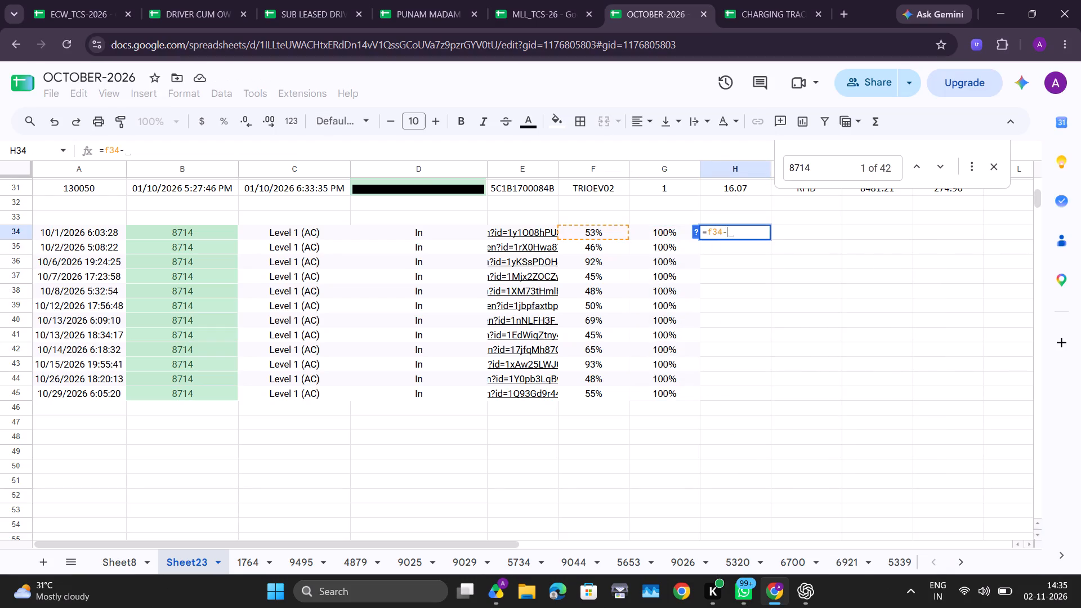
{"action": "key", "text": "BackSpace"}
{"action": "key", "text": "BackSpace"}
{"action": "key", "text": "BackSpace"}
{"action": "key", "text": "BackSpace"}
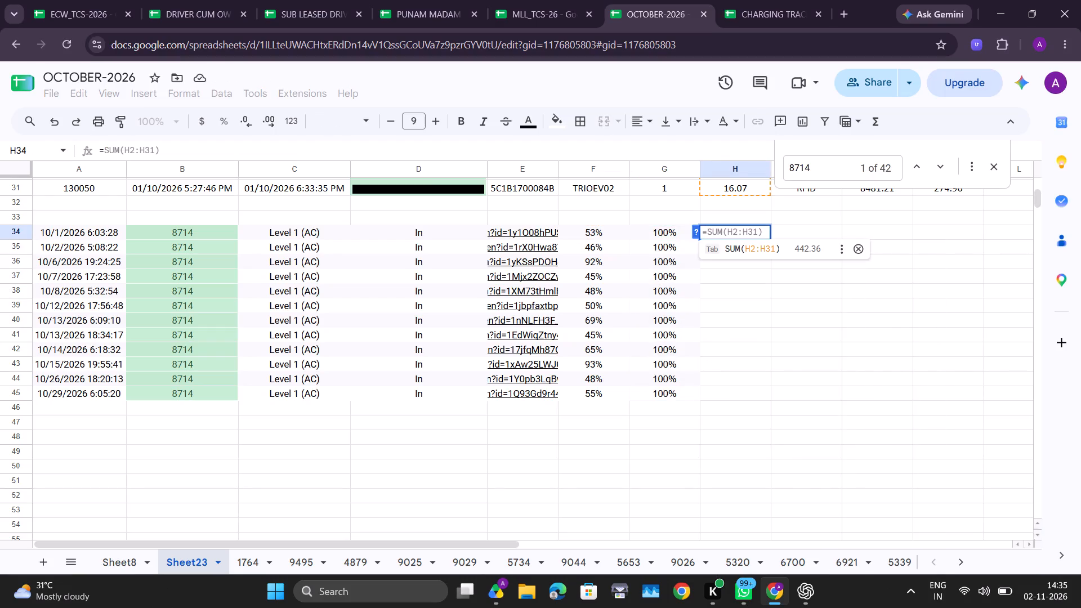
{"action": "type", "text": "g34"}
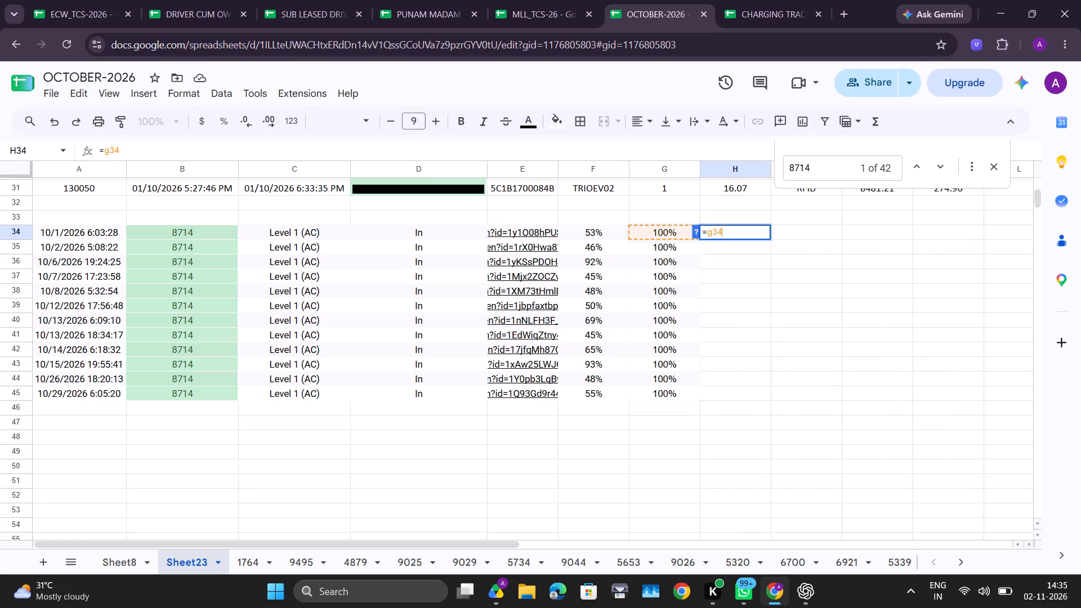
{"action": "key", "text": "minus"}
{"action": "type", "text": "f34"}
{"action": "key", "text": "Return"}
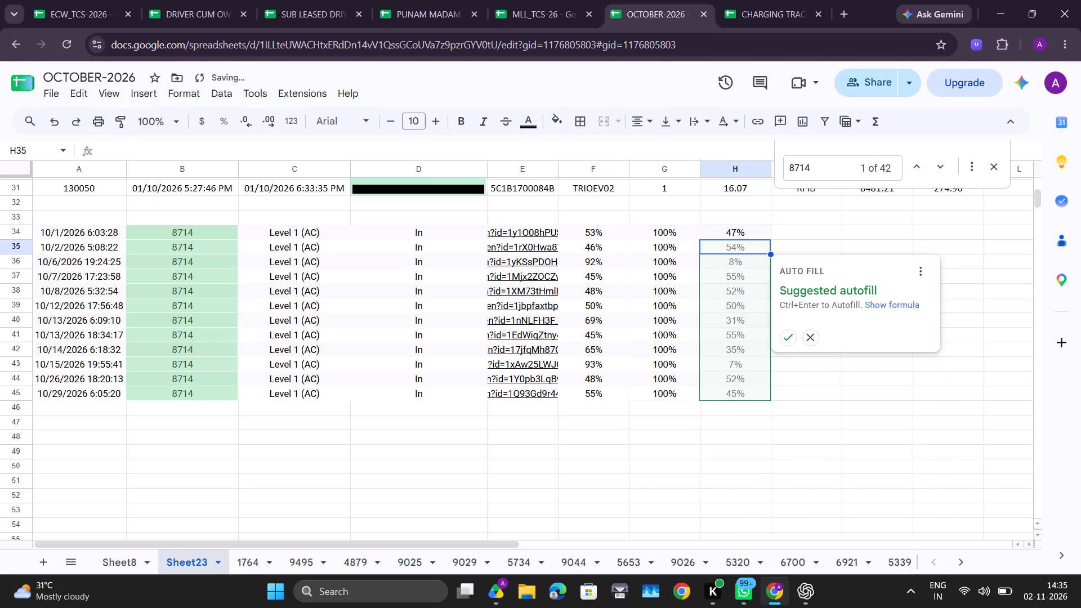
{"action": "left_click", "coordinate": [790, 346]}
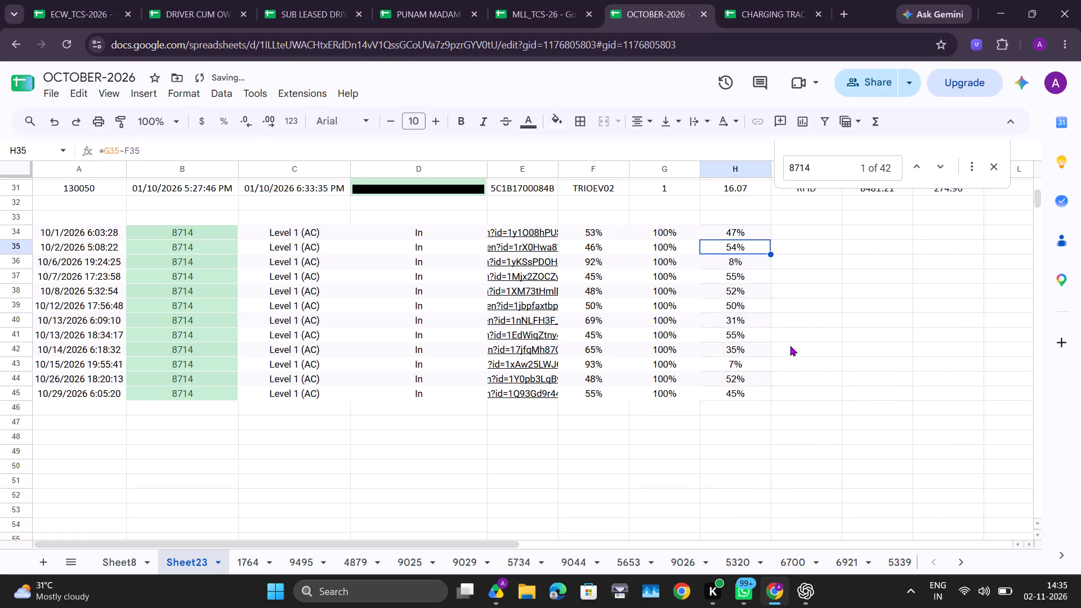
Check the sum of vehicle 8714's Total Energy values from H2 down to the end of the transactions.
{"action": "scroll", "coordinate": [790, 346], "scroll_direction": "up", "scroll_amount": 12}
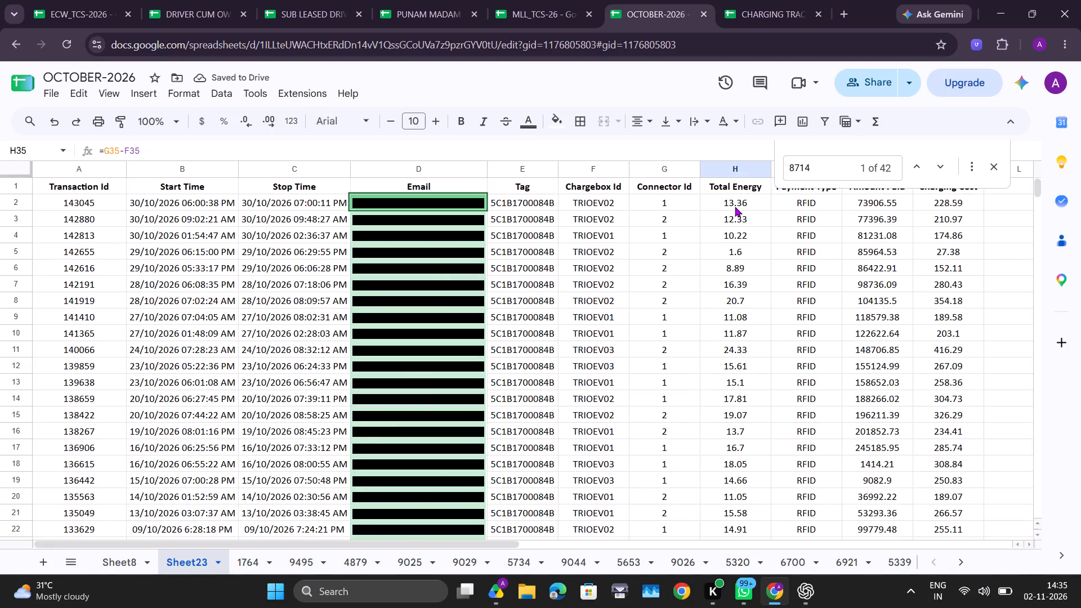
{"action": "left_click_drag", "start_coordinate": [735, 207], "coordinate": [746, 270]}
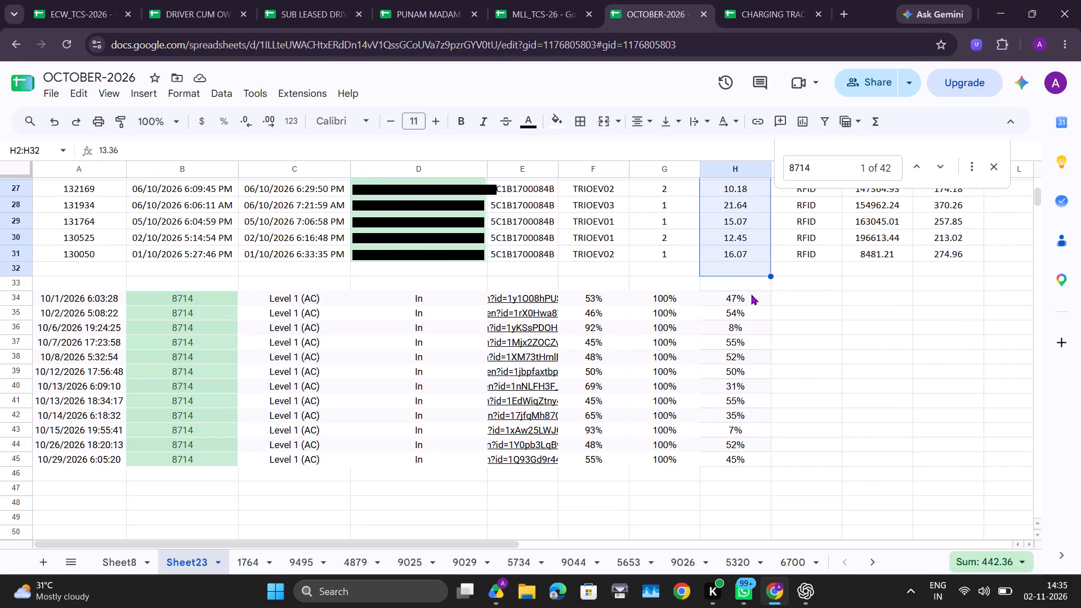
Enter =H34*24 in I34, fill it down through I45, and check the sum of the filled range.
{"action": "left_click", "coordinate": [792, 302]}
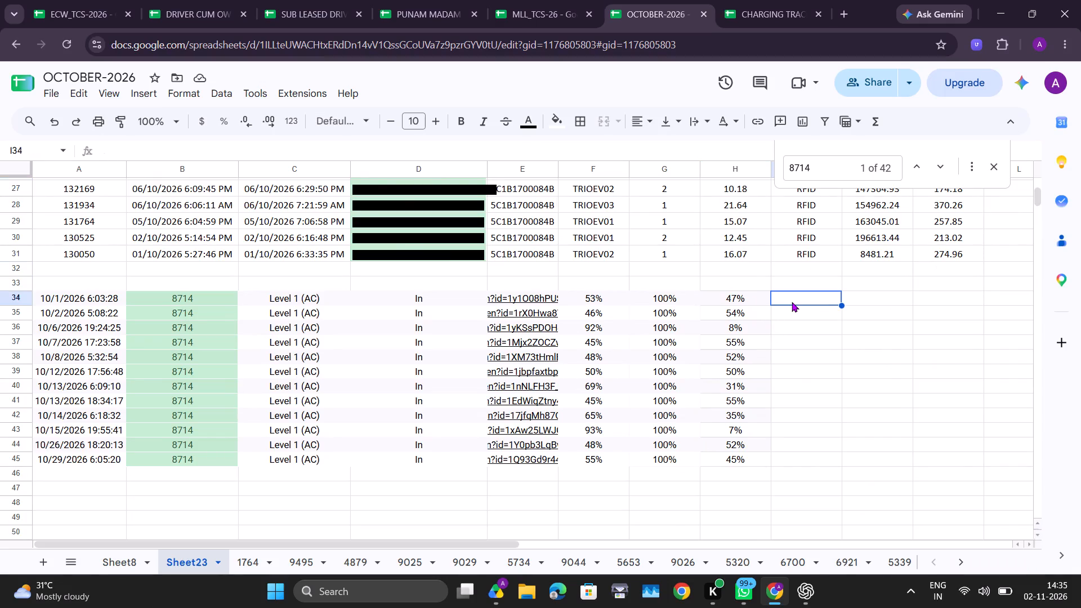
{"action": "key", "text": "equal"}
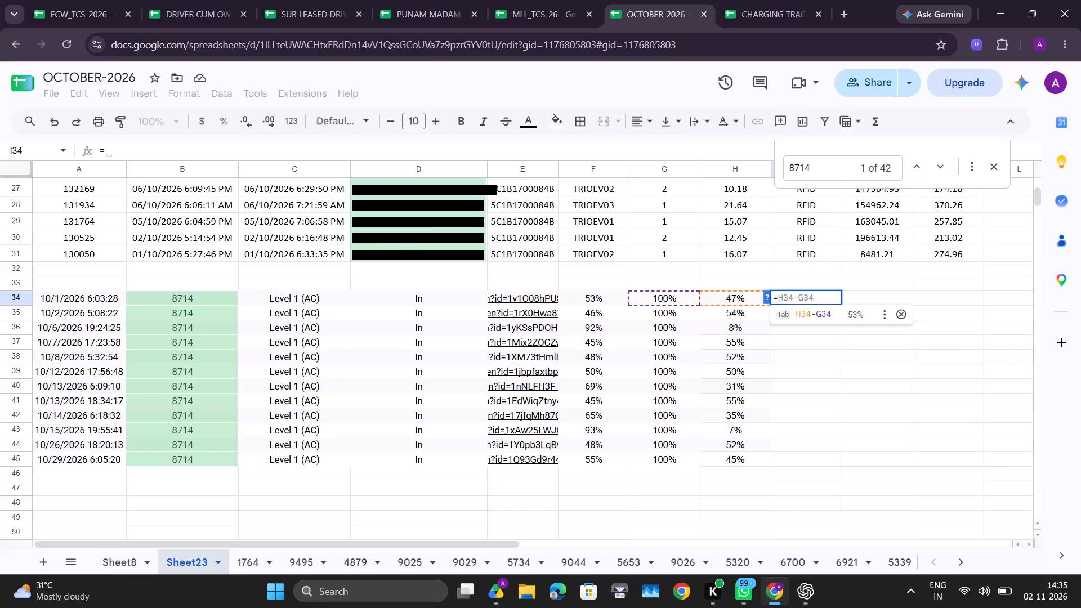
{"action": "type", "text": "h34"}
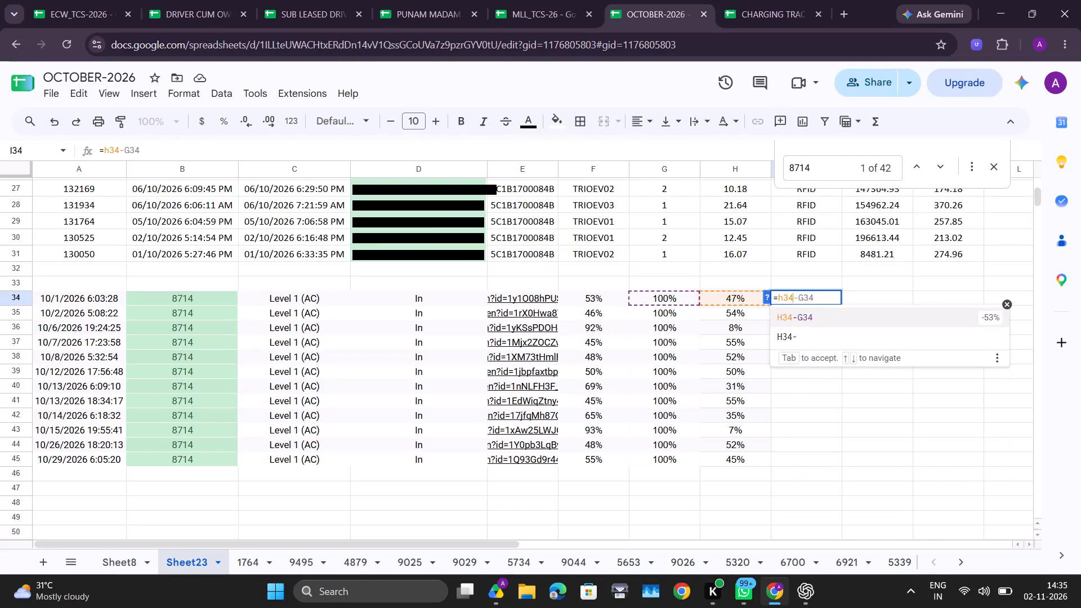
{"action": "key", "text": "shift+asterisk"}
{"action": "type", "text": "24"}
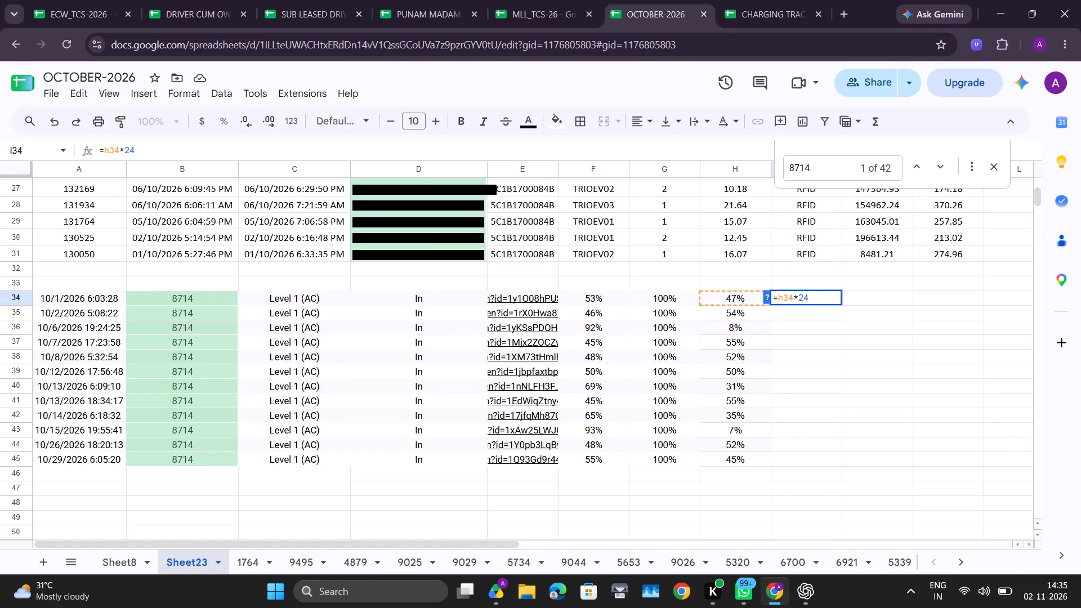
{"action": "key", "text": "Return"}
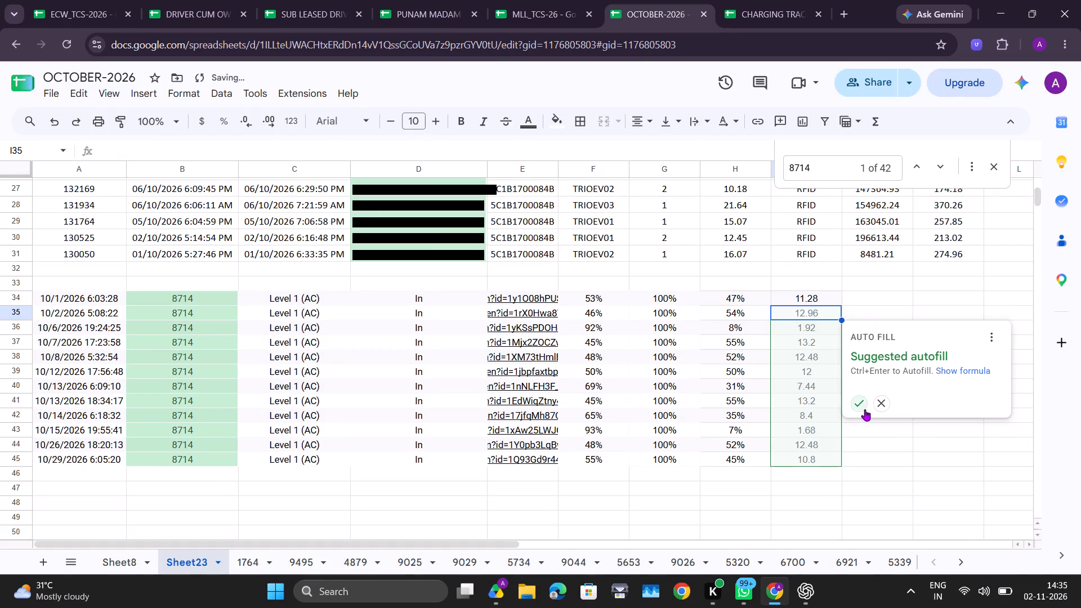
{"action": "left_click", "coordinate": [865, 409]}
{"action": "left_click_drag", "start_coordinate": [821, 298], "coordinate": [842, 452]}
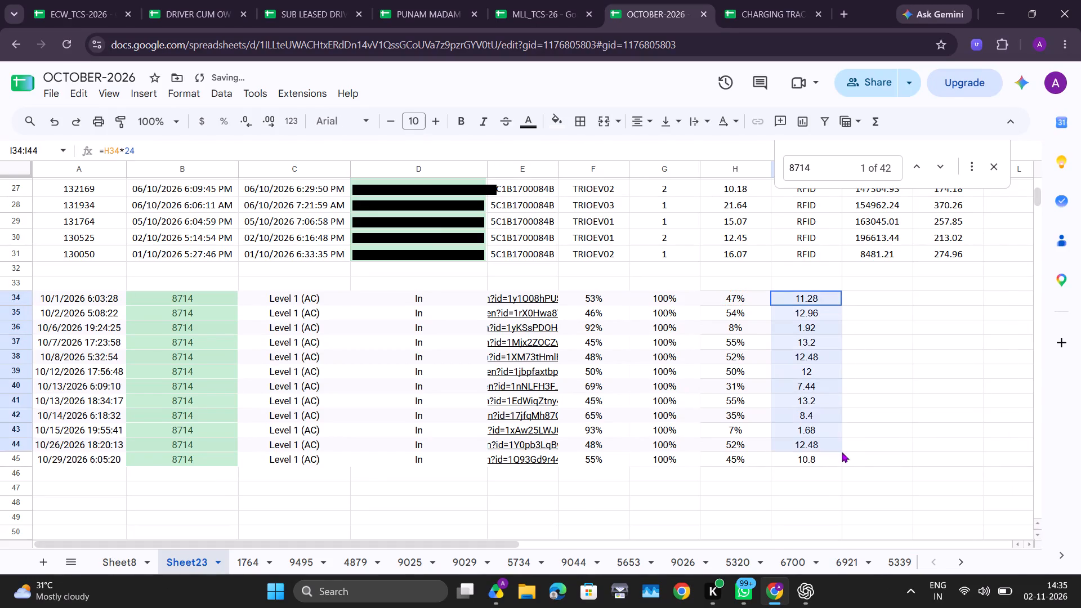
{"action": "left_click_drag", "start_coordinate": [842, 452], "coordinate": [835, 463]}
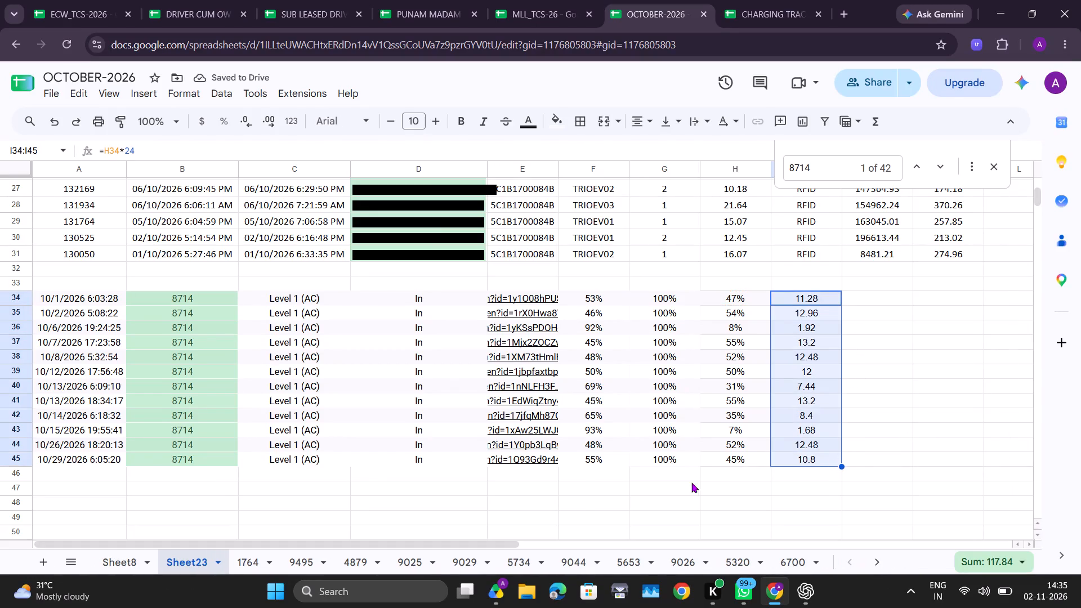
Set I34's formula to =H34*32 and fill it down through I45.
{"action": "double_click", "coordinate": [817, 303]}
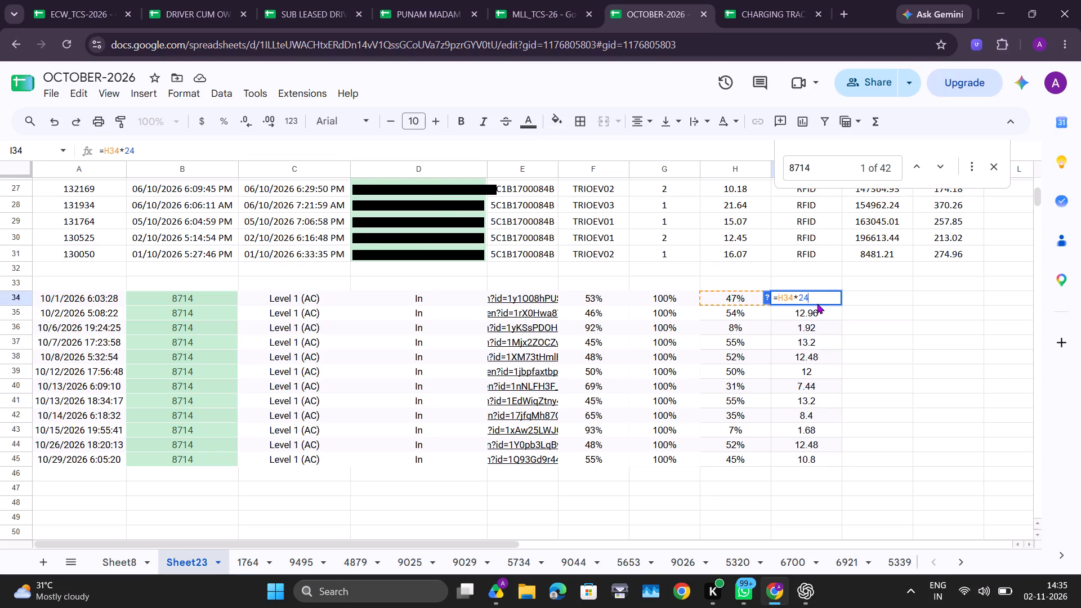
{"action": "key", "text": "Left"}
{"action": "key", "text": "Right"}
{"action": "key", "text": "BackSpace"}
{"action": "key", "text": "BackSpace"}
{"action": "type", "text": "32"}
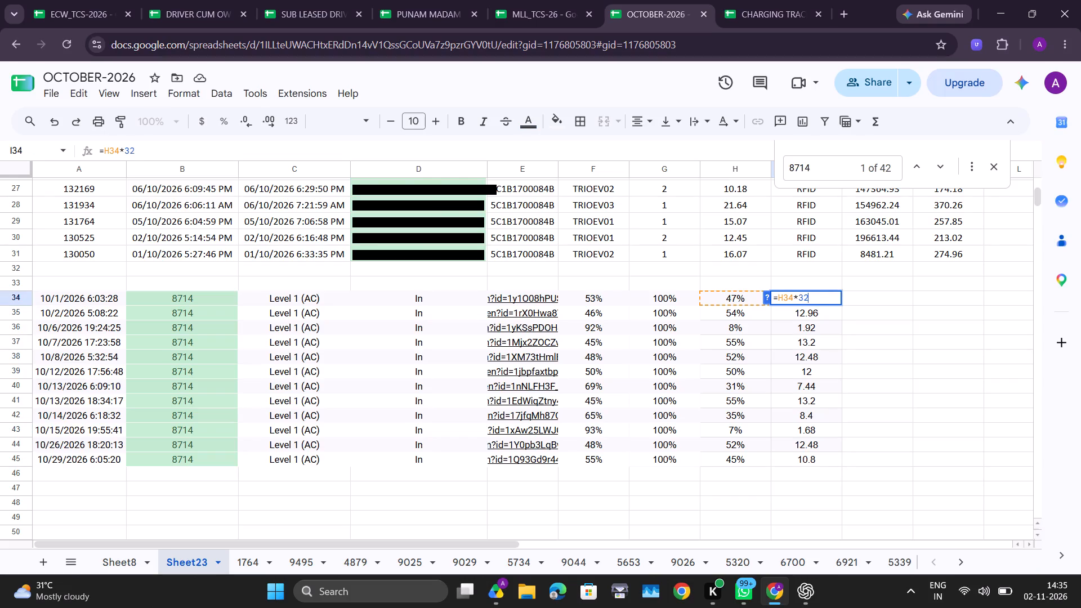
{"action": "key", "text": "Return"}
{"action": "left_click", "coordinate": [834, 303]}
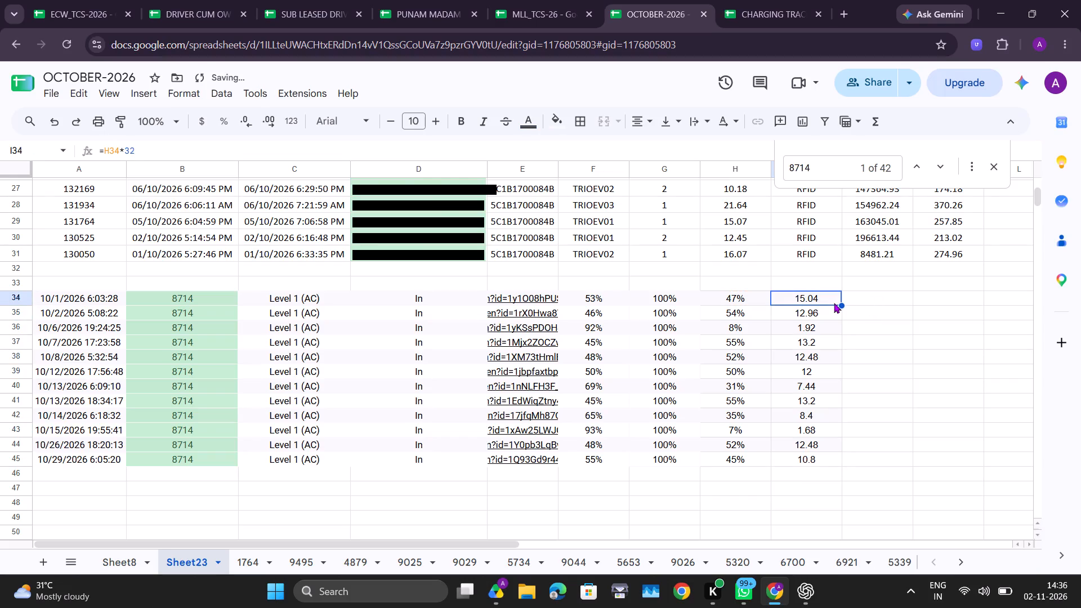
{"action": "left_click_drag", "start_coordinate": [840, 303], "coordinate": [811, 459]}
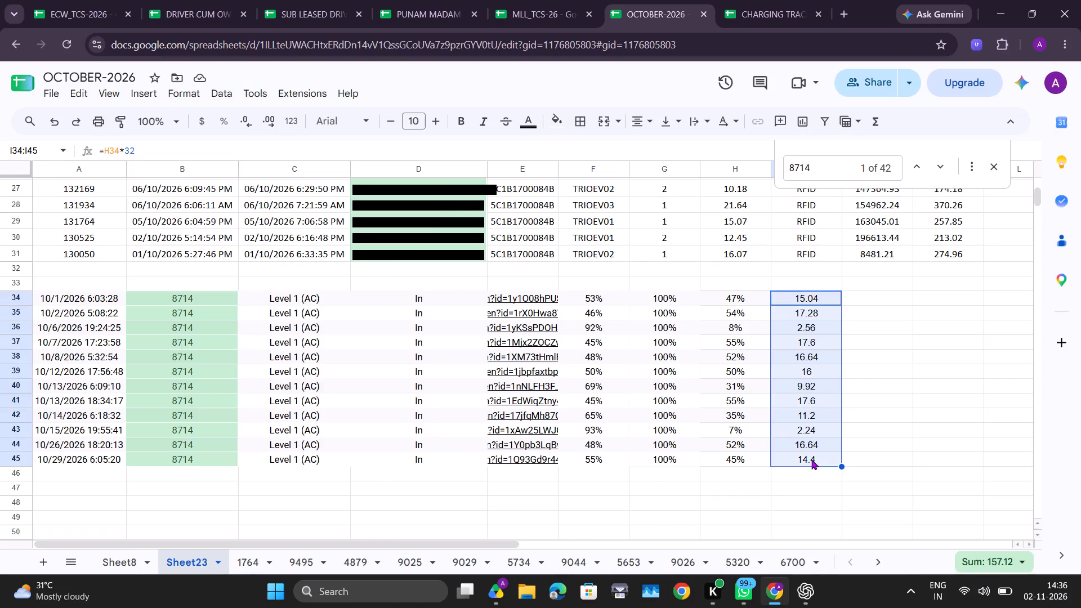
{"action": "left_click", "coordinate": [214, 0]}
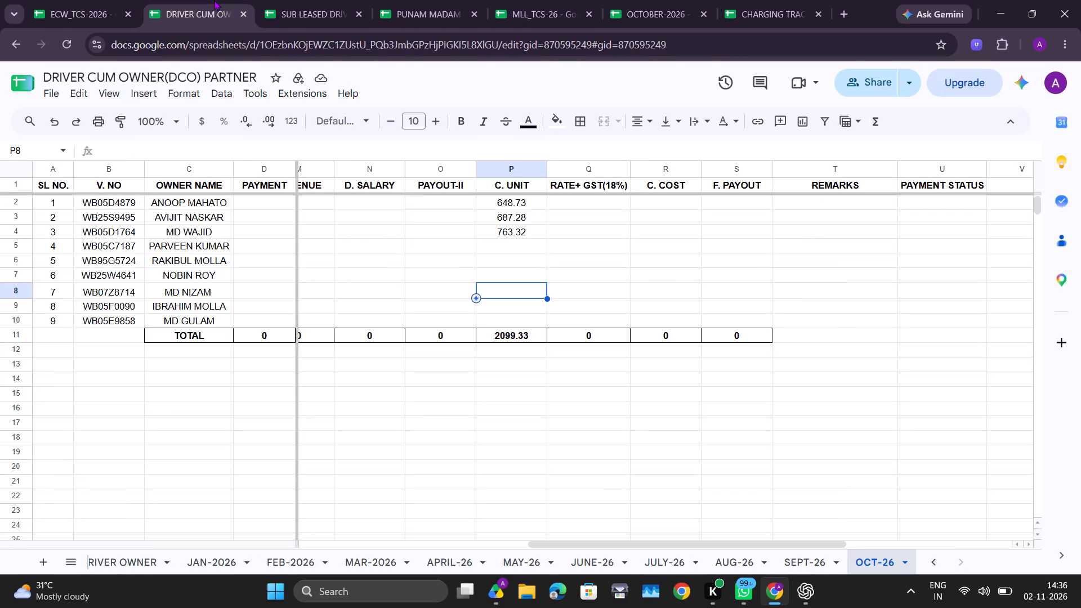
{"action": "type", "text": "599.48"}
{"action": "key", "text": "Return"}
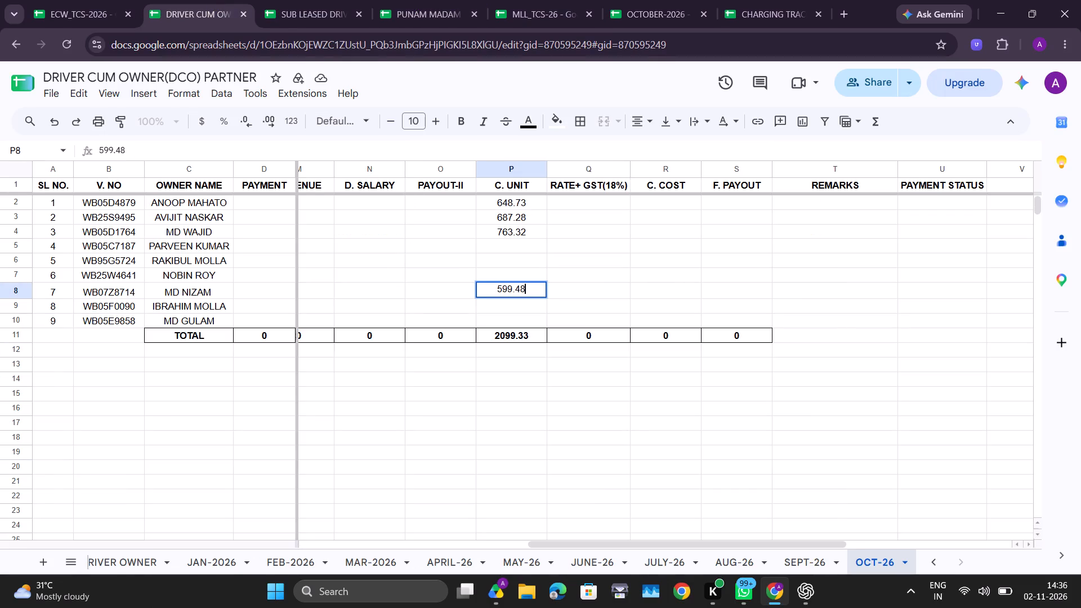
{"action": "left_click", "coordinate": [512, 244]}
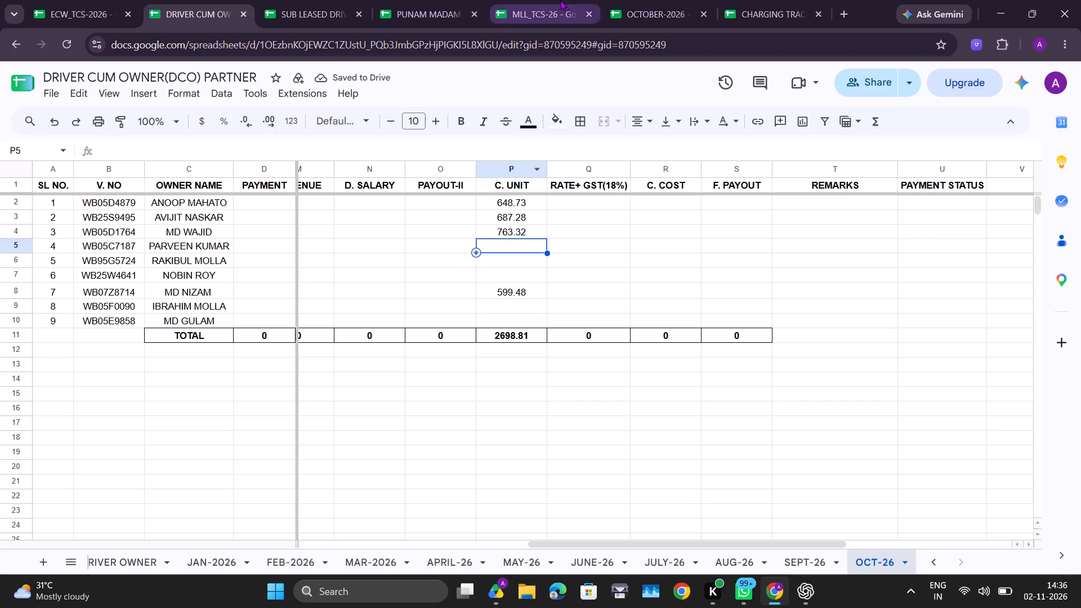
Return to the OCTOBER-2026 spreadsheet and rename Sheet23 as 8714.
{"action": "left_click", "coordinate": [629, 0]}
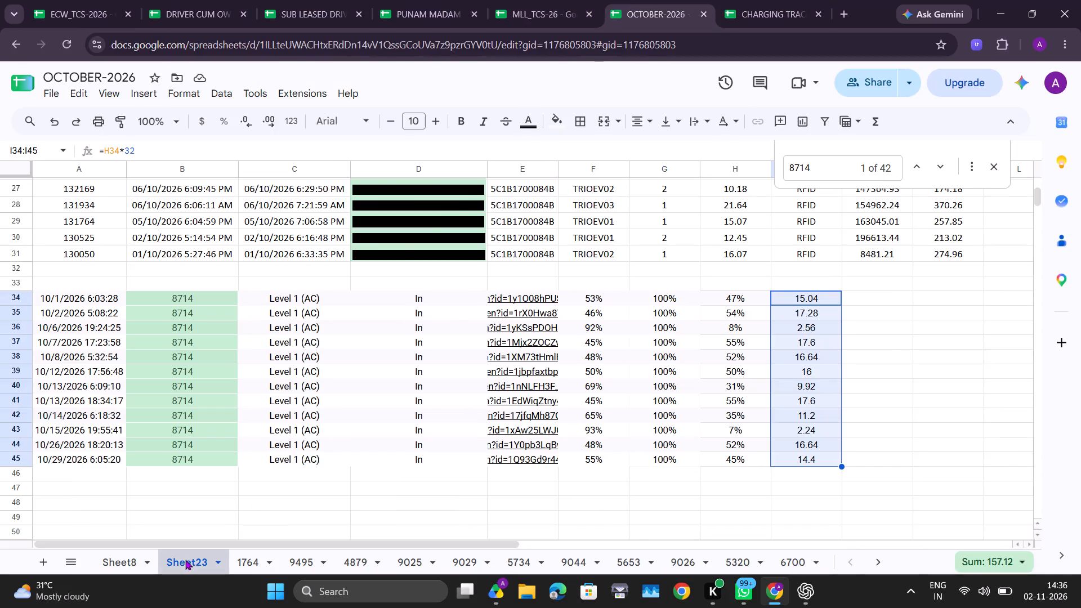
{"action": "double_click", "coordinate": [184, 564]}
{"action": "type", "text": "8714"}
{"action": "key", "text": "Return"}
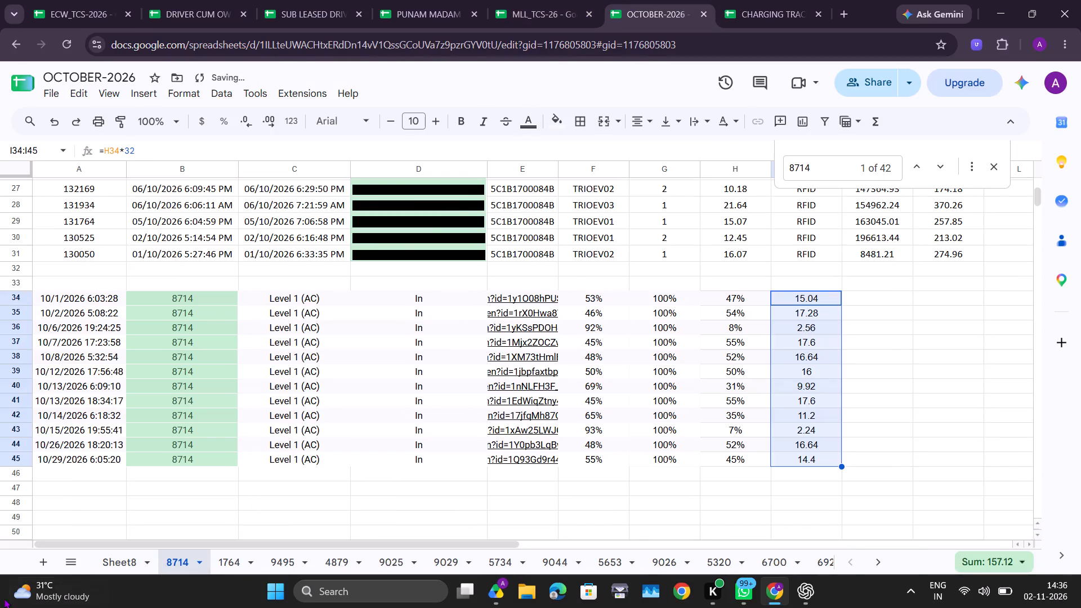
Reset the Email column filter in Sheet8 so that all email values are selected.
{"action": "left_click", "coordinate": [113, 554]}
{"action": "left_click", "coordinate": [476, 184]}
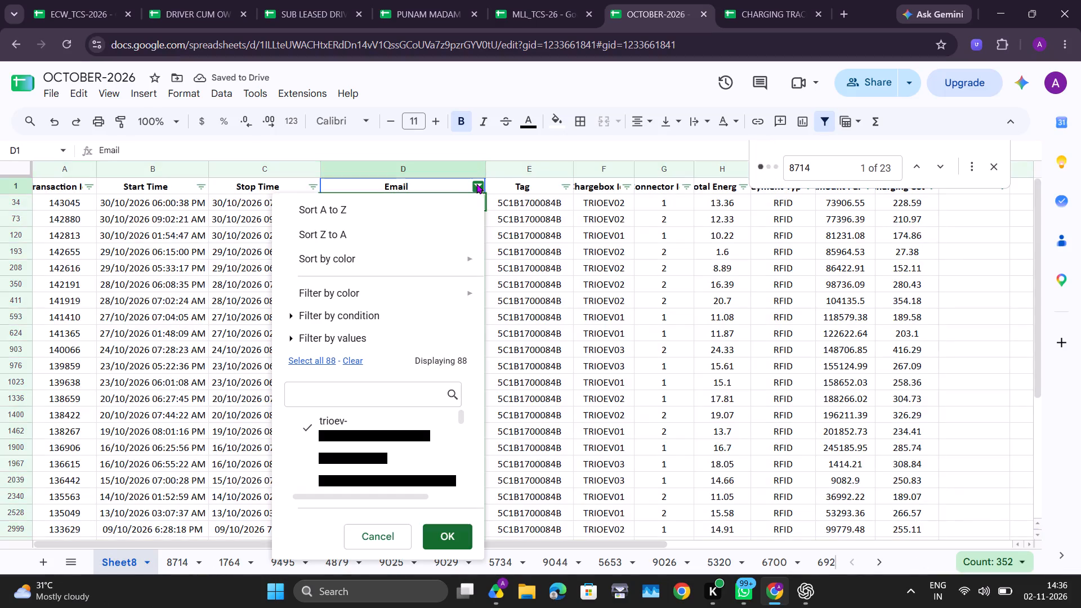
{"action": "left_click", "coordinate": [310, 363]}
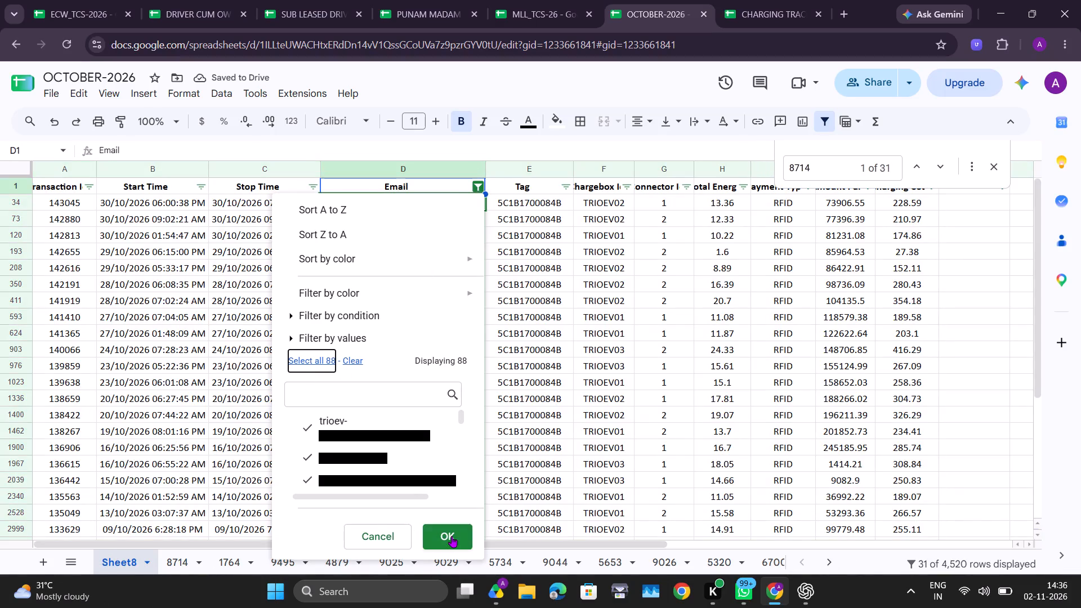
{"action": "left_click", "coordinate": [452, 536]}
Search Sheet8 for 7187, copy the matching email account, and filter the Email column to that account only.
{"action": "key", "text": "ctrl+f"}
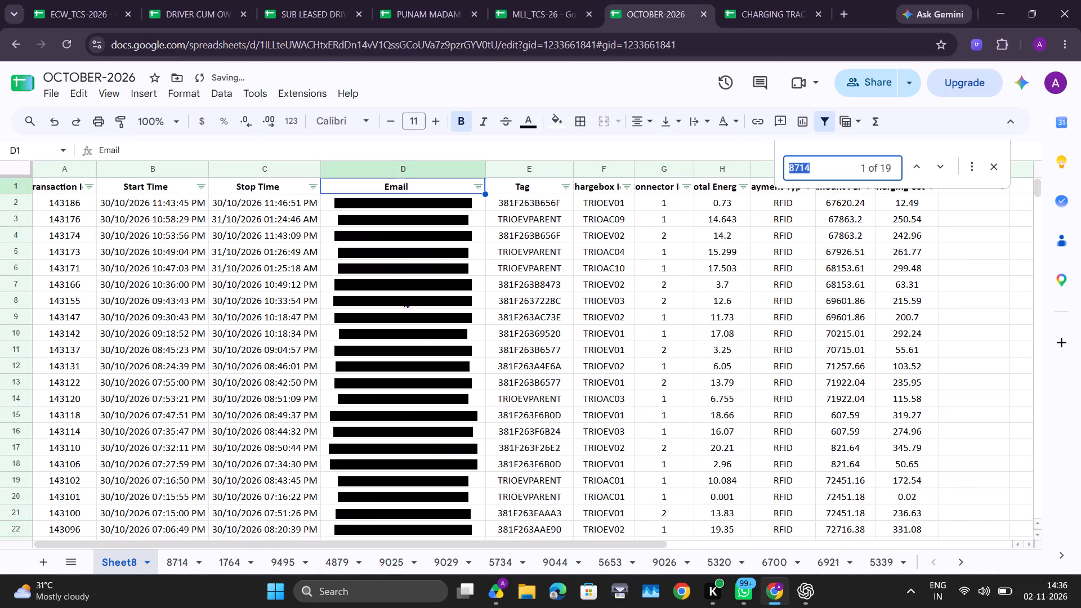
{"action": "type", "text": "7187"}
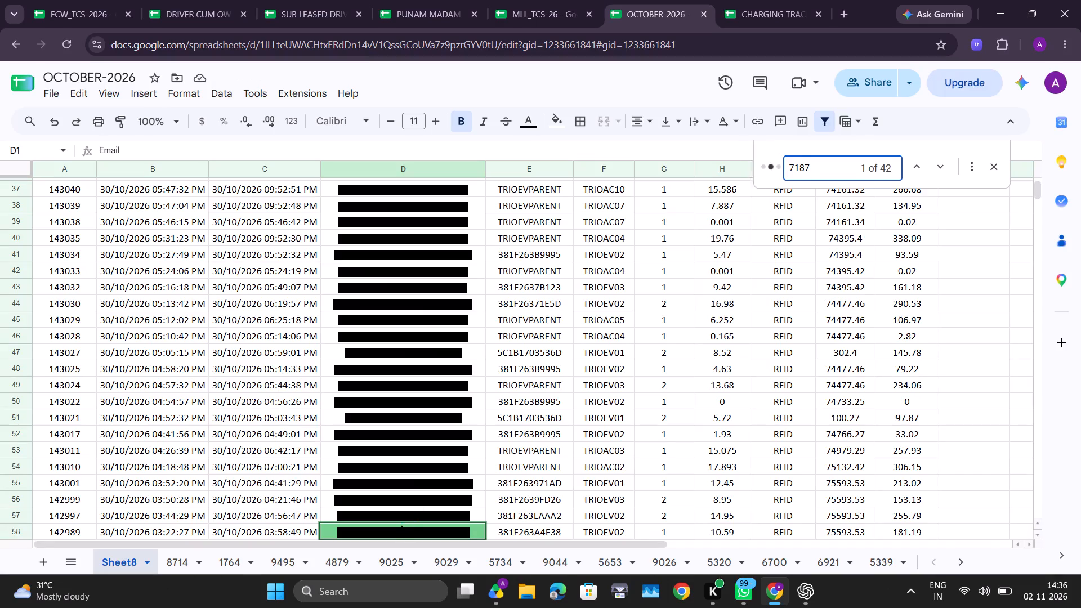
{"action": "left_click", "coordinate": [397, 530]}
{"action": "key", "text": "ctrl+c"}
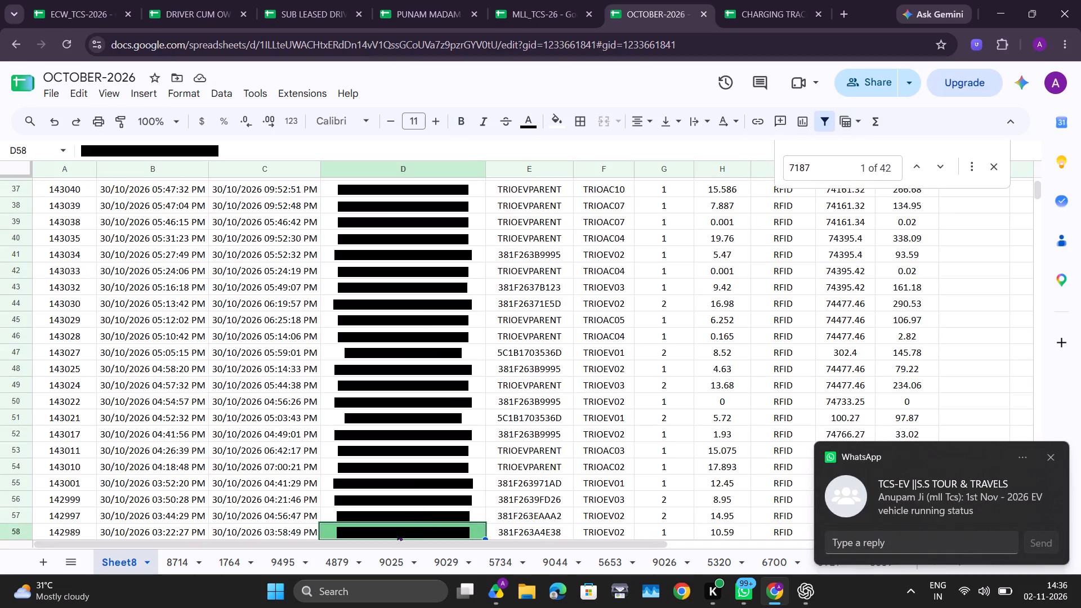
{"action": "scroll", "coordinate": [558, 211], "scroll_direction": "up", "scroll_amount": 14}
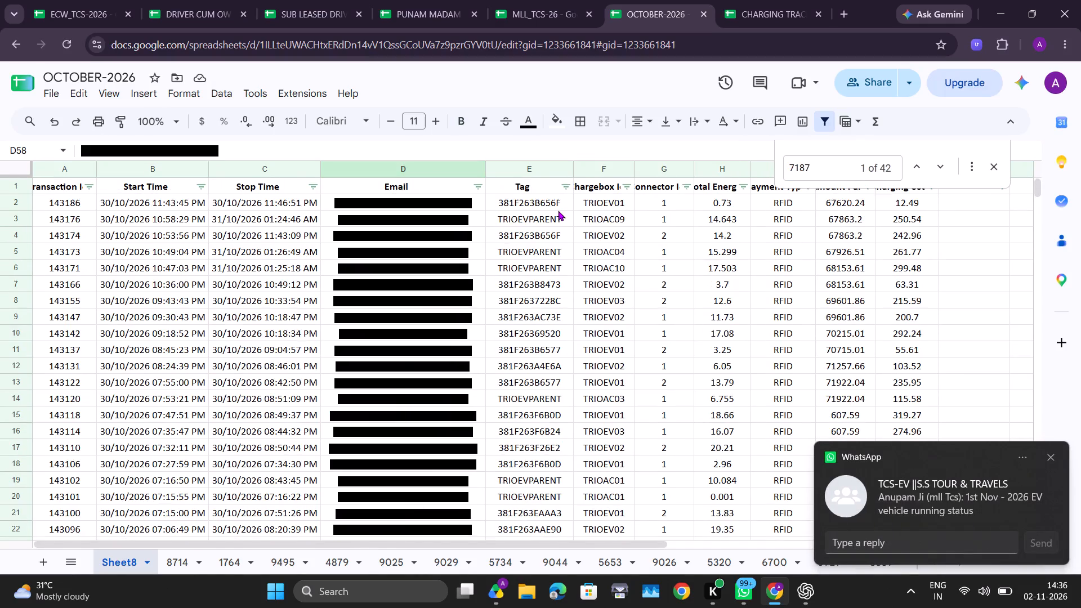
{"action": "left_click", "coordinate": [480, 182]}
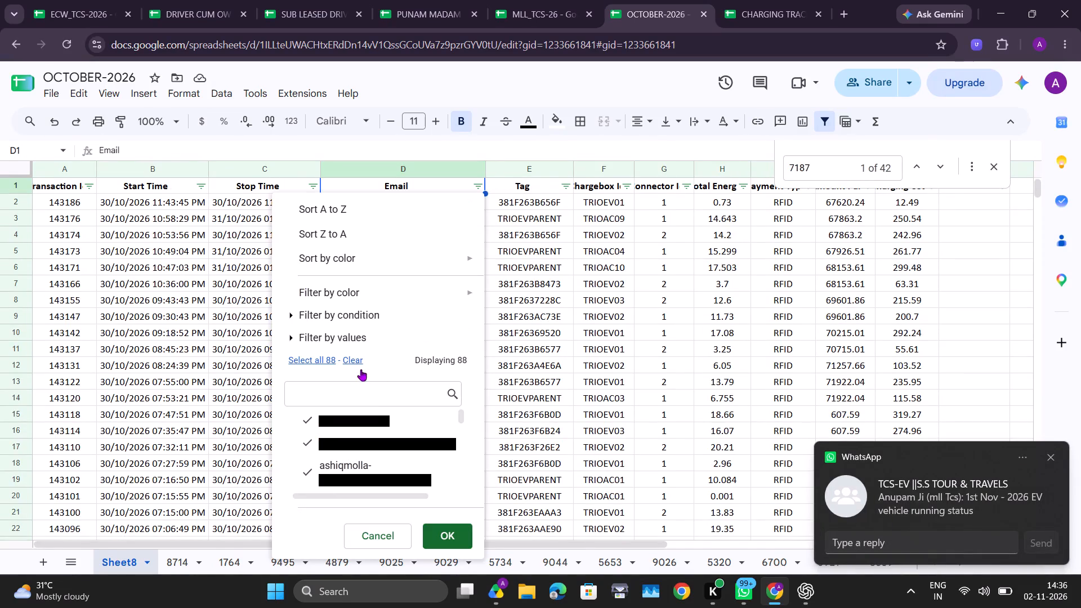
{"action": "left_click", "coordinate": [359, 366]}
{"action": "left_click", "coordinate": [347, 395]}
{"action": "key", "text": "ctrl+v"}
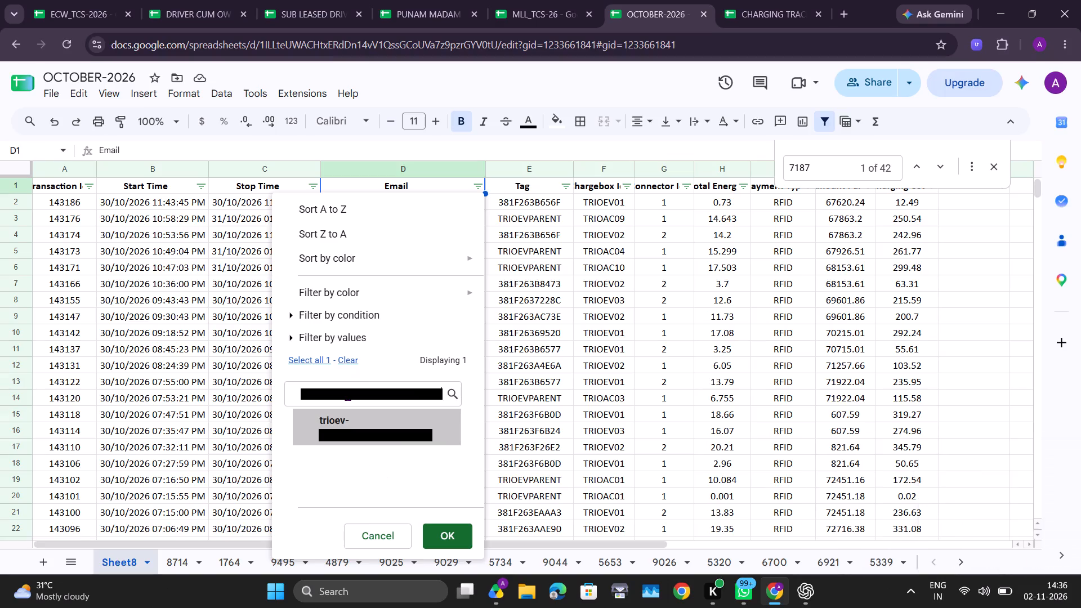
{"action": "left_click", "coordinate": [336, 434]}
{"action": "left_click", "coordinate": [453, 537]}
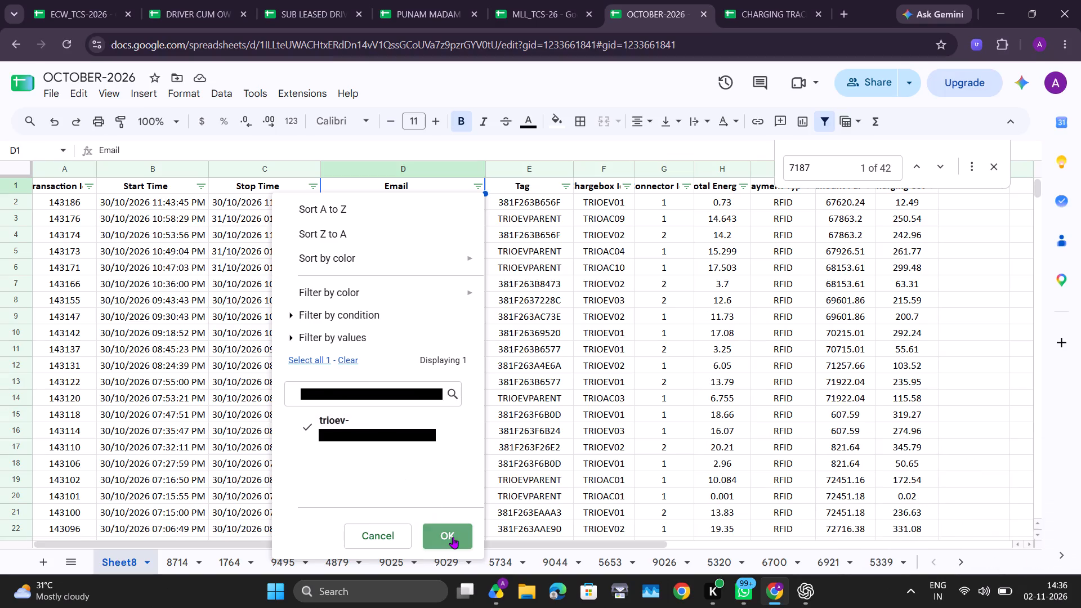
Copy all of Sheet8's filtered 7187 transactions, including the header row, into a new sheet.
{"action": "key", "text": "ctrl+a"}
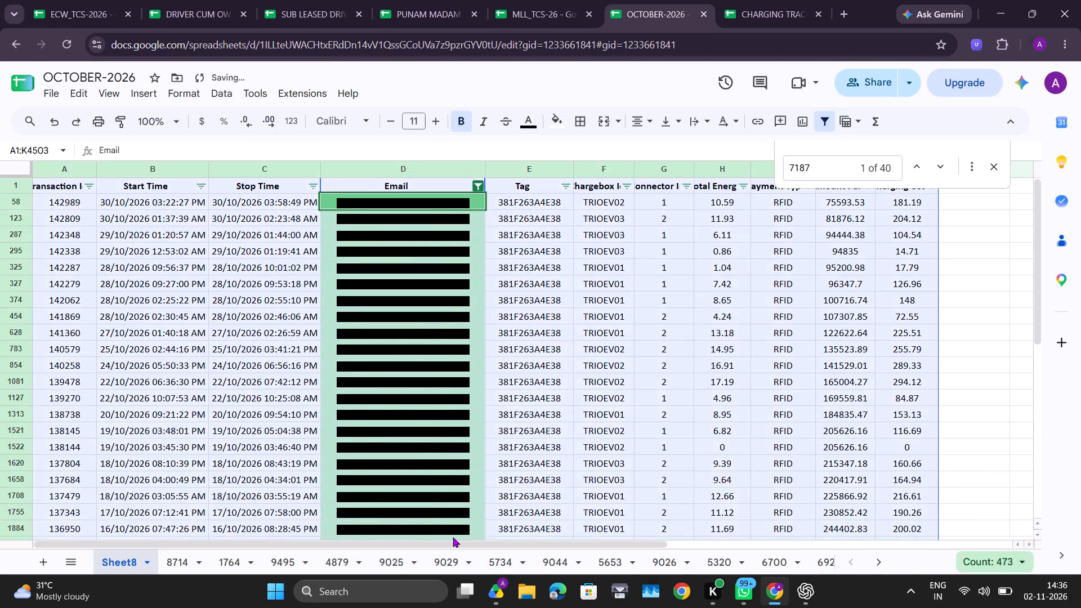
{"action": "key", "text": "ctrl+c"}
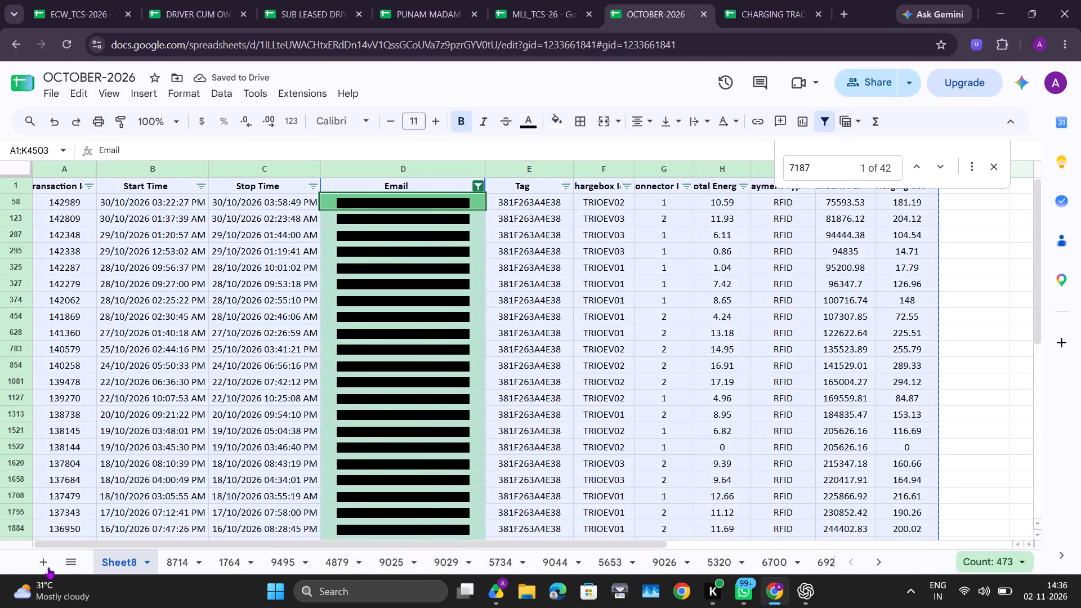
{"action": "left_click", "coordinate": [47, 567]}
{"action": "key", "text": "ctrl+v"}
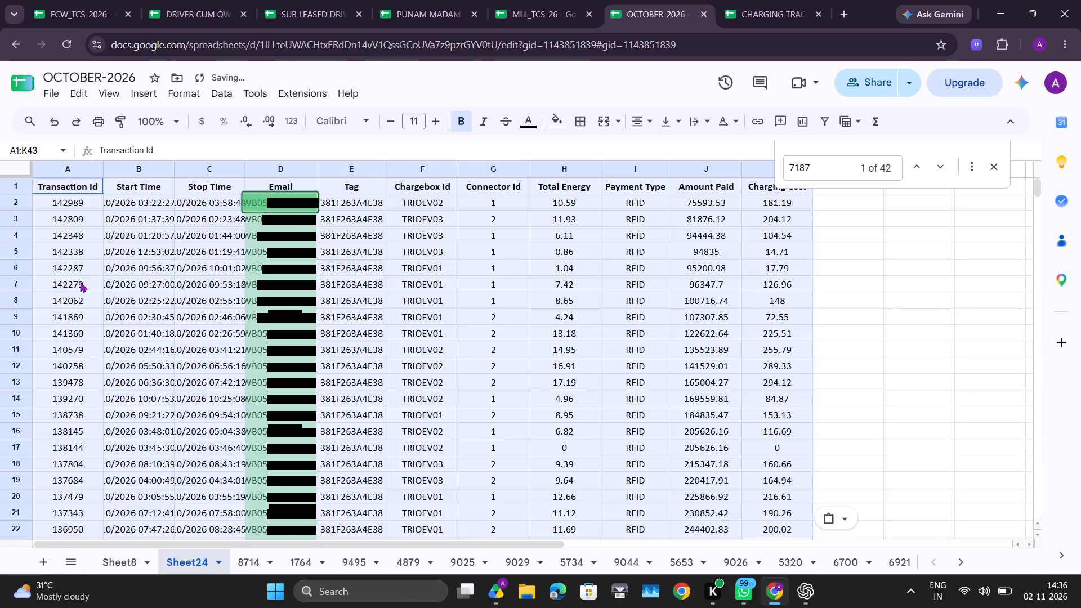
Fit the Start Time, Stop Time and Email columns of the new sheet to their contents.
{"action": "double_click", "coordinate": [175, 163]}
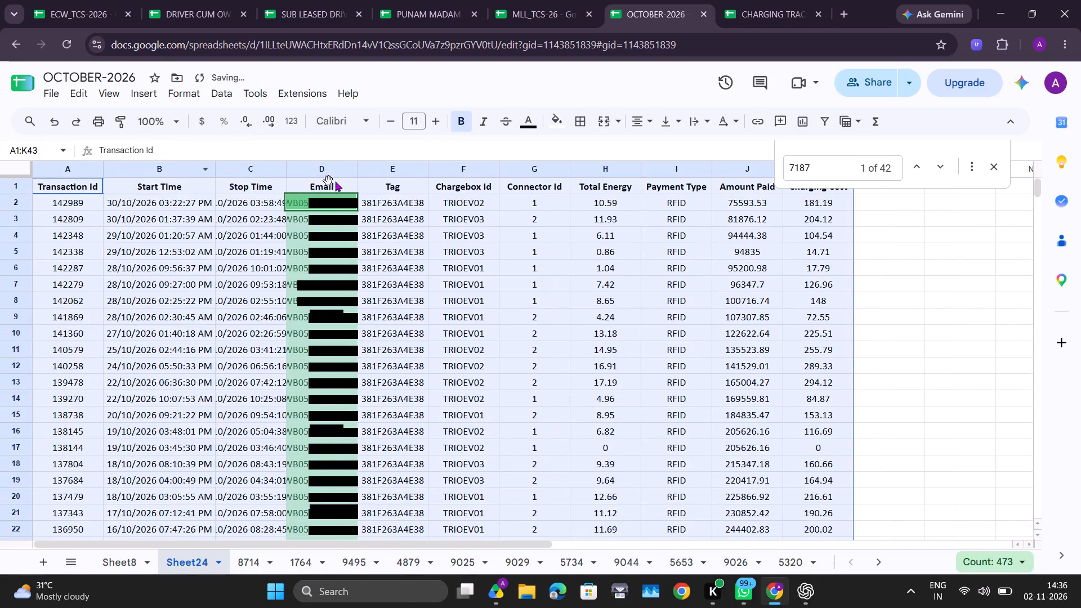
{"action": "left_click", "coordinate": [288, 175]}
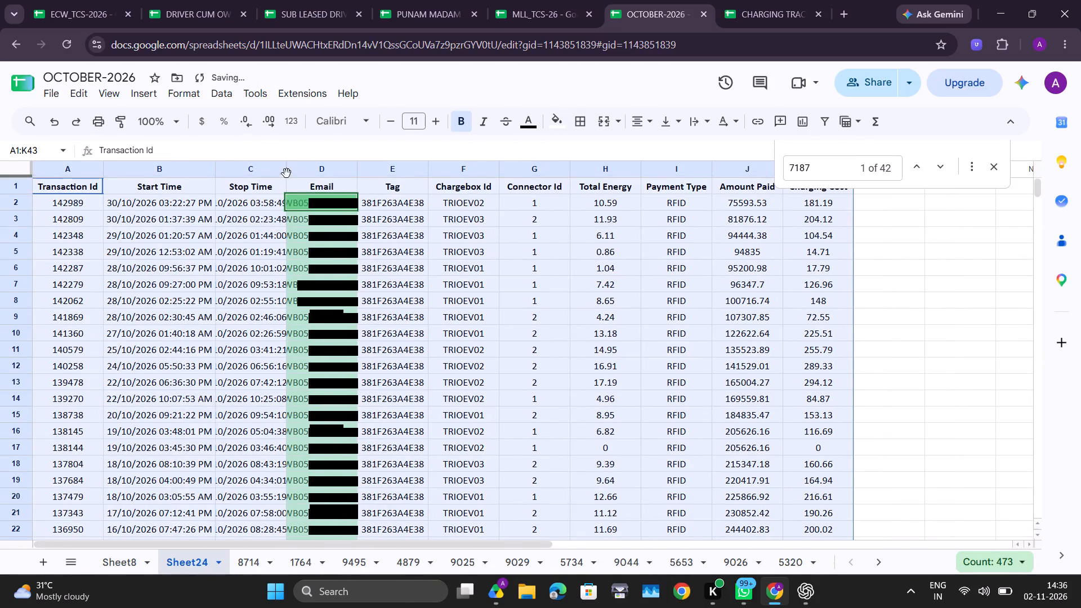
{"action": "double_click", "coordinate": [284, 169]}
{"action": "double_click", "coordinate": [398, 171]}
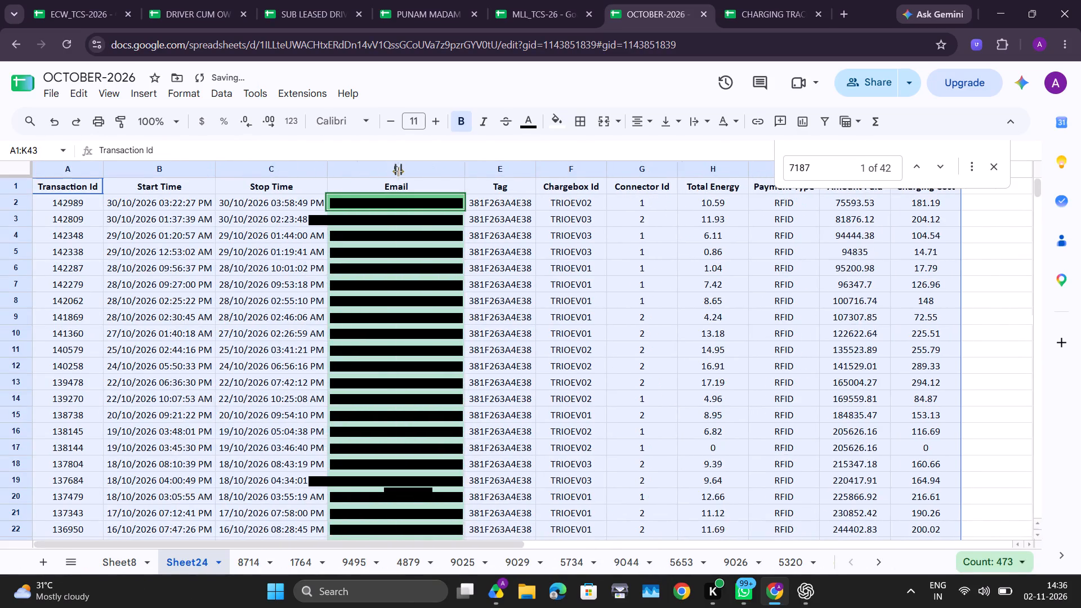
Delete rows 40 to 43, the 30/09/2026 transactions at the end of Sheet24.
{"action": "scroll", "coordinate": [430, 305], "scroll_direction": "down", "scroll_amount": 3}
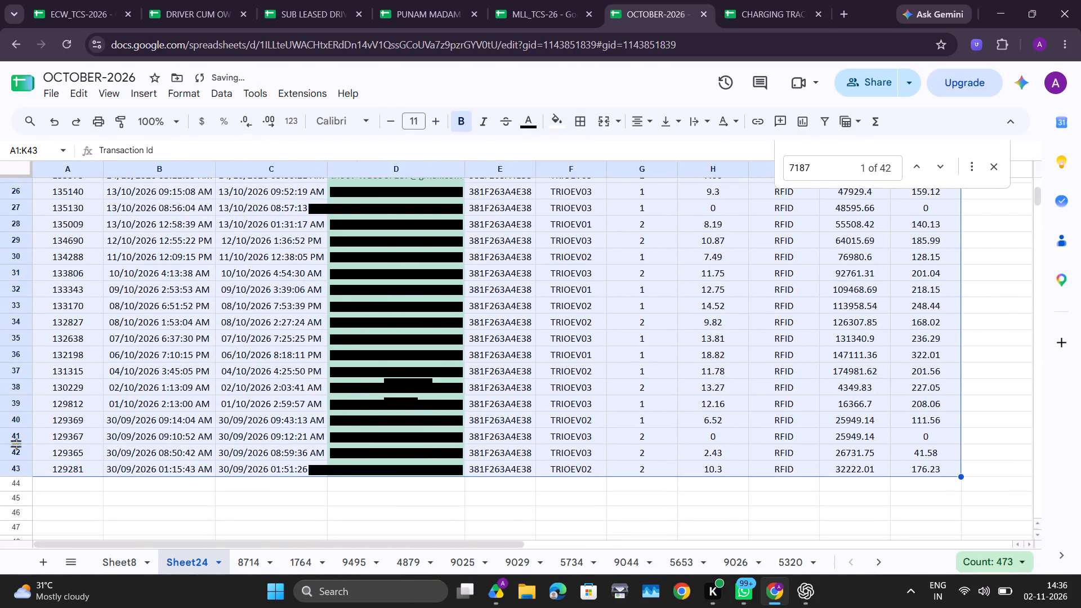
{"action": "left_click_drag", "start_coordinate": [17, 416], "coordinate": [30, 497]}
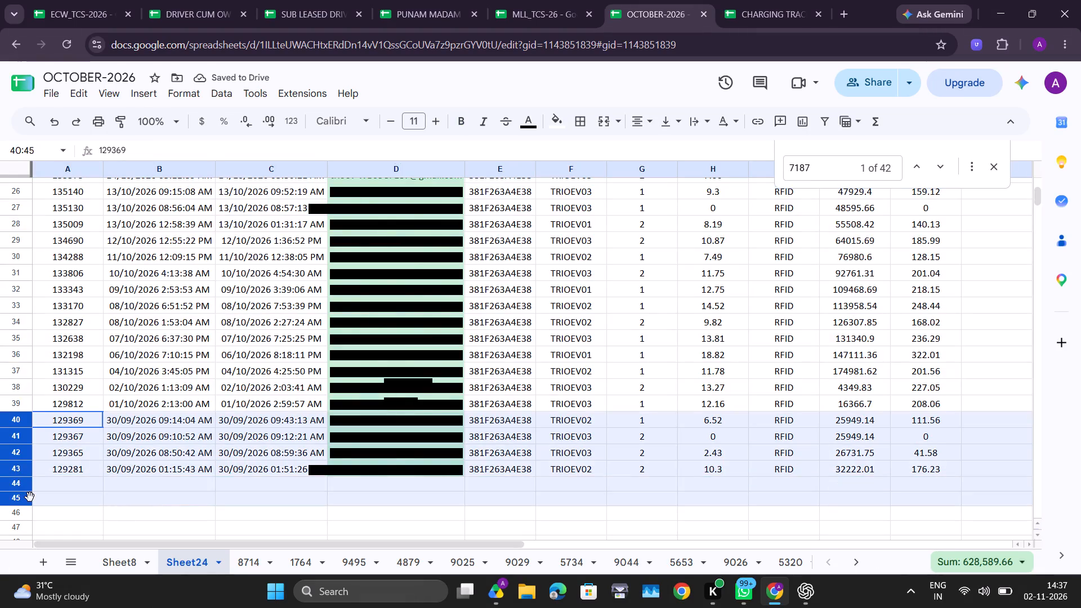
{"action": "left_click_drag", "start_coordinate": [30, 497], "coordinate": [21, 470]}
{"action": "right_click", "coordinate": [21, 470]}
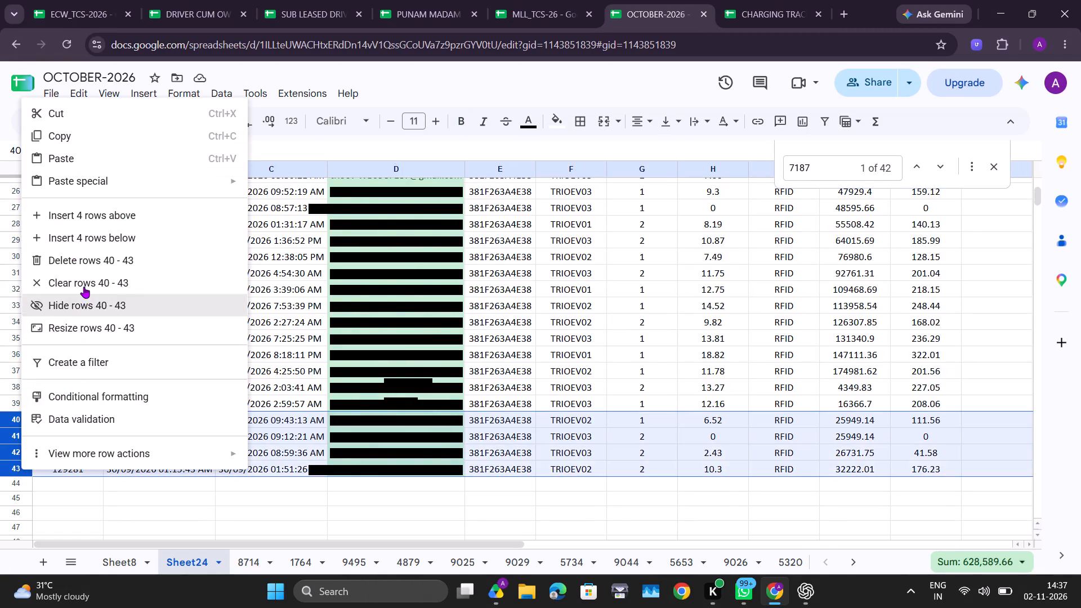
{"action": "left_click", "coordinate": [84, 256]}
{"action": "left_click", "coordinate": [60, 433]}
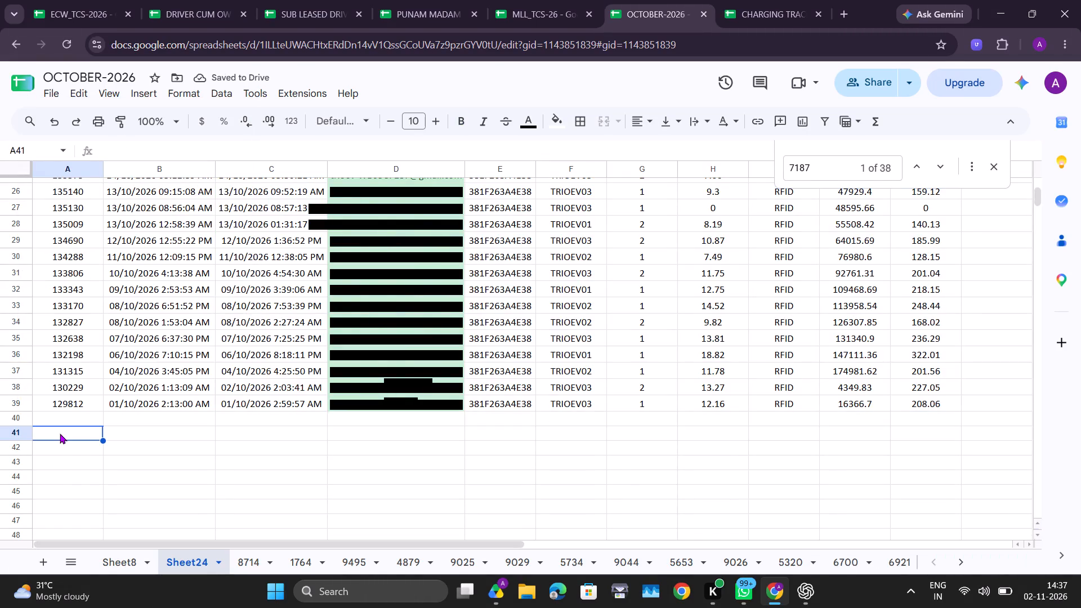
Switch to the CHARGING TRACKING DATA spreadsheet and filter the form responses' first Vehicle Number column to 7187 only.
{"action": "left_click", "coordinate": [738, 2]}
{"action": "scroll", "coordinate": [198, 290], "scroll_direction": "up", "scroll_amount": 16}
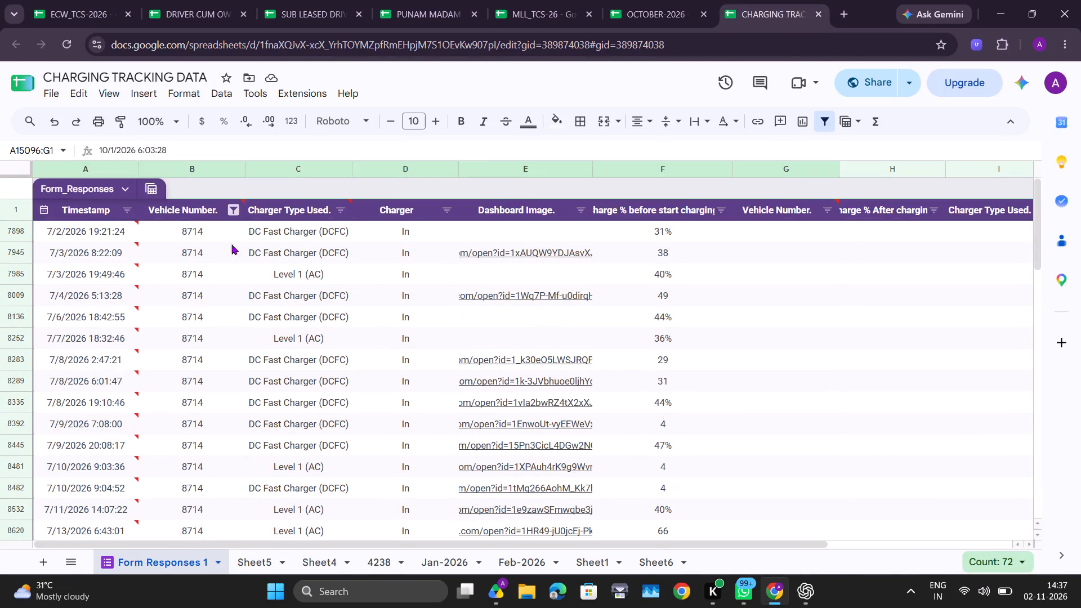
{"action": "left_click", "coordinate": [236, 212]}
{"action": "left_click", "coordinate": [115, 483]}
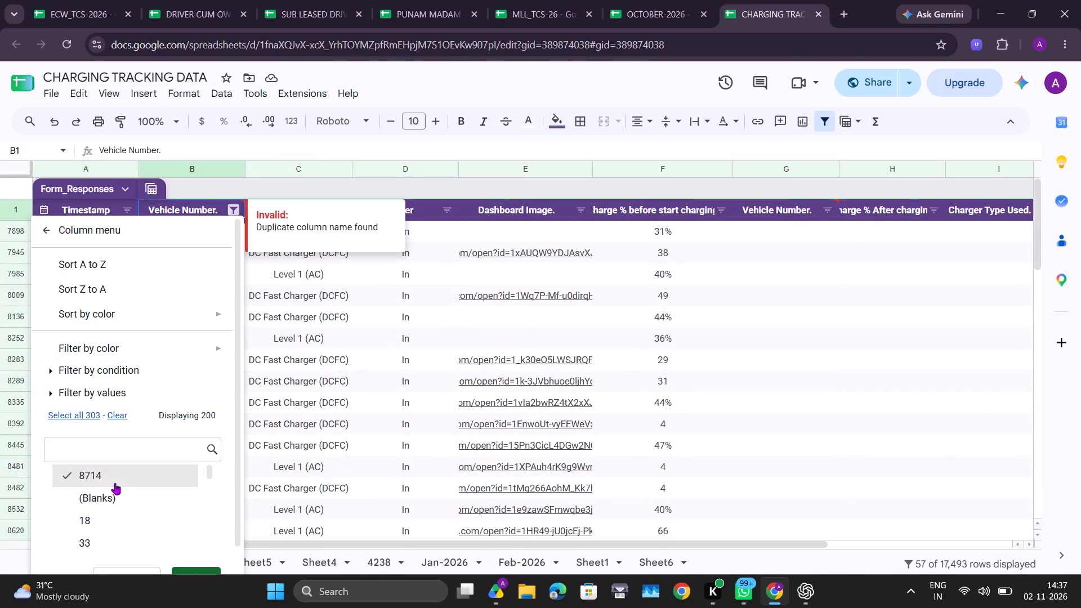
{"action": "left_click", "coordinate": [109, 451]}
{"action": "type", "text": "7187"}
{"action": "left_click", "coordinate": [119, 471]}
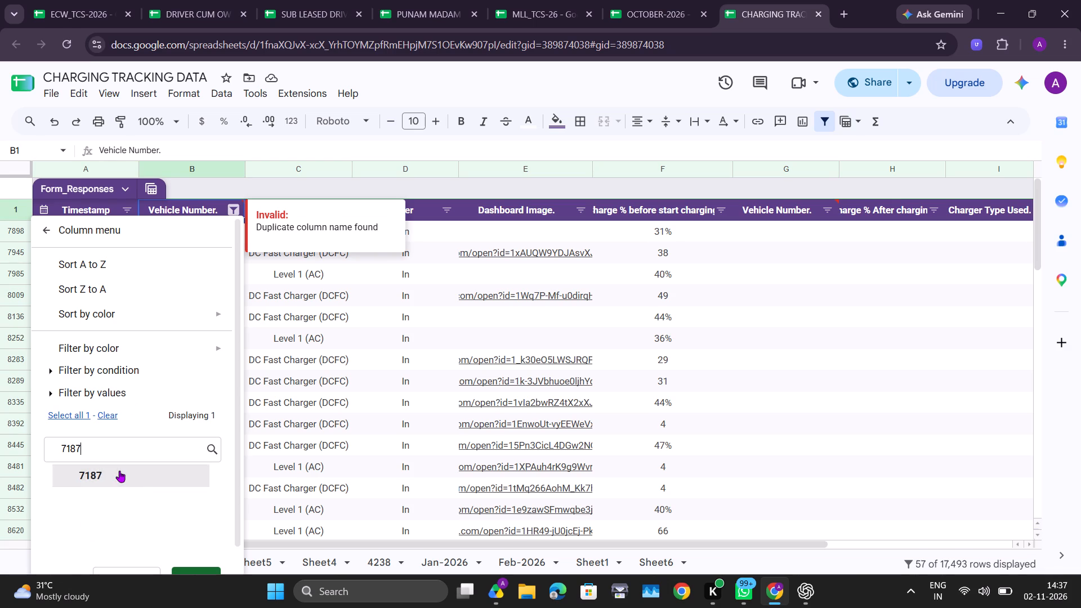
{"action": "scroll", "coordinate": [119, 471], "scroll_direction": "down", "scroll_amount": 6}
{"action": "left_click", "coordinate": [208, 548]}
Copy 7187's form responses dated 10/1/2026 to 10/31/2026, columns A to F, into Sheet24 of OCTOBER-2026 starting at A42.
{"action": "scroll", "coordinate": [238, 351], "scroll_direction": "down", "scroll_amount": 15}
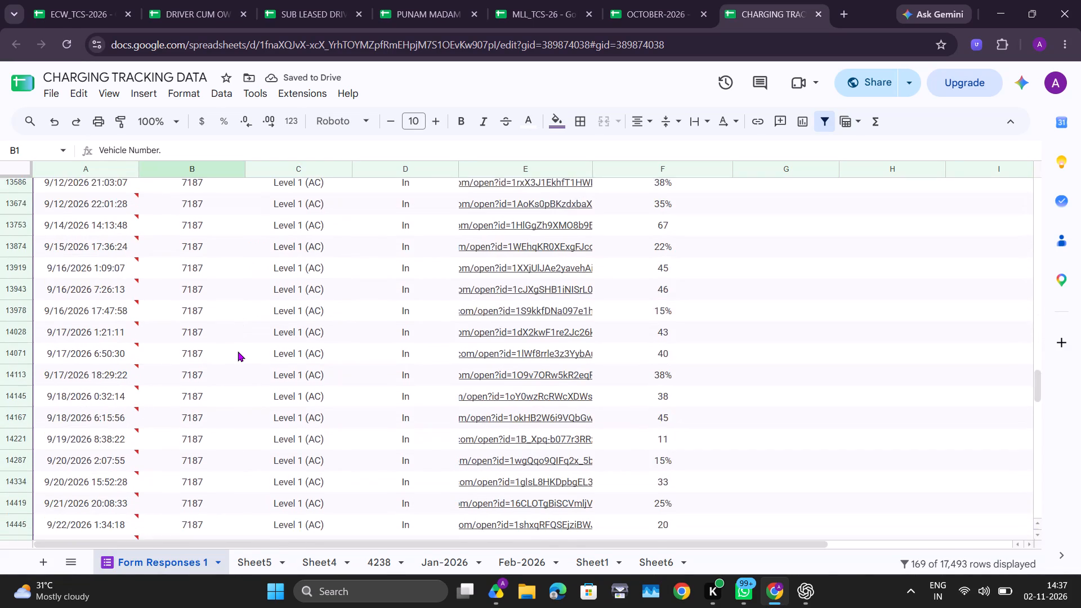
{"action": "scroll", "coordinate": [238, 351], "scroll_direction": "down", "scroll_amount": 7}
{"action": "scroll", "coordinate": [56, 206], "scroll_direction": "up", "scroll_amount": 1}
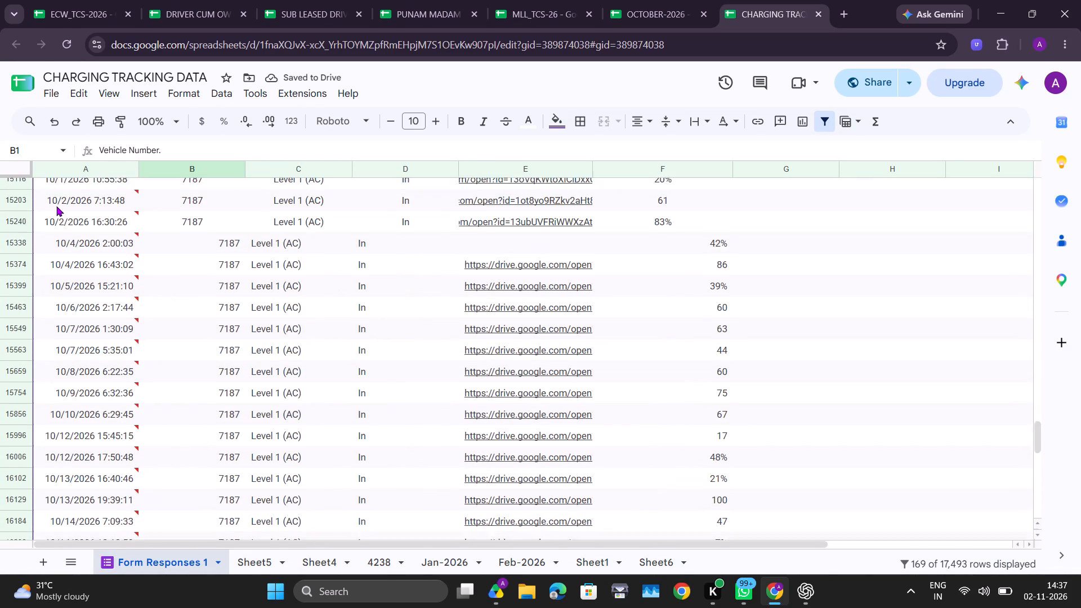
{"action": "scroll", "coordinate": [56, 206], "scroll_direction": "up", "scroll_amount": 1}
{"action": "left_click_drag", "start_coordinate": [41, 218], "coordinate": [663, 548]}
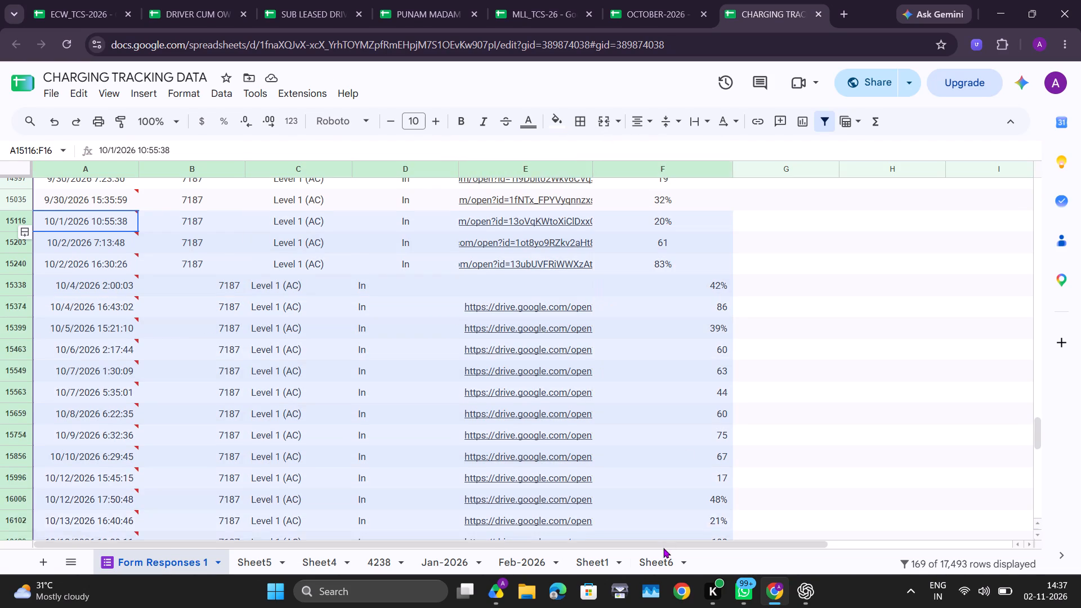
{"action": "left_click_drag", "start_coordinate": [663, 548], "coordinate": [700, 545]}
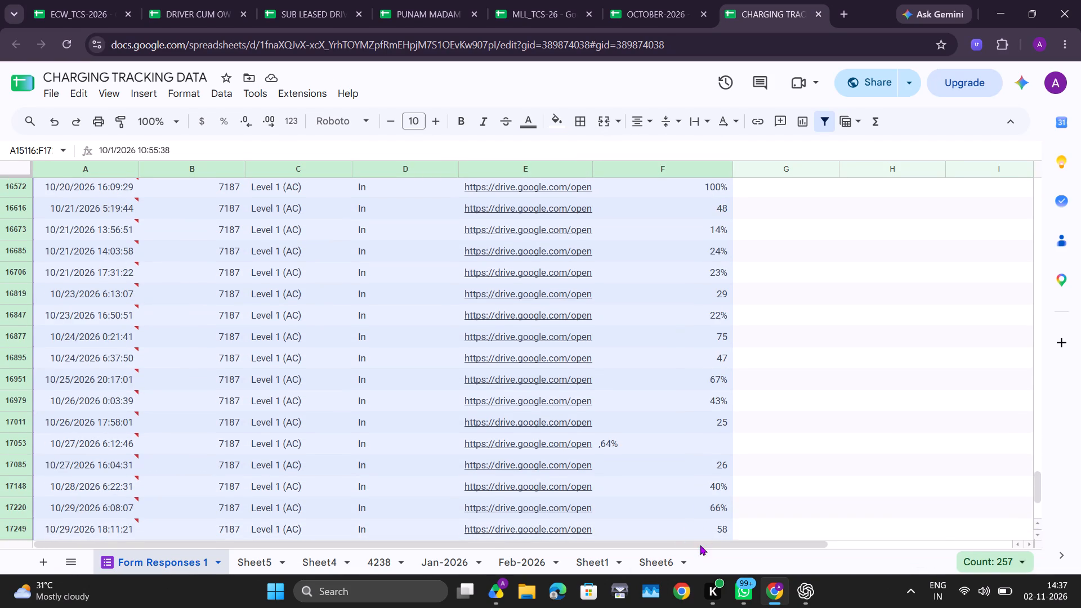
{"action": "left_click_drag", "start_coordinate": [700, 545], "coordinate": [715, 467]}
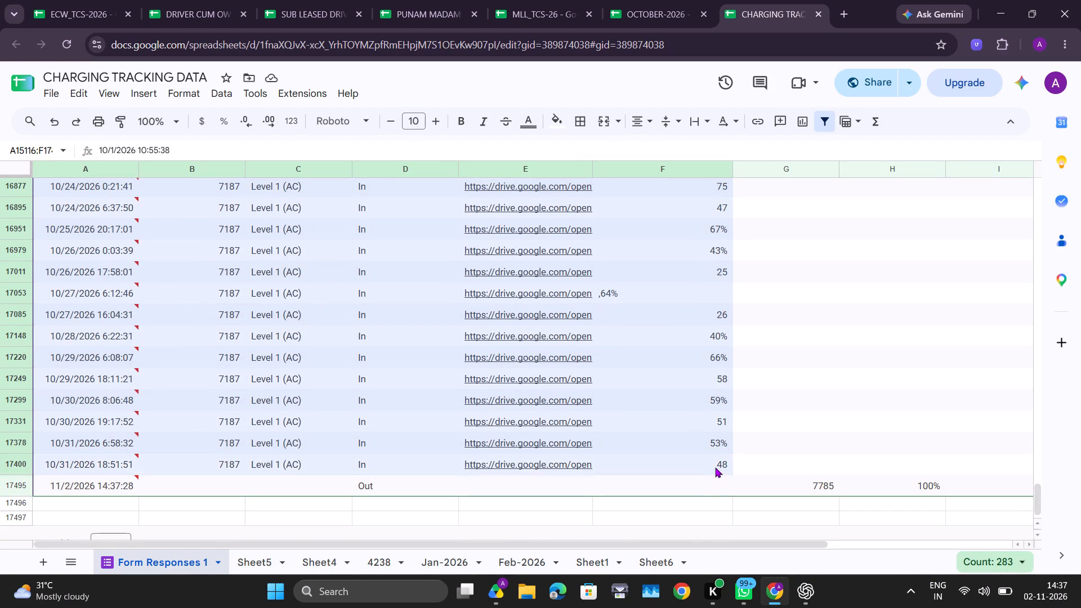
{"action": "left_click_drag", "start_coordinate": [715, 467], "coordinate": [716, 466]}
{"action": "key", "text": "ctrl+c"}
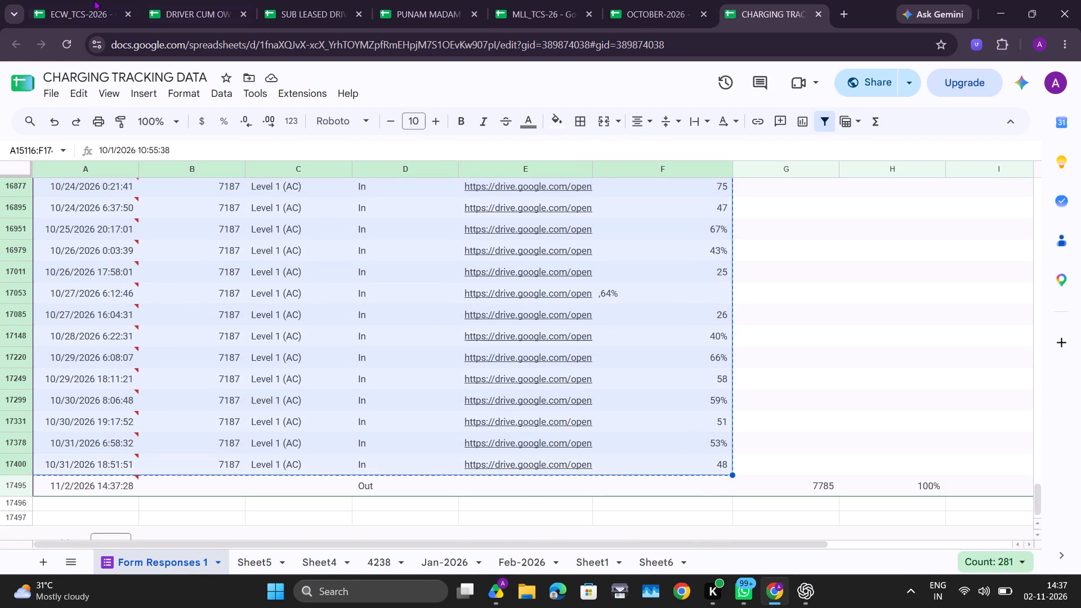
{"action": "left_click", "coordinate": [620, 0]}
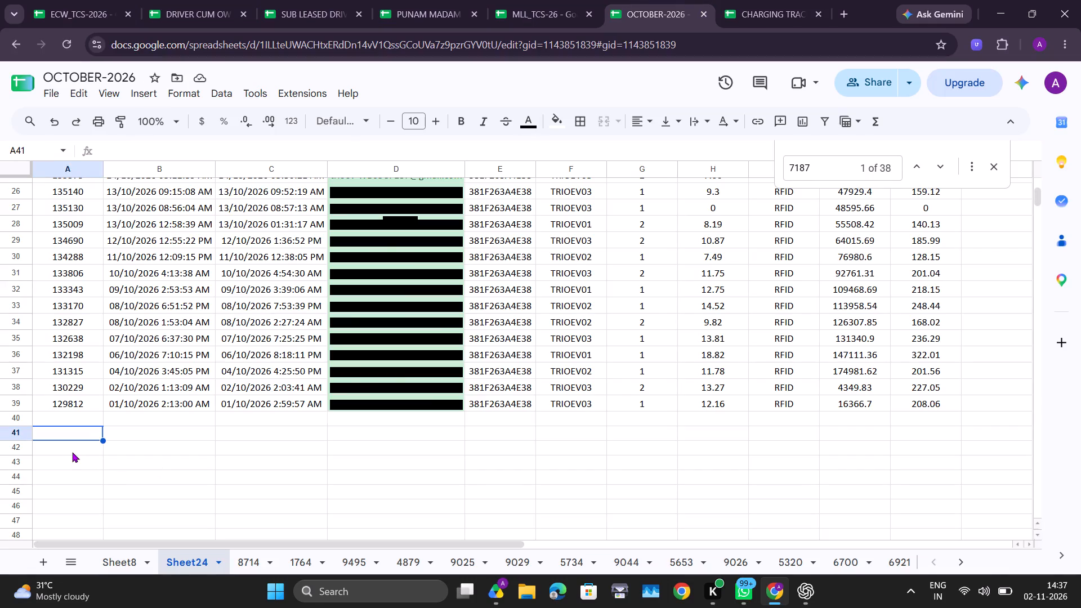
{"action": "left_click", "coordinate": [71, 450]}
{"action": "key", "text": "ctrl+v"}
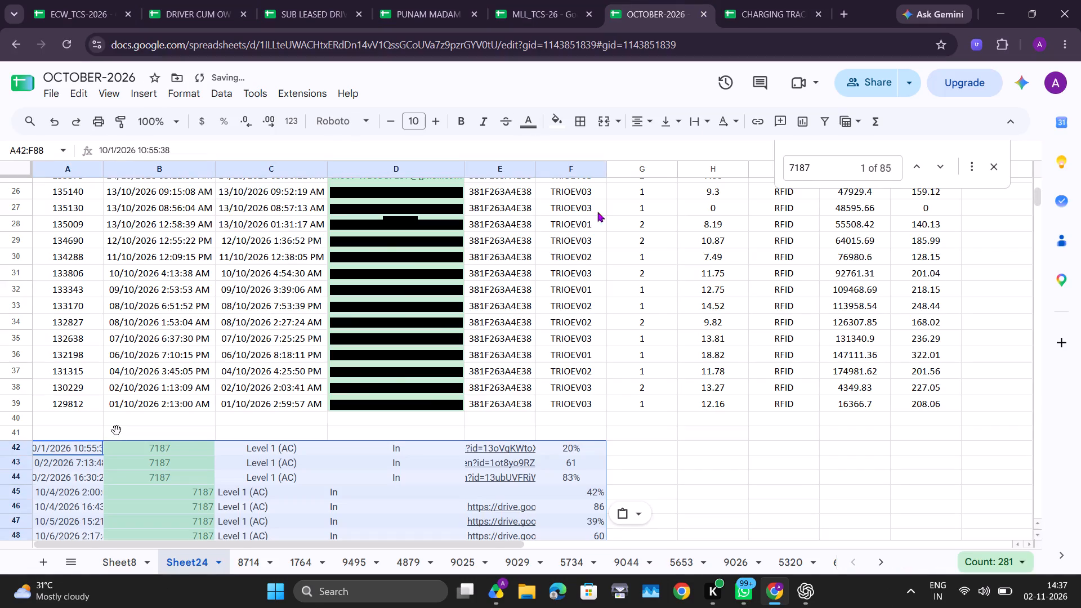
Centre the pasted home-charging entries, make their text black, and fit column A to its contents.
{"action": "left_click", "coordinate": [632, 119]}
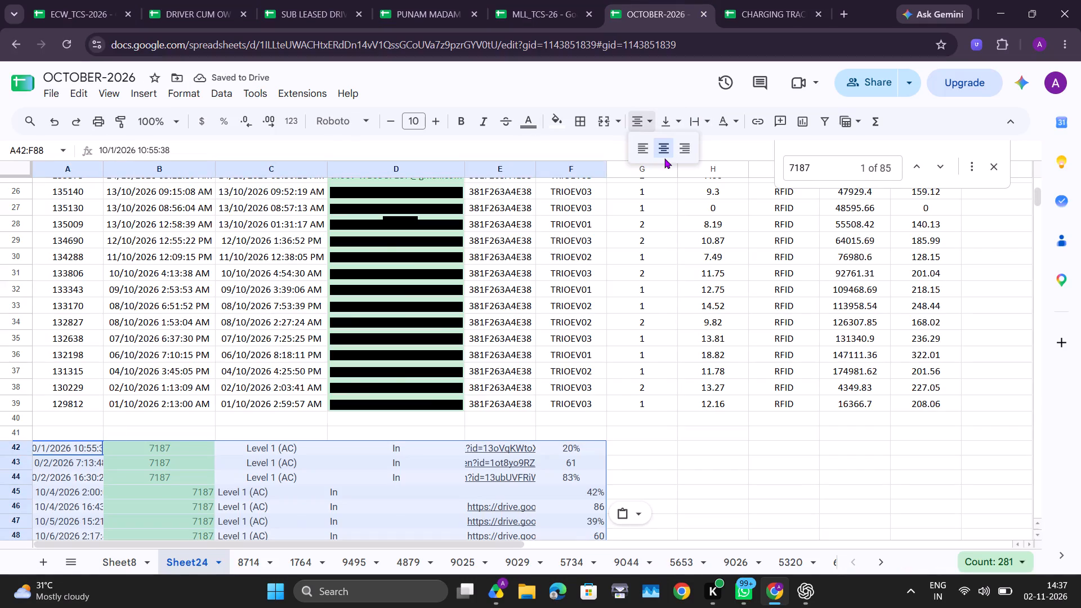
{"action": "left_click", "coordinate": [664, 158]}
{"action": "left_click", "coordinate": [532, 126]}
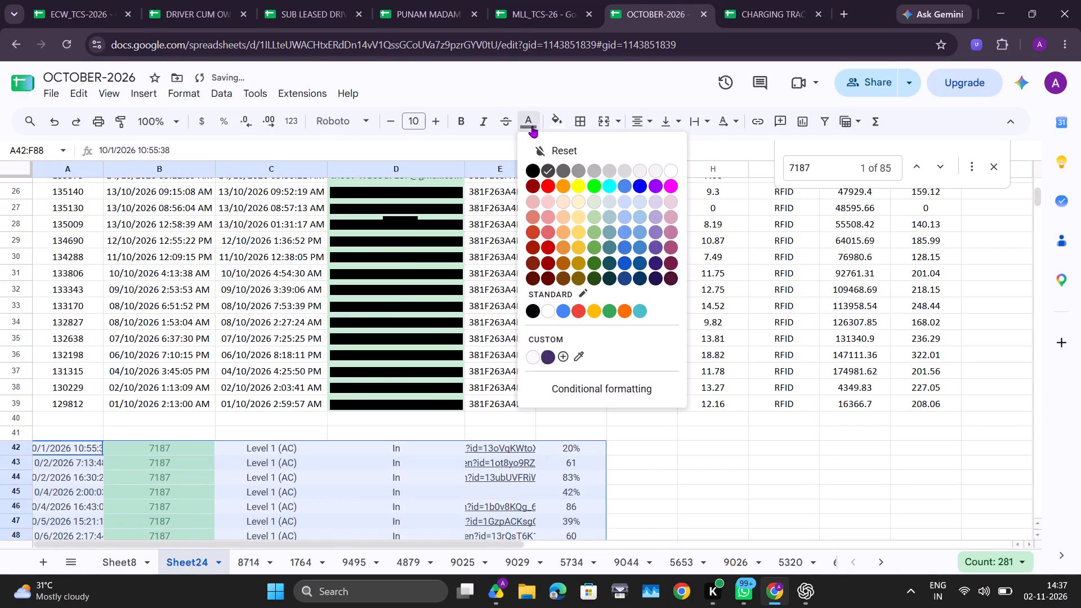
{"action": "left_click", "coordinate": [536, 173]}
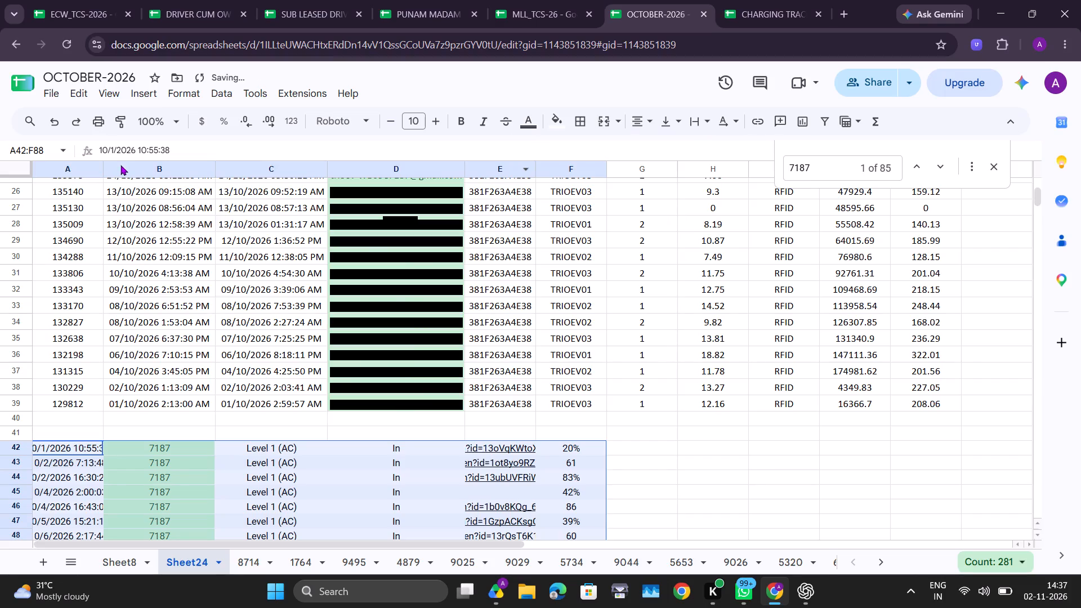
{"action": "double_click", "coordinate": [101, 164]}
{"action": "scroll", "coordinate": [257, 316], "scroll_direction": "down", "scroll_amount": 3}
{"action": "scroll", "coordinate": [593, 217], "scroll_direction": "up", "scroll_amount": 1}
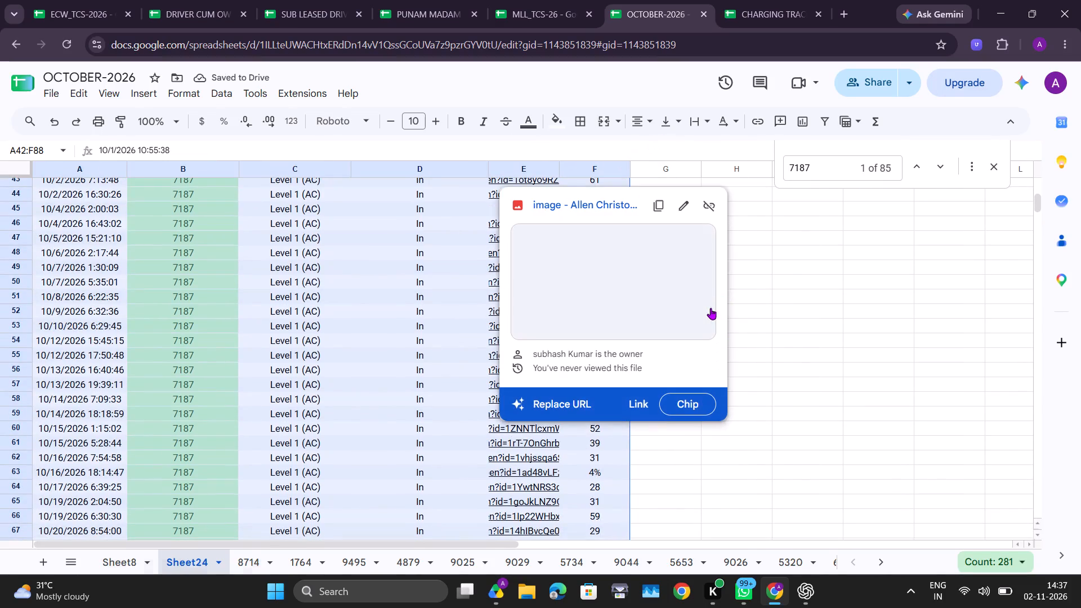
{"action": "left_click", "coordinate": [763, 292]}
Add percent signs to the charge values in F43, F46 and F48, making them 61%, 86% and 60%.
{"action": "scroll", "coordinate": [763, 292], "scroll_direction": "up", "scroll_amount": 1}
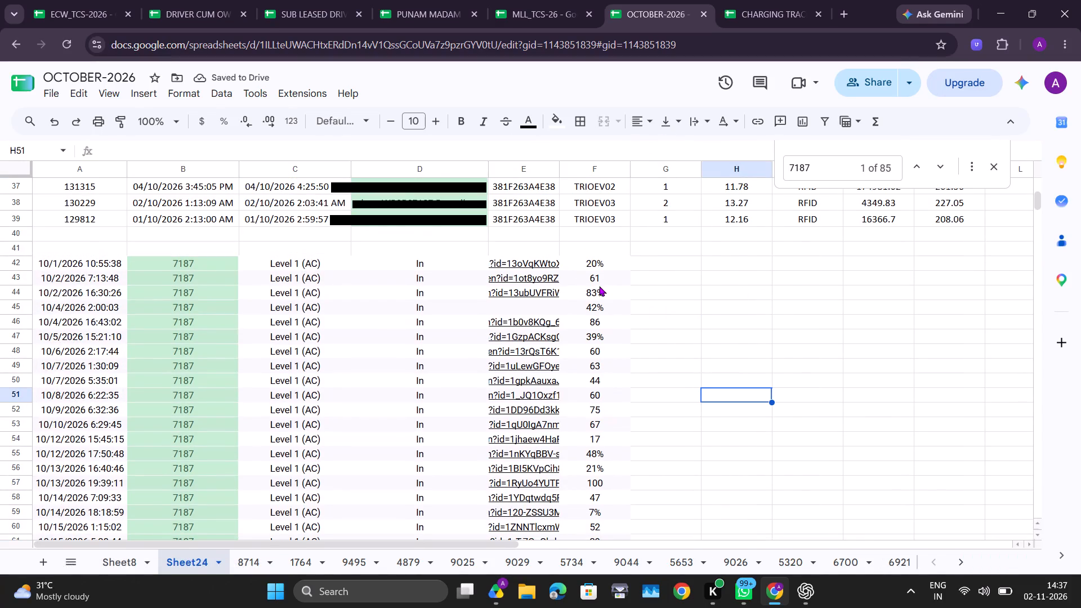
{"action": "double_click", "coordinate": [599, 286]}
{"action": "key", "text": "shift+percent"}
{"action": "key", "text": "Return"}
{"action": "key", "text": "Return"}
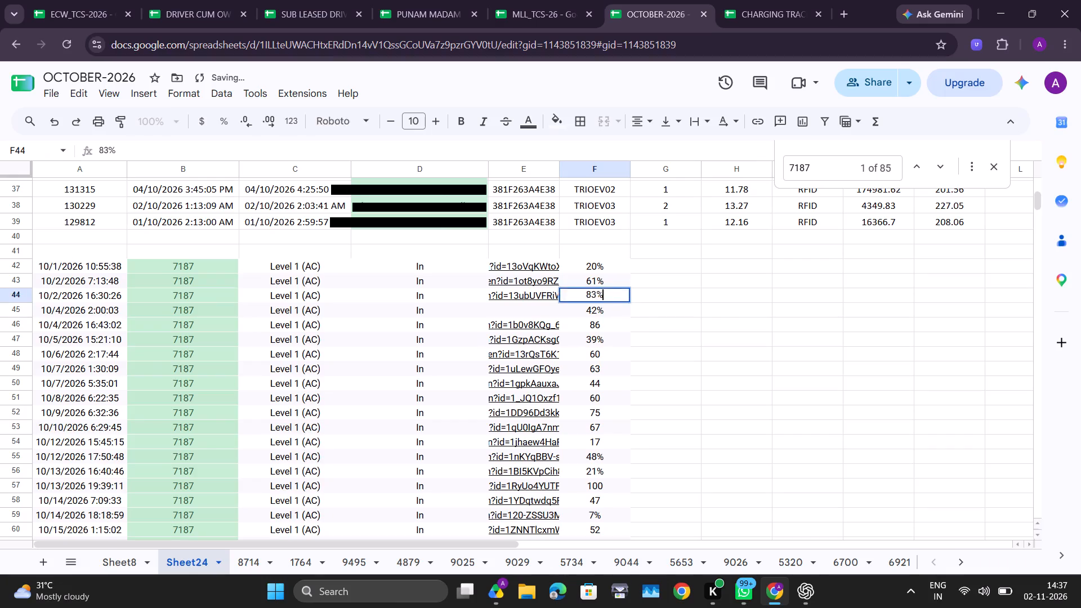
{"action": "key", "text": "Return"}
{"action": "key", "text": "Return"}
{"action": "key", "text": "Return"}
{"action": "key", "text": "Return"}
{"action": "key", "text": "shift+percent"}
{"action": "key", "text": "Return"}
{"action": "key", "text": "Return"}
{"action": "key", "text": "Return"}
{"action": "key", "text": "Return"}
{"action": "key", "text": "shift+percent"}
{"action": "key", "text": "Return"}
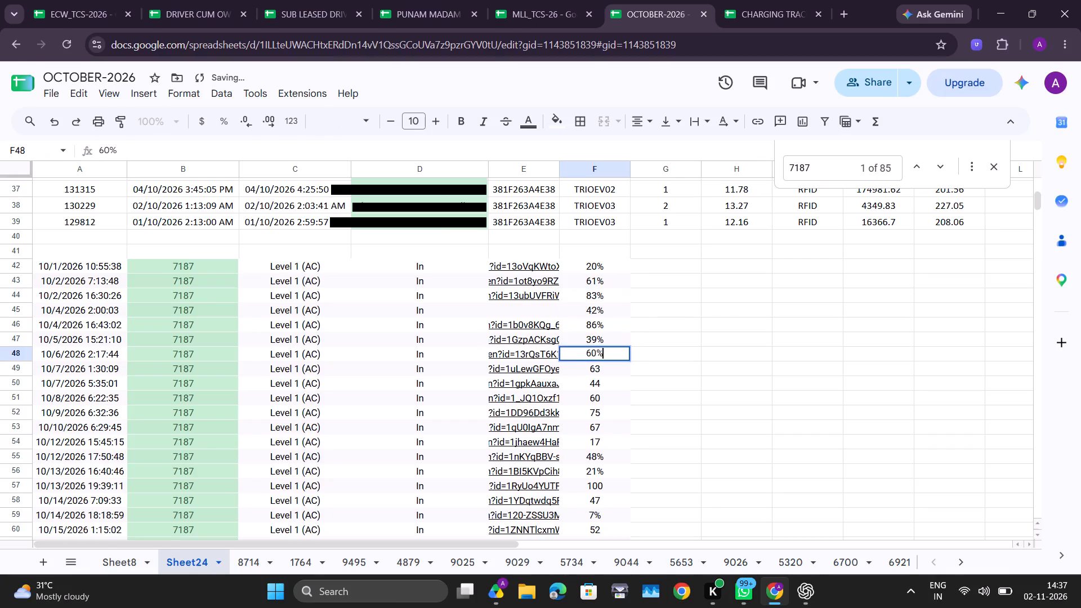
Add percent signs to the charge values in F49, F50 and F51, making them 63%, 44% and 60%.
{"action": "key", "text": "Return"}
{"action": "key", "text": "shift+percent"}
{"action": "key", "text": "Return"}
{"action": "key", "text": "Return"}
{"action": "key", "text": "shift+percent"}
{"action": "key", "text": "Return"}
{"action": "key", "text": "Return"}
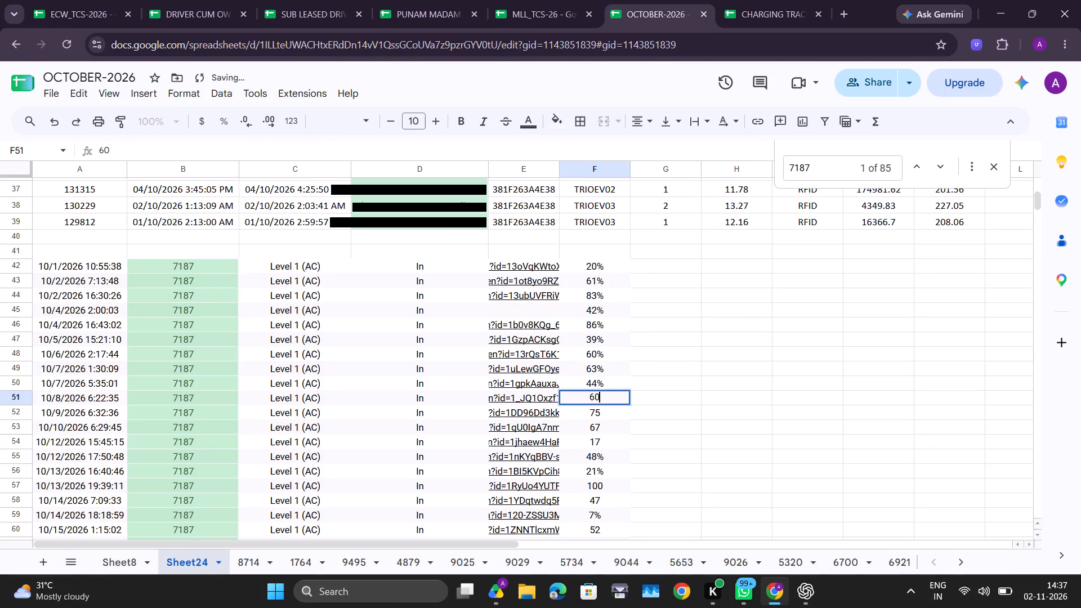
{"action": "key", "text": "shift+percent"}
{"action": "key", "text": "Return"}
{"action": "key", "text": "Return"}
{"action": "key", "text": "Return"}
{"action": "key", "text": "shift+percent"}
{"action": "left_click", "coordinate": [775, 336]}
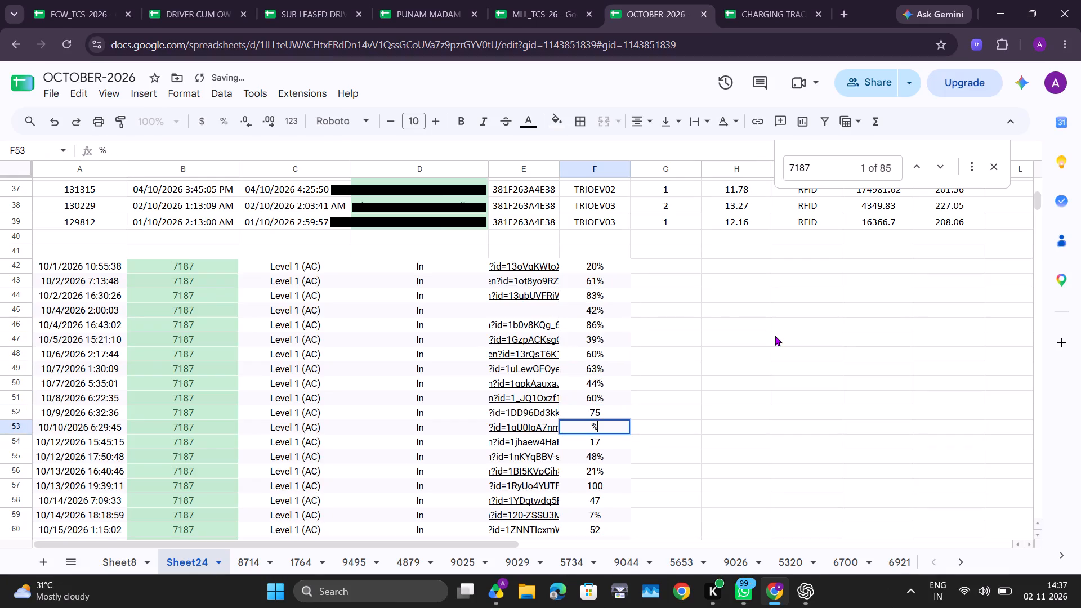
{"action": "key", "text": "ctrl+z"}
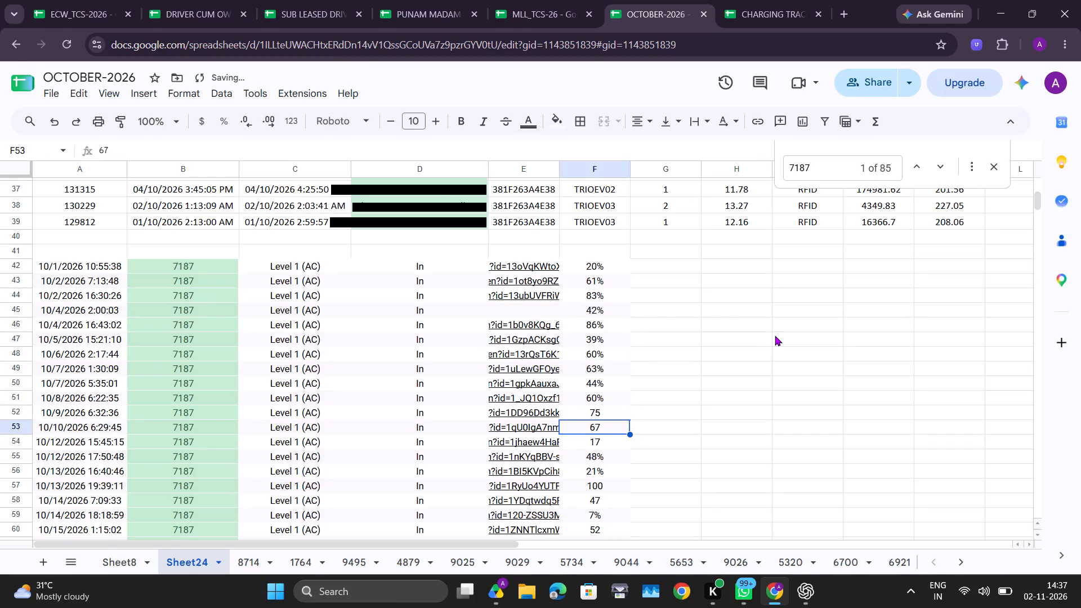
Add percent signs to the charge values in F52, F53 and F54, making them 75%, 67% and 17%.
{"action": "key", "text": "Up"}
{"action": "key", "text": "Return"}
{"action": "key", "text": "shift+percent"}
{"action": "key", "text": "Return"}
{"action": "key", "text": "Return"}
{"action": "key", "text": "shift+percent"}
{"action": "key", "text": "Return"}
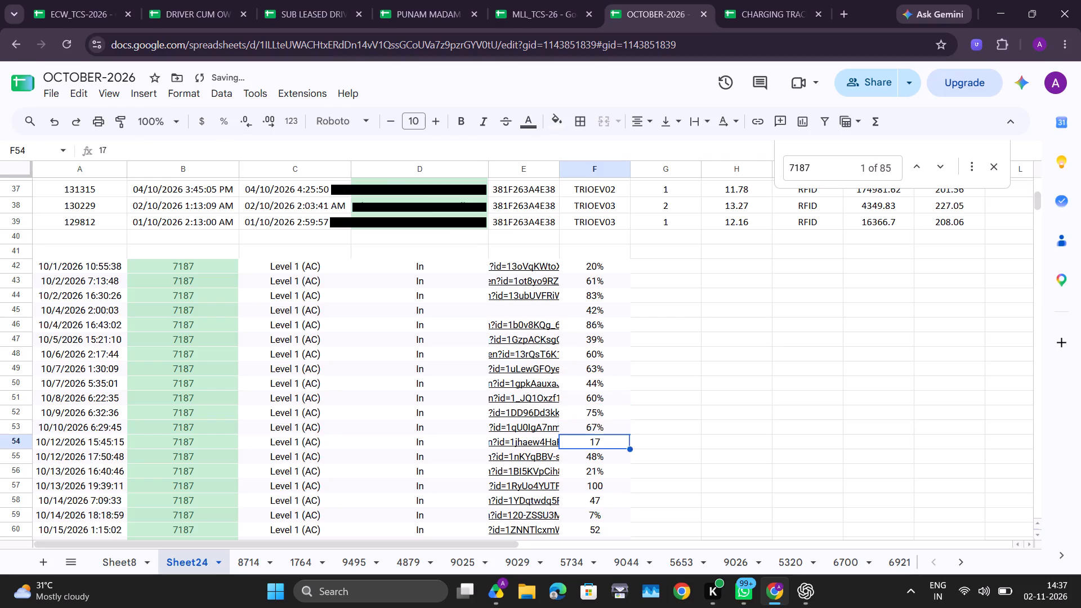
{"action": "key", "text": "Return"}
{"action": "key", "text": "shift+percent"}
{"action": "key", "text": "Return"}
Add percent signs to the charge values in F57 and F58, making them 100% and 47%.
{"action": "key", "text": "Return"}
{"action": "key", "text": "Return"}
{"action": "key", "text": "Return"}
{"action": "key", "text": "Return"}
{"action": "key", "text": "Return"}
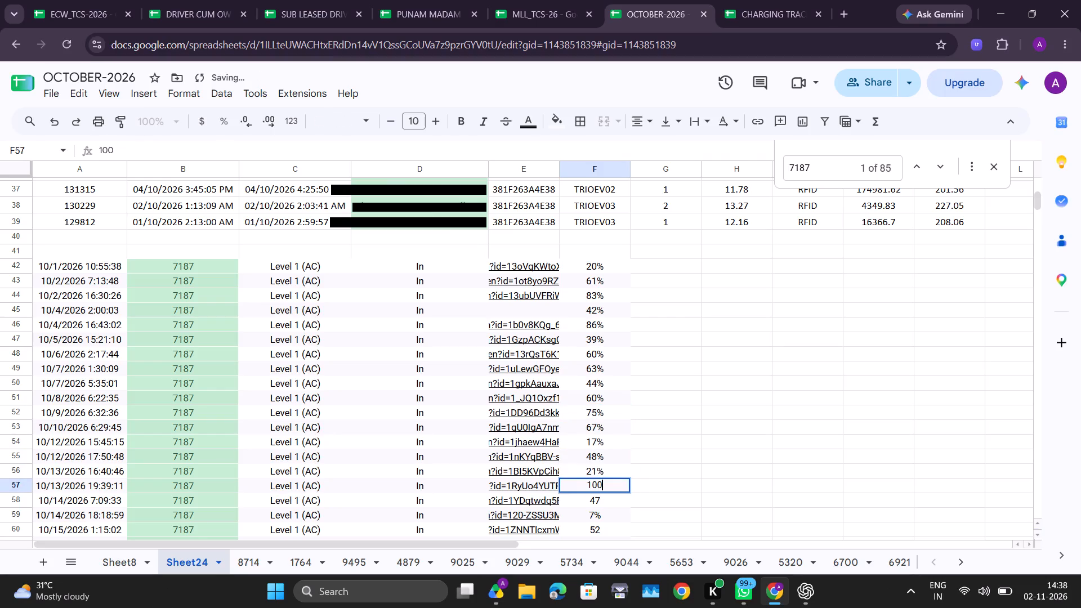
{"action": "key", "text": "shift+percent"}
{"action": "key", "text": "Return"}
{"action": "key", "text": "Return"}
{"action": "key", "text": "shift+percent"}
{"action": "key", "text": "Return"}
Add a percent sign to the charge value in F60, making it 52%, and move on to F62.
{"action": "key", "text": "Return"}
{"action": "key", "text": "Return"}
{"action": "key", "text": "Return"}
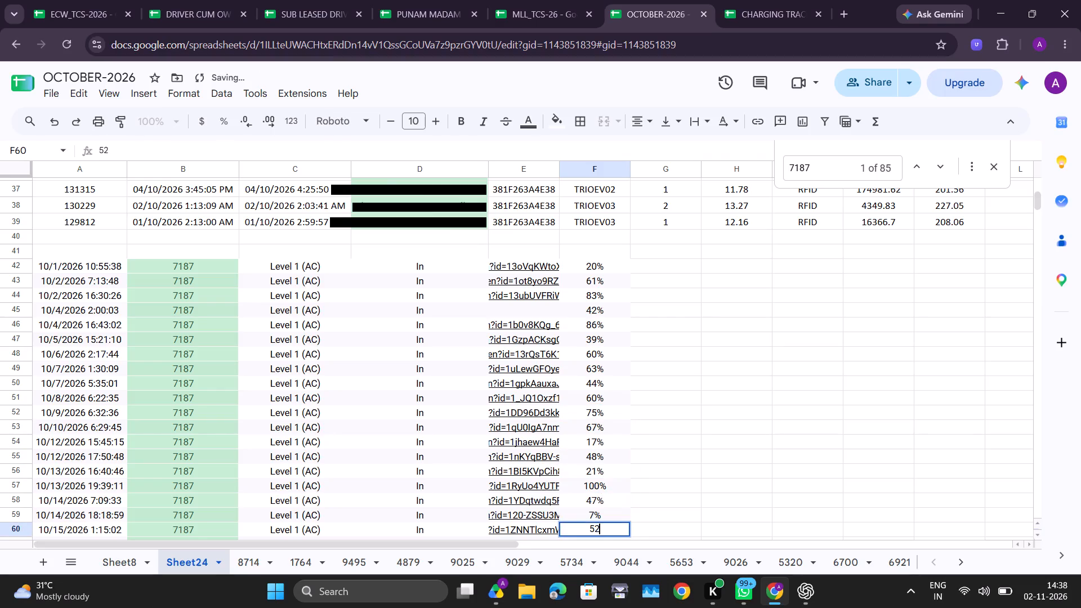
{"action": "key", "text": "shift+percent"}
{"action": "key", "text": "shift+Return"}
{"action": "key", "text": "Return"}
{"action": "key", "text": "Return"}
{"action": "key", "text": "Return"}
{"action": "key", "text": "Return"}
{"action": "key", "text": "Return"}
{"action": "key", "text": "Return"}
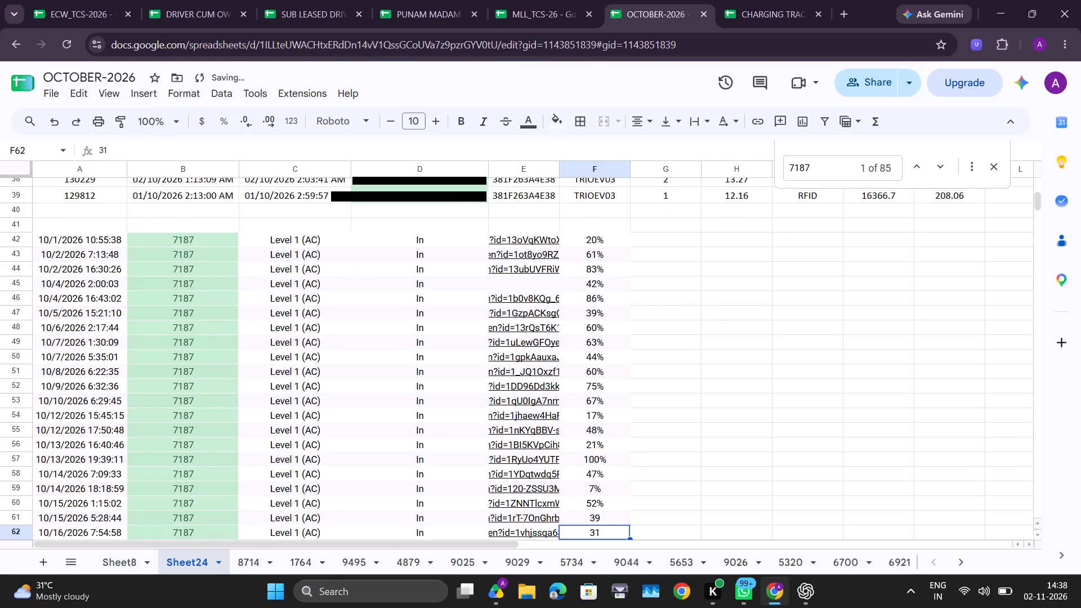
Add percent signs to the charge values in F61 and F62, making them 39% and 31%.
{"action": "key", "text": "Up"}
{"action": "key", "text": "Return"}
{"action": "key", "text": "shift+percent"}
{"action": "key", "text": "Return"}
{"action": "key", "text": "Return"}
{"action": "key", "text": "shift+percent"}
{"action": "key", "text": "shift+Return"}
{"action": "key", "text": "Return"}
{"action": "key", "text": "Return"}
{"action": "key", "text": "Return"}
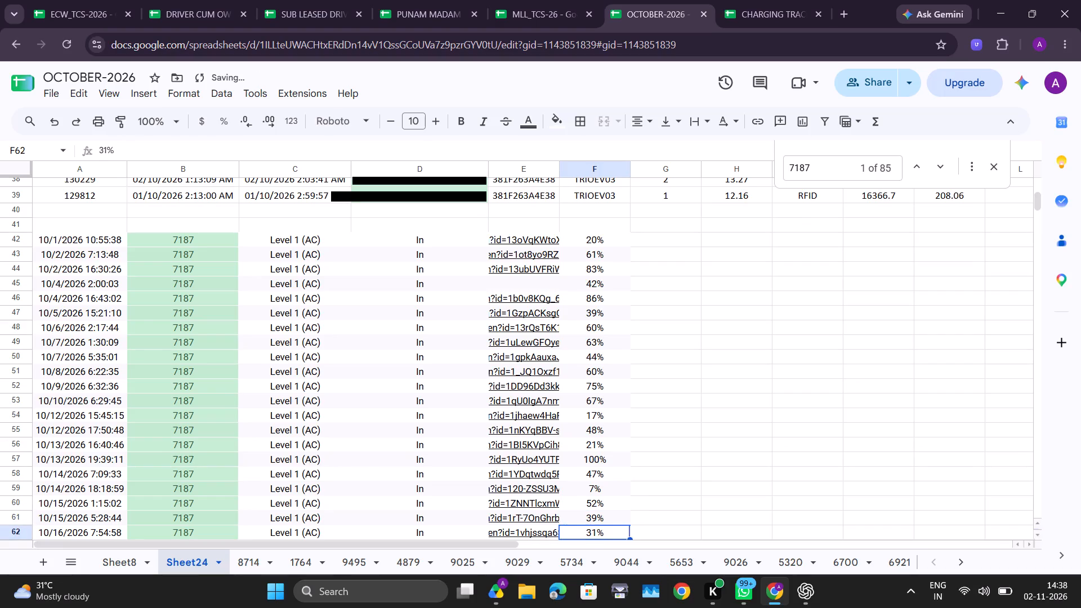
Add percent signs to the charge values in F64 and F65, making them 28% and 31%.
{"action": "key", "text": "Return"}
{"action": "key", "text": "Return"}
{"action": "key", "text": "Return"}
{"action": "key", "text": "Return"}
{"action": "key", "text": "shift+percent"}
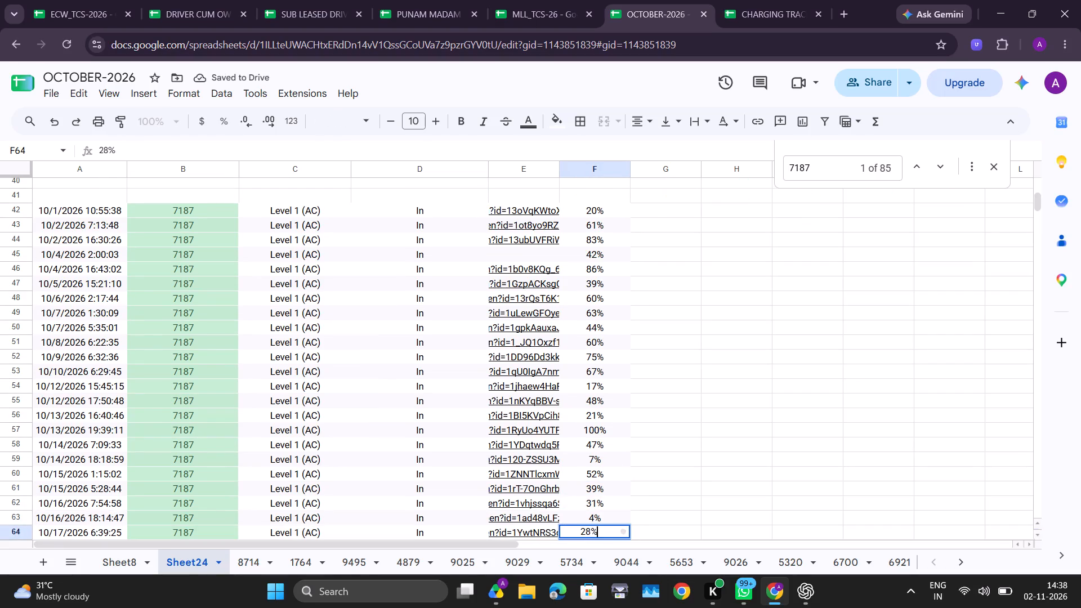
{"action": "key", "text": "Return"}
{"action": "key", "text": "Return"}
{"action": "key", "text": "shift+percent"}
{"action": "key", "text": "shift+Return"}
{"action": "key", "text": "Return"}
{"action": "key", "text": "Return"}
{"action": "key", "text": "Return"}
{"action": "key", "text": "Return"}
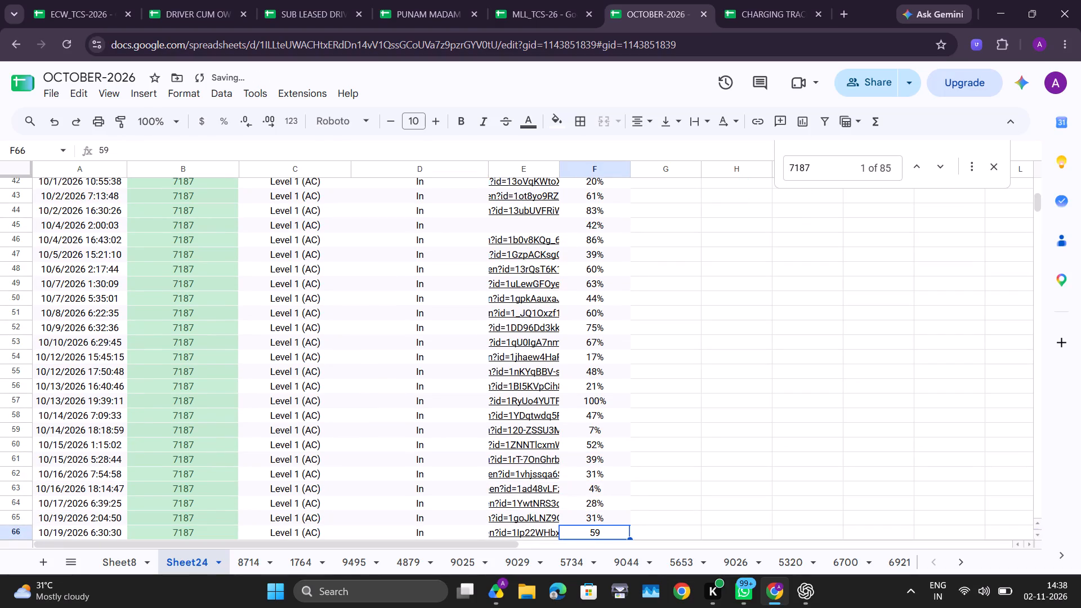
Add percent signs to the charge values in F66 and F67, making them 59% and 29%.
{"action": "key", "text": "Return"}
{"action": "key", "text": "shift+percent"}
{"action": "key", "text": "Return"}
{"action": "key", "text": "Return"}
{"action": "key", "text": "shift+percent"}
{"action": "key", "text": "shift+Return"}
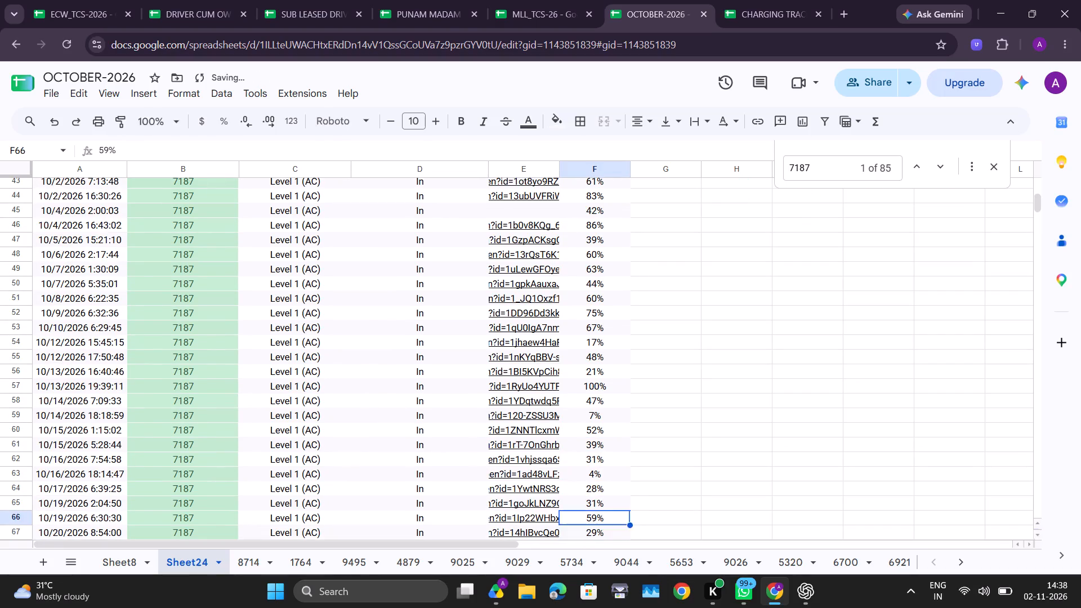
{"action": "key", "text": "Return"}
{"action": "key", "text": "Return"}
Add a percent sign to the charge value in F69, making it 48%.
{"action": "key", "text": "Return"}
{"action": "key", "text": "Return"}
{"action": "key", "text": "Return"}
{"action": "key", "text": "Return"}
{"action": "key", "text": "Return"}
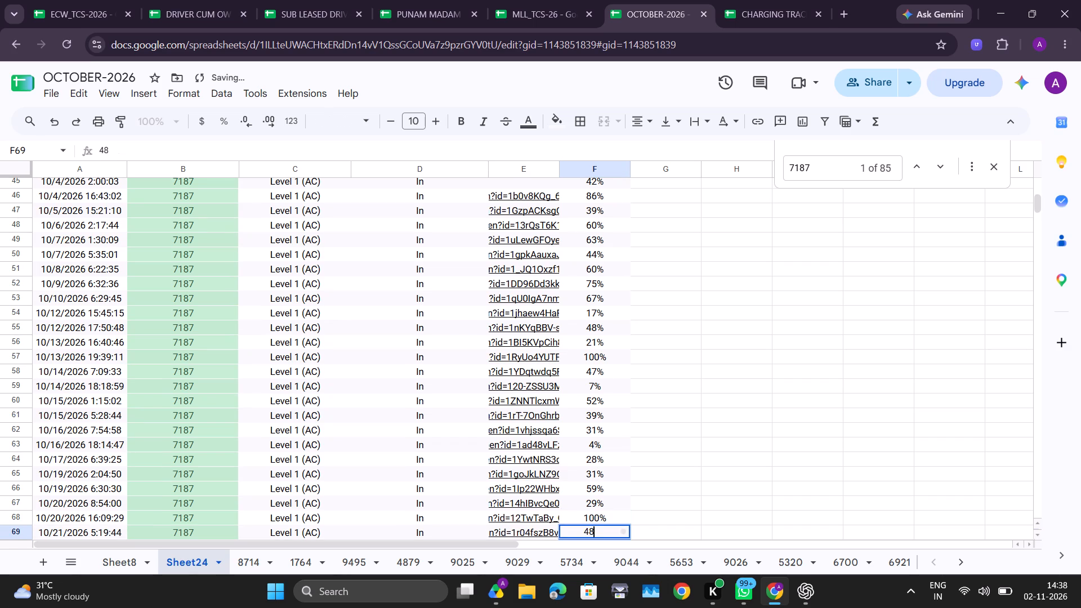
{"action": "key", "text": "shift+percent"}
{"action": "key", "text": "Return"}
Add percent signs to the charge values in F73 and F75, making them 29% and 75%.
{"action": "key", "text": "Return"}
{"action": "key", "text": "Return"}
{"action": "key", "text": "Return"}
{"action": "key", "text": "Return"}
{"action": "key", "text": "Return"}
{"action": "key", "text": "Return"}
{"action": "key", "text": "Return"}
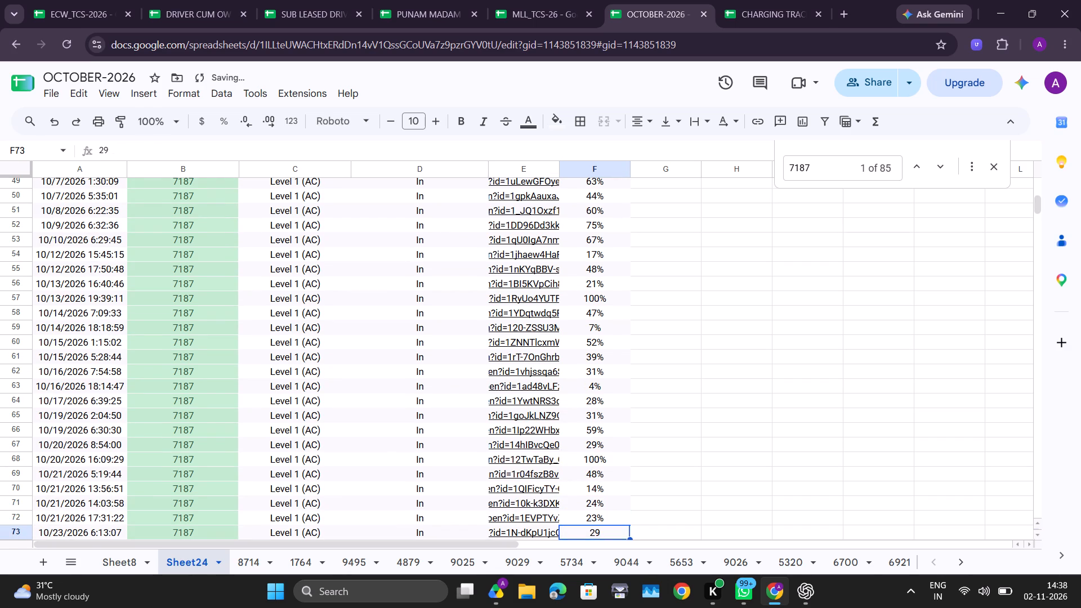
{"action": "key", "text": "shift+percent"}
{"action": "key", "text": "Return"}
{"action": "key", "text": "Return"}
{"action": "key", "text": "Return"}
{"action": "key", "text": "Return"}
{"action": "key", "text": "shift+percent"}
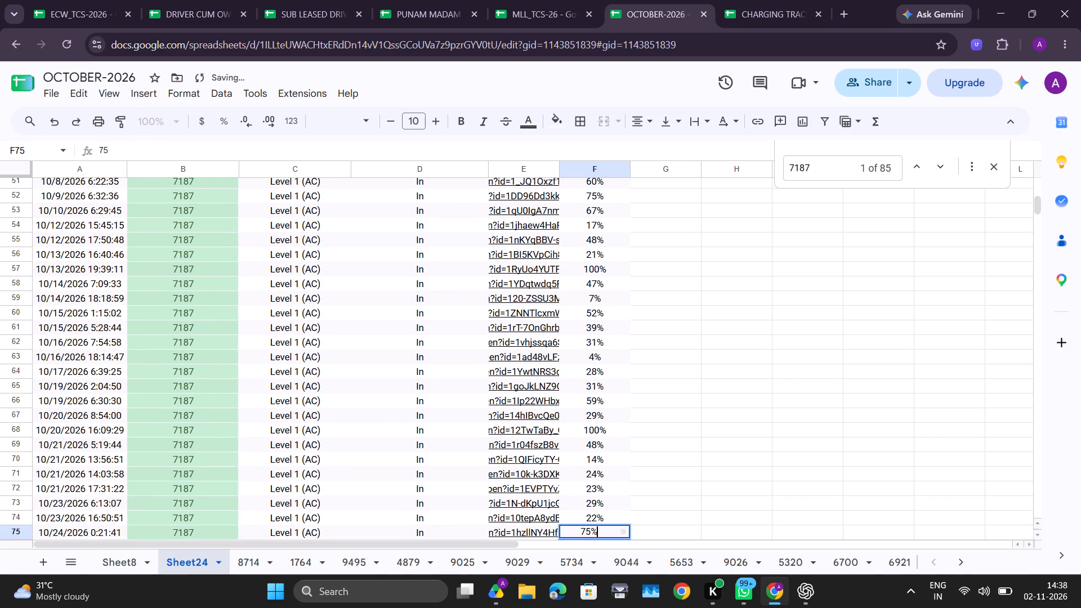
Add percent signs to the charge values in F76 and F79, making them 47% and 25%.
{"action": "key", "text": "shift+Return"}
{"action": "key", "text": "Return"}
{"action": "key", "text": "Return"}
{"action": "key", "text": "Return"}
{"action": "key", "text": "Return"}
{"action": "key", "text": "Return"}
{"action": "key", "text": "shift+percent"}
{"action": "key", "text": "Return"}
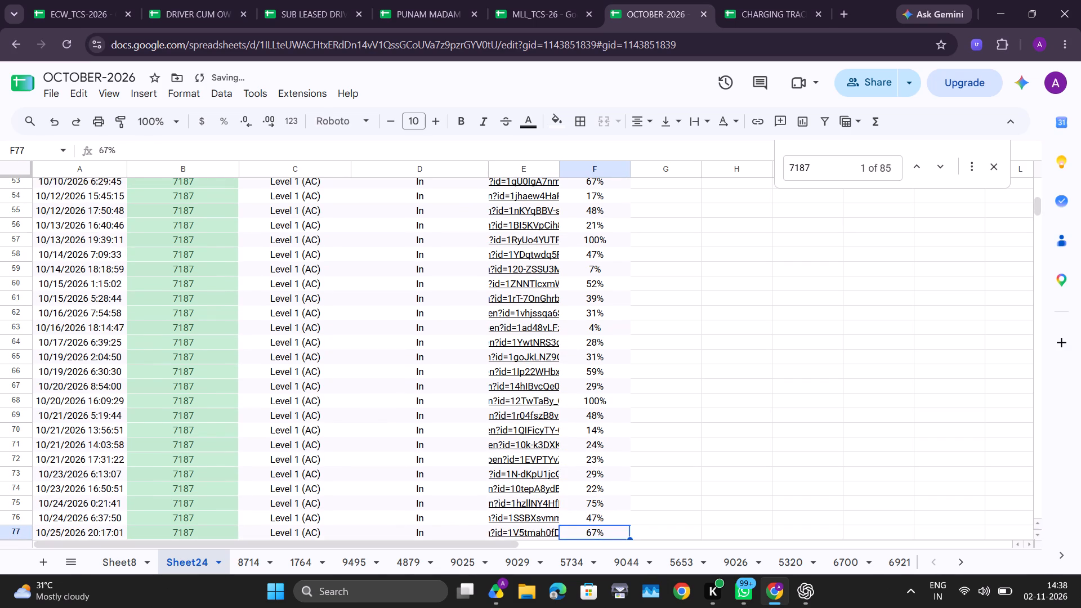
{"action": "key", "text": "Return"}
{"action": "key", "text": "Return"}
{"action": "key", "text": "Return"}
{"action": "key", "text": "Return"}
{"action": "key", "text": "Return"}
{"action": "key", "text": "shift+percent"}
{"action": "key", "text": "Return"}
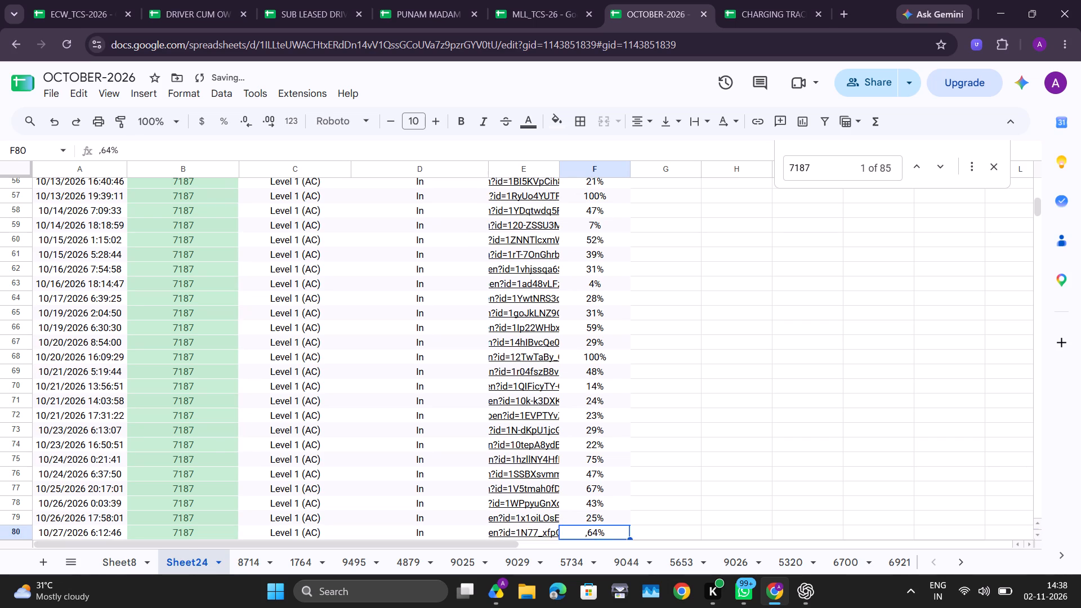
Remove the stray leading comma from the charge value in F80 so it reads 64%.
{"action": "key", "text": "Return"}
{"action": "key", "text": "Return"}
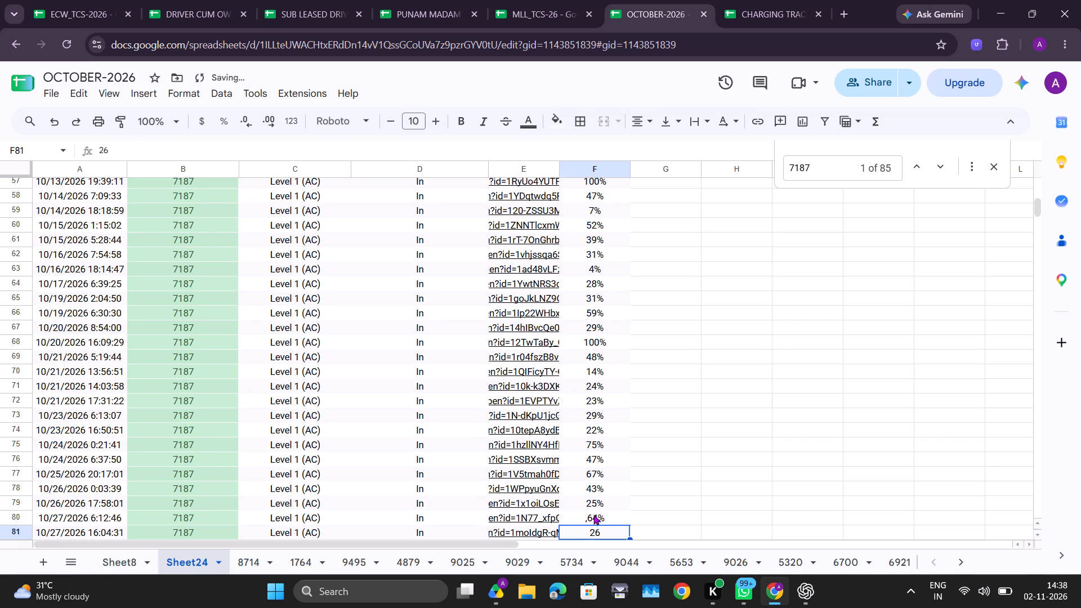
{"action": "double_click", "coordinate": [593, 515]}
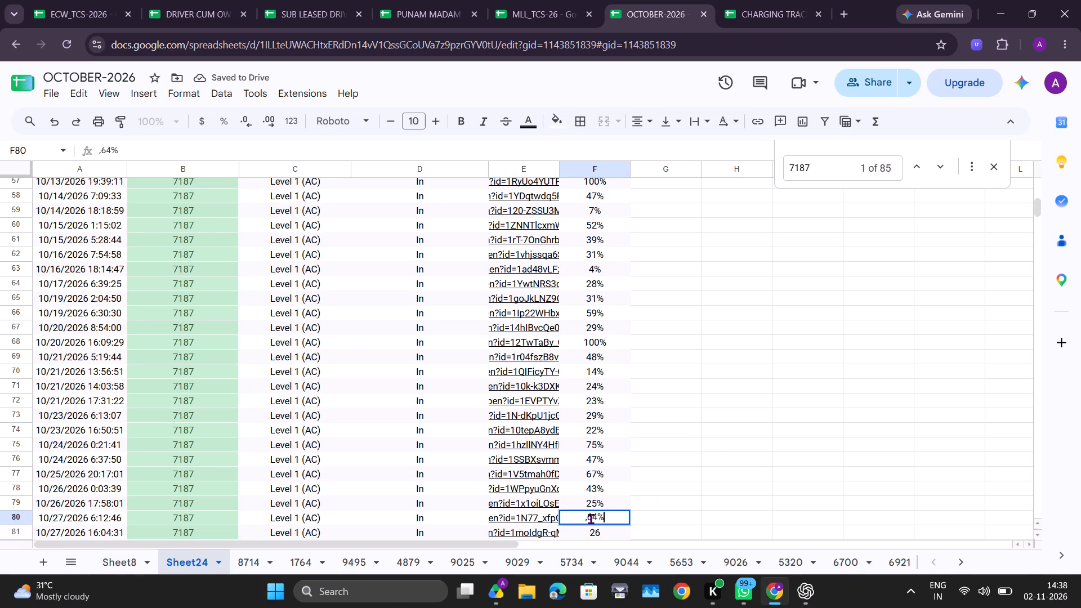
{"action": "left_click", "coordinate": [589, 519]}
{"action": "key", "text": "BackSpace"}
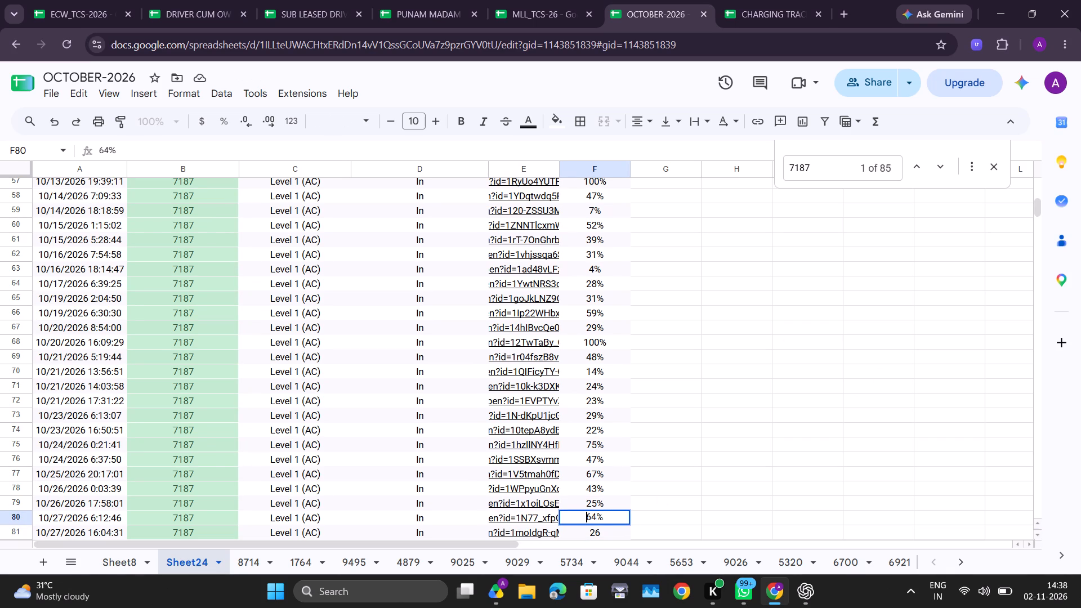
{"action": "key", "text": "Return"}
Add percent signs to the charge values in F81 and F84, making them 26% and 58%.
{"action": "key", "text": "Return"}
{"action": "key", "text": "shift+percent"}
{"action": "key", "text": "Return"}
{"action": "key", "text": "Return"}
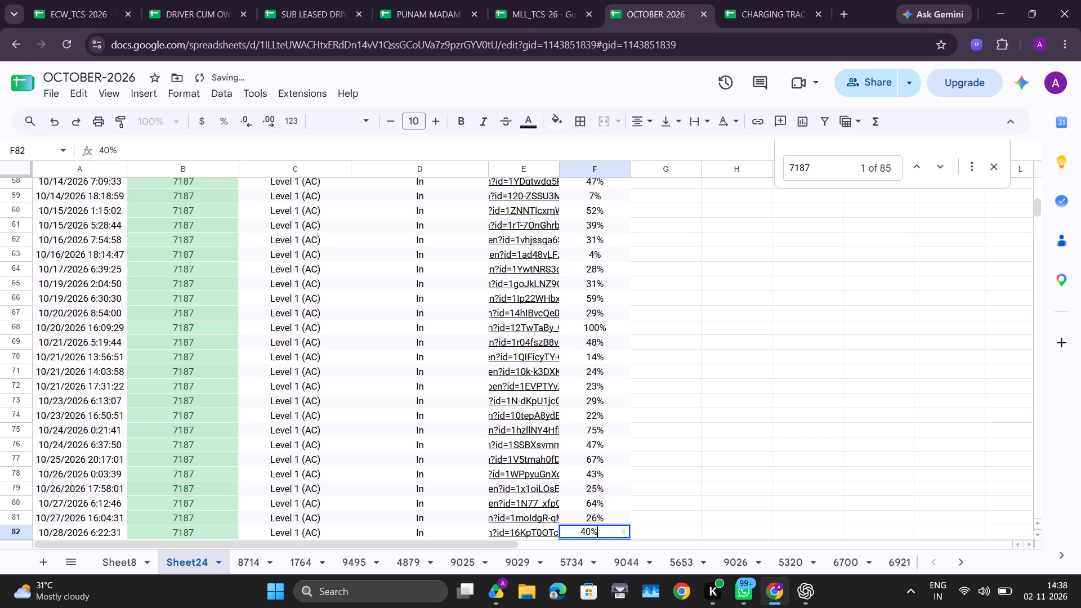
{"action": "key", "text": "Return"}
{"action": "key", "text": "Return"}
{"action": "key", "text": "Return"}
{"action": "key", "text": "Return"}
{"action": "key", "text": "shift+percent"}
Add percent signs to the charge values in F86 and F88, making them 51% and 48%.
{"action": "key", "text": "Return"}
{"action": "key", "text": "Return"}
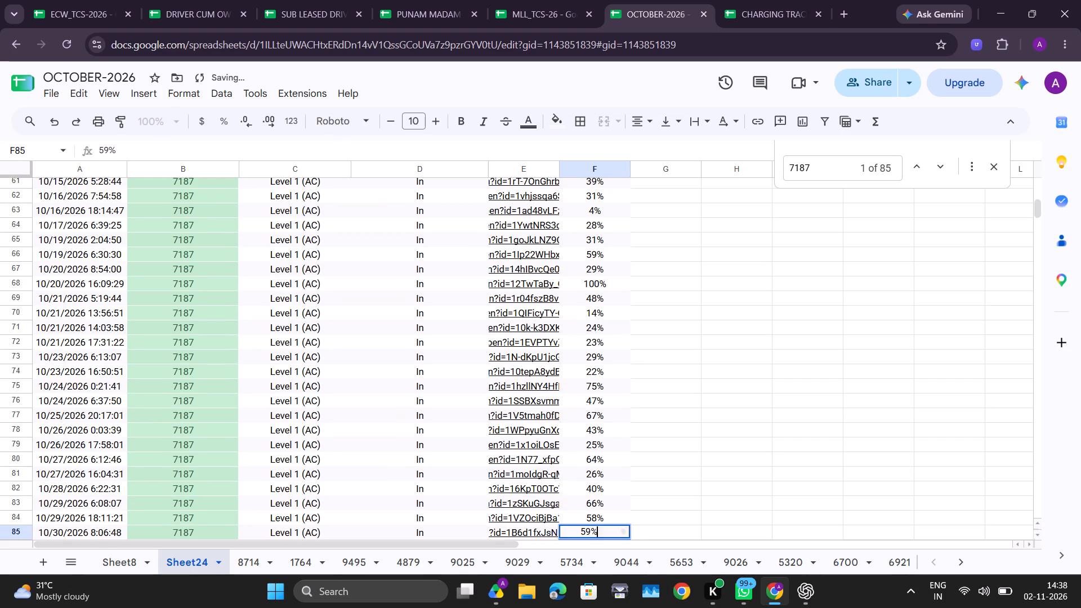
{"action": "key", "text": "Return"}
{"action": "key", "text": "Return"}
{"action": "key", "text": "shift+percent"}
{"action": "key", "text": "Return"}
{"action": "key", "text": "Return"}
{"action": "key", "text": "Return"}
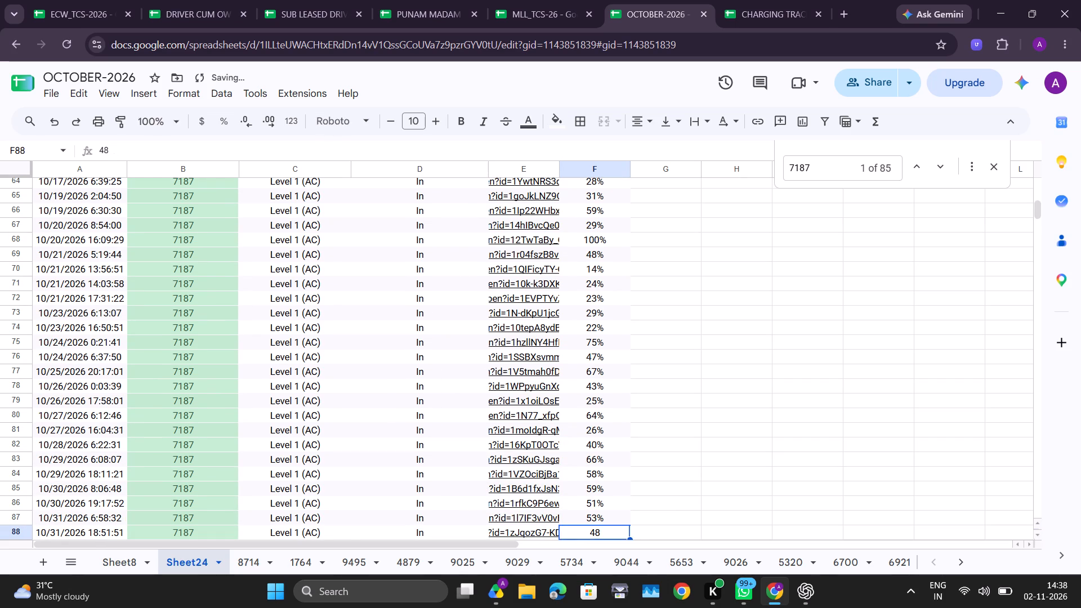
{"action": "key", "text": "Return"}
{"action": "key", "text": "shift+percent"}
{"action": "key", "text": "Return"}
{"action": "key", "text": "Return"}
{"action": "key", "text": "Return"}
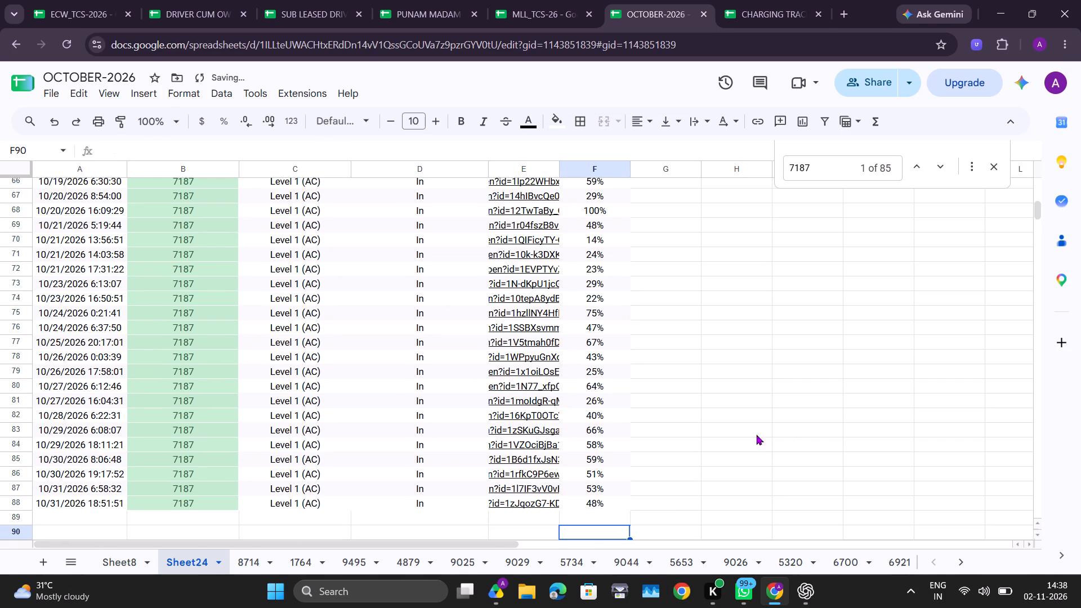
Delete rows 70 and 71, the 7187 home-charging entries of 10/21/2026 at 13:56:51 and 14:03:58.
{"action": "left_click", "coordinate": [710, 410]}
{"action": "scroll", "coordinate": [710, 410], "scroll_direction": "right", "scroll_amount": 1}
{"action": "scroll", "coordinate": [274, 294], "scroll_direction": "up", "scroll_amount": 1}
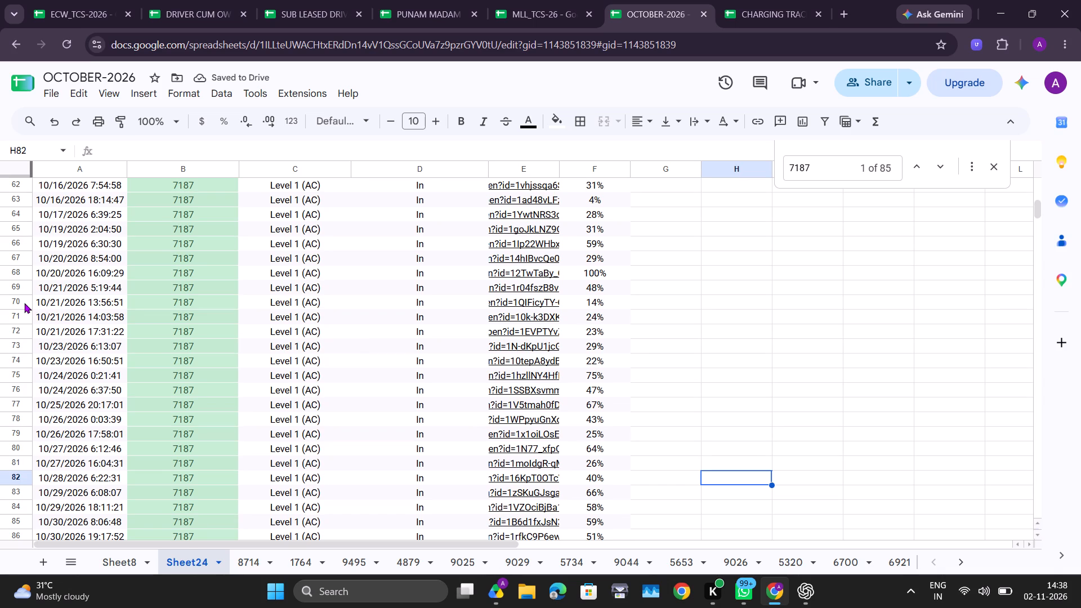
{"action": "left_click_drag", "start_coordinate": [24, 303], "coordinate": [22, 319]}
{"action": "right_click", "coordinate": [22, 319]}
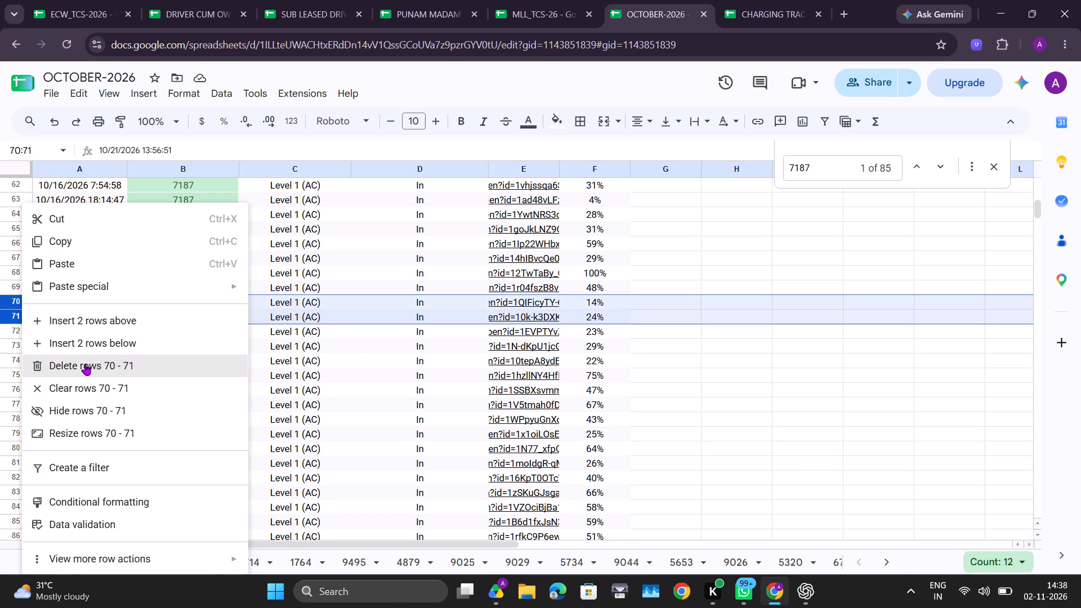
{"action": "left_click", "coordinate": [85, 364]}
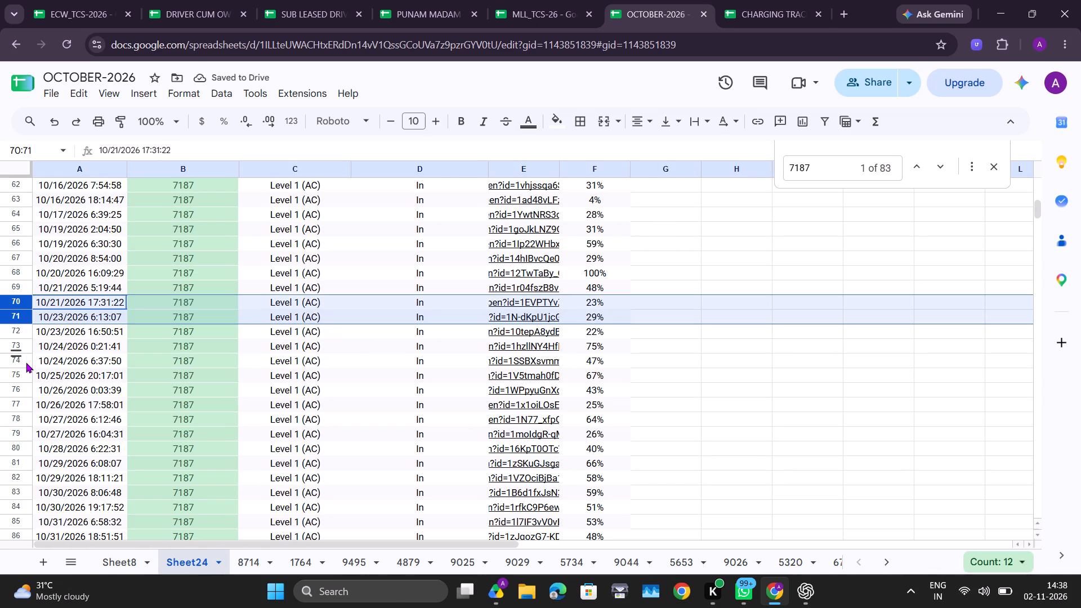
Delete row 74, the 7187 home-charging entry of 10/24/2026 at 6:37:50.
{"action": "left_click", "coordinate": [26, 363]}
{"action": "right_click", "coordinate": [26, 363]}
{"action": "left_click", "coordinate": [91, 374]}
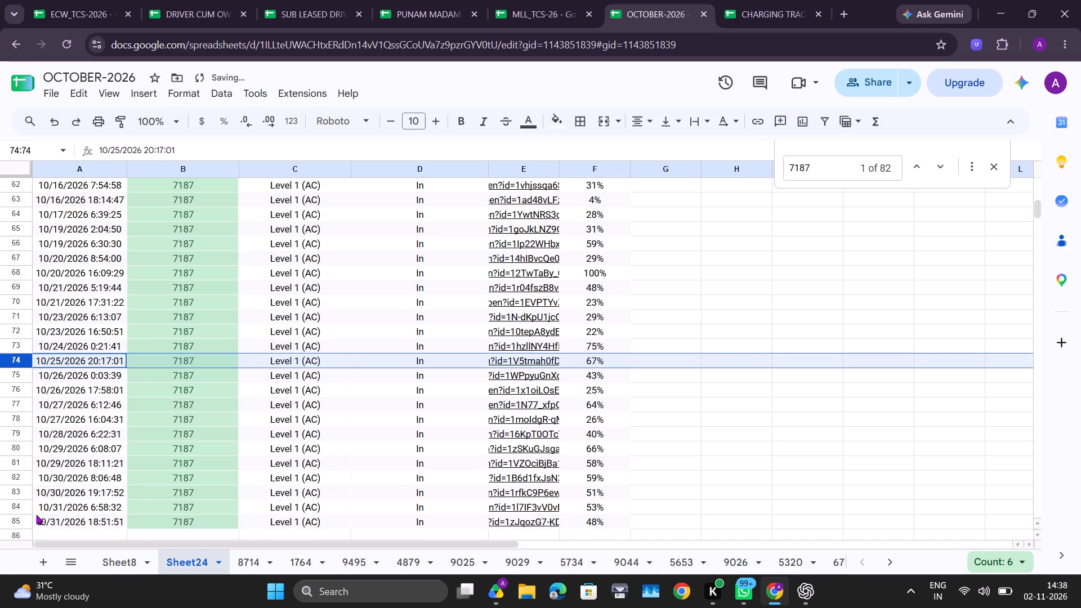
Delete row 83, the 7187 home-charging entry of 10/30/2026 at 19:17:52.
{"action": "left_click", "coordinate": [23, 489]}
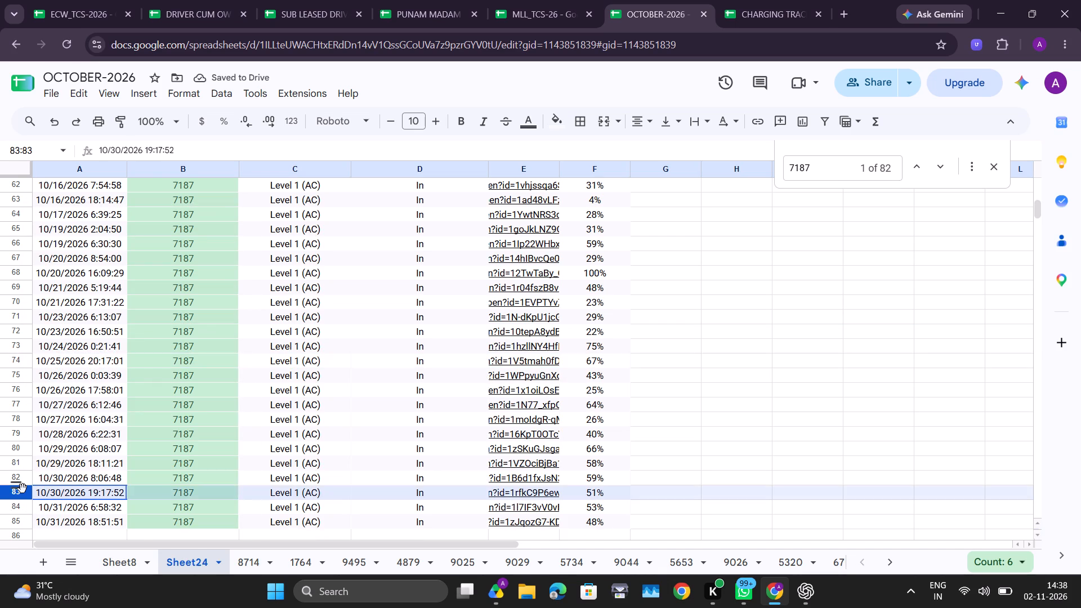
{"action": "right_click", "coordinate": [23, 489]}
{"action": "left_click", "coordinate": [78, 275]}
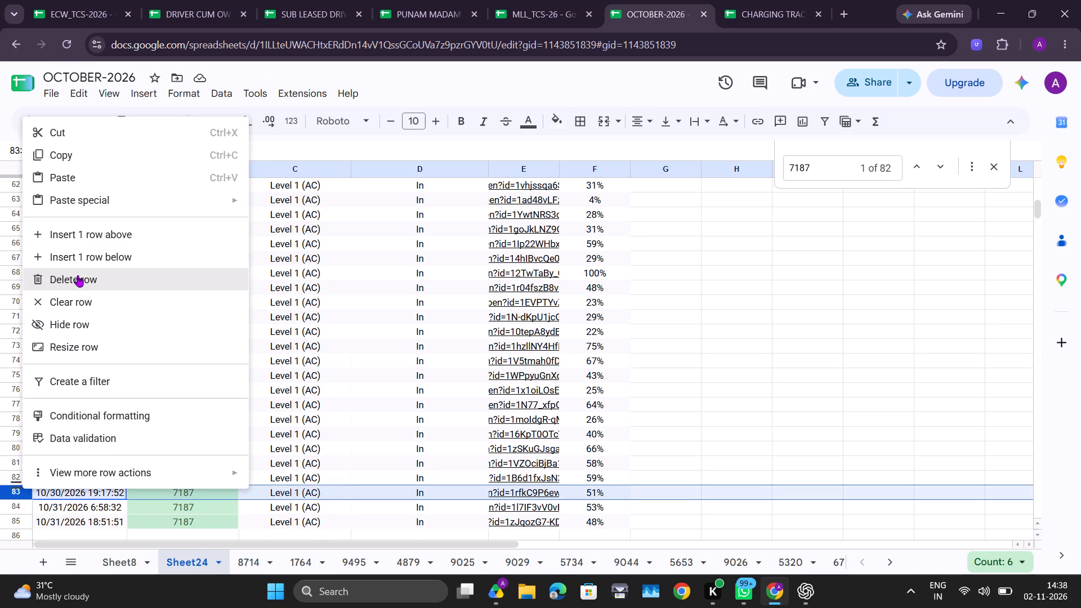
Delete row 81, the 7187 home-charging entry of 10/29/2026 at 18:11:21.
{"action": "left_click", "coordinate": [26, 463]}
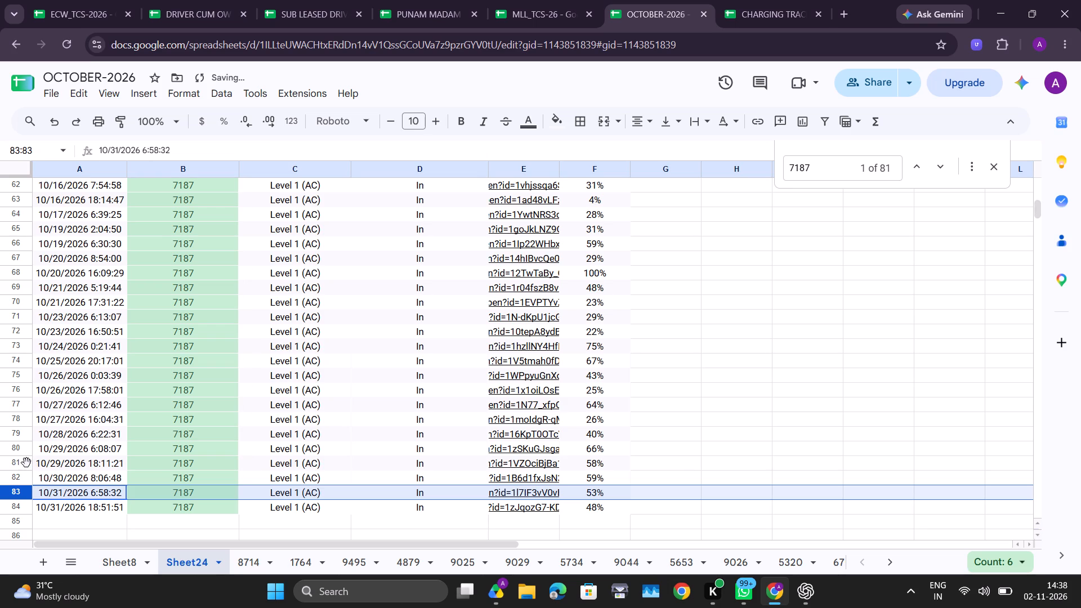
{"action": "right_click", "coordinate": [26, 463]}
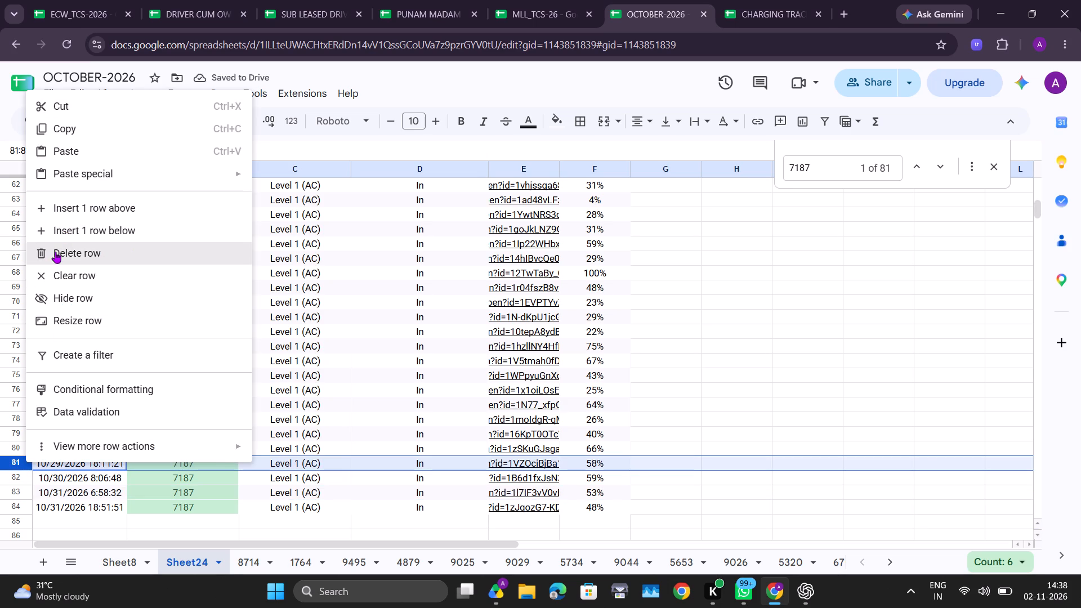
{"action": "left_click", "coordinate": [55, 252]}
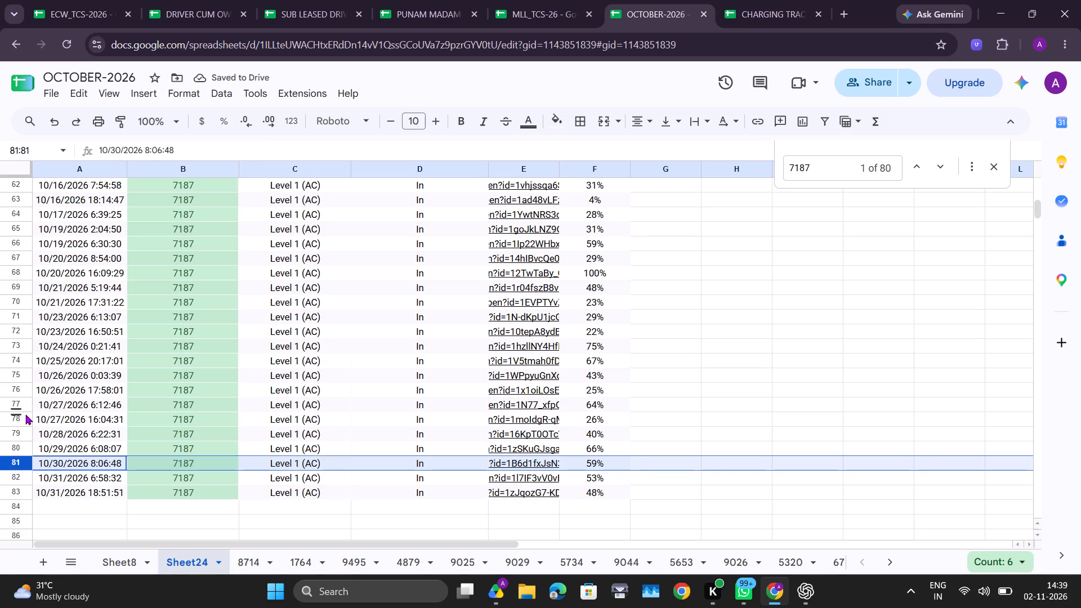
Review the dates and times of the remaining 7187 home-charging entries, starting from the 10/27/2026 16:04:31 row.
{"action": "left_click", "coordinate": [25, 414]}
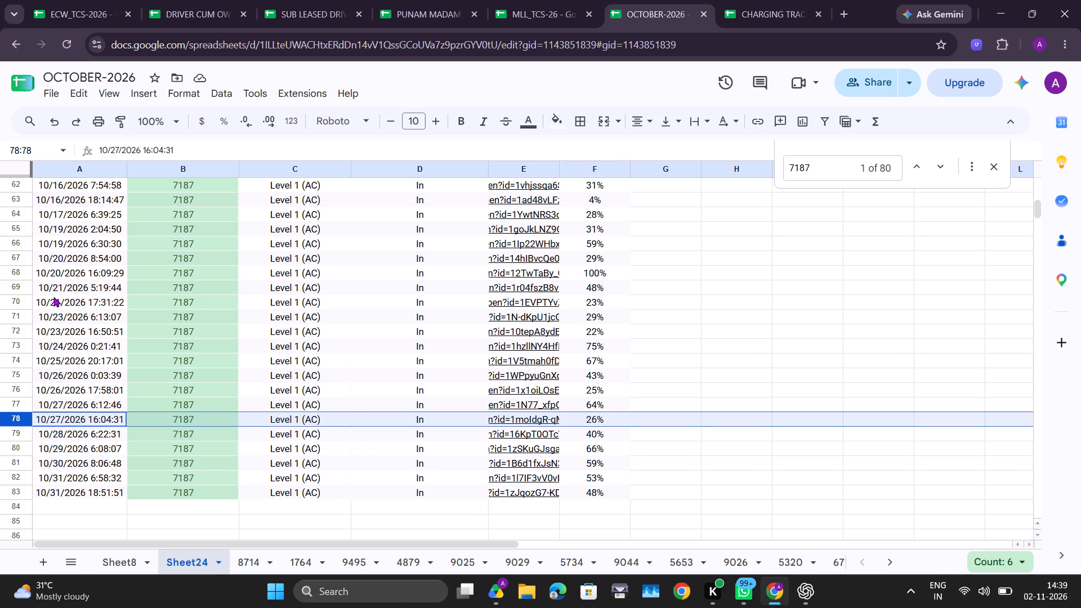
{"action": "scroll", "coordinate": [64, 242], "scroll_direction": "up", "scroll_amount": 3}
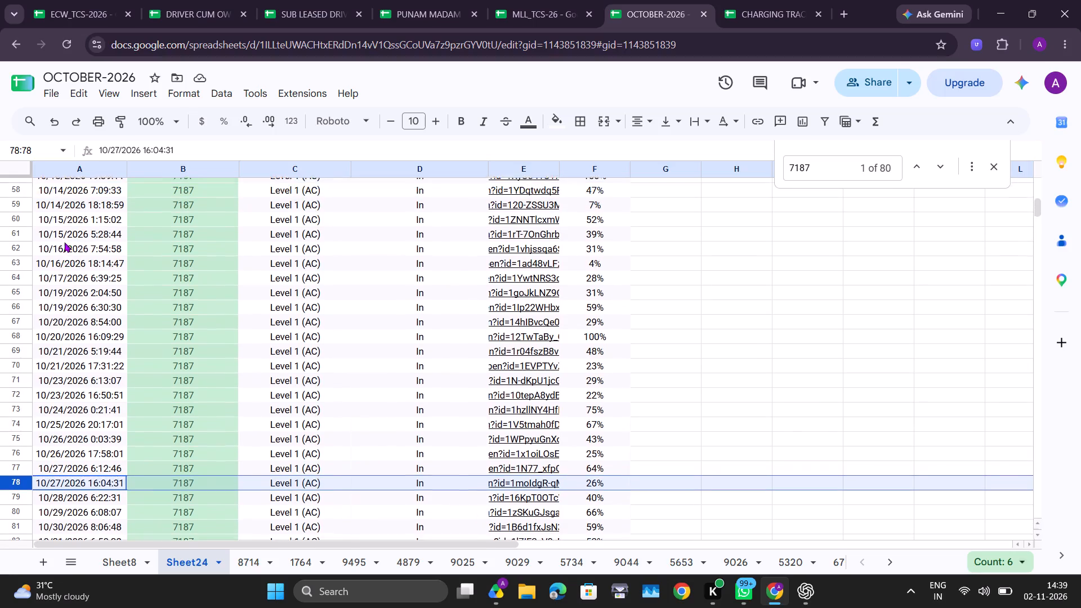
{"action": "scroll", "coordinate": [64, 242], "scroll_direction": "up", "scroll_amount": 1}
{"action": "scroll", "coordinate": [64, 242], "scroll_direction": "down", "scroll_amount": 6}
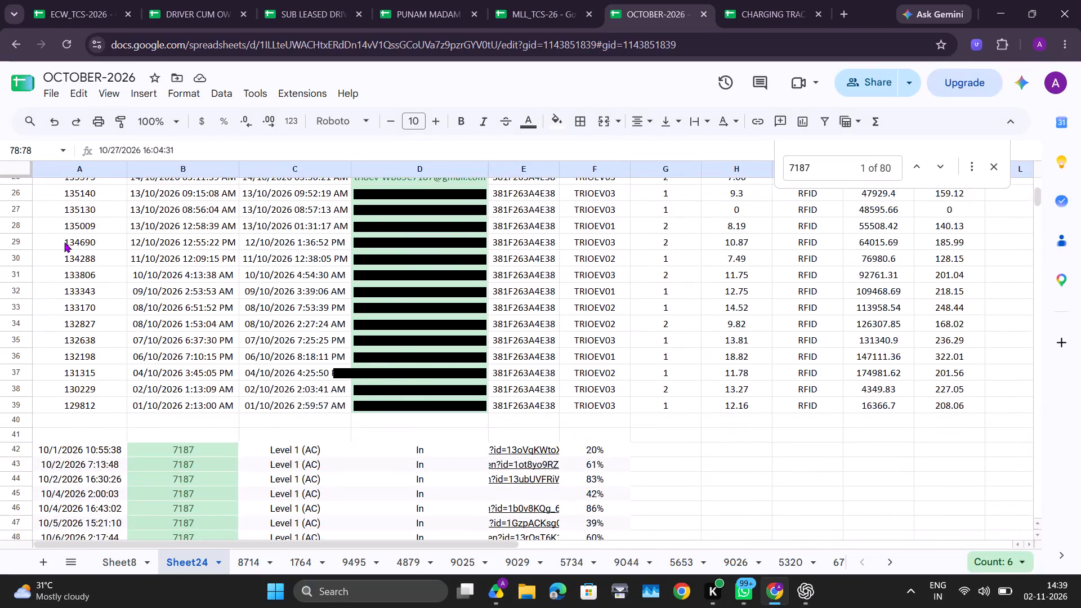
{"action": "scroll", "coordinate": [64, 242], "scroll_direction": "down", "scroll_amount": 2}
{"action": "scroll", "coordinate": [56, 375], "scroll_direction": "down", "scroll_amount": 1}
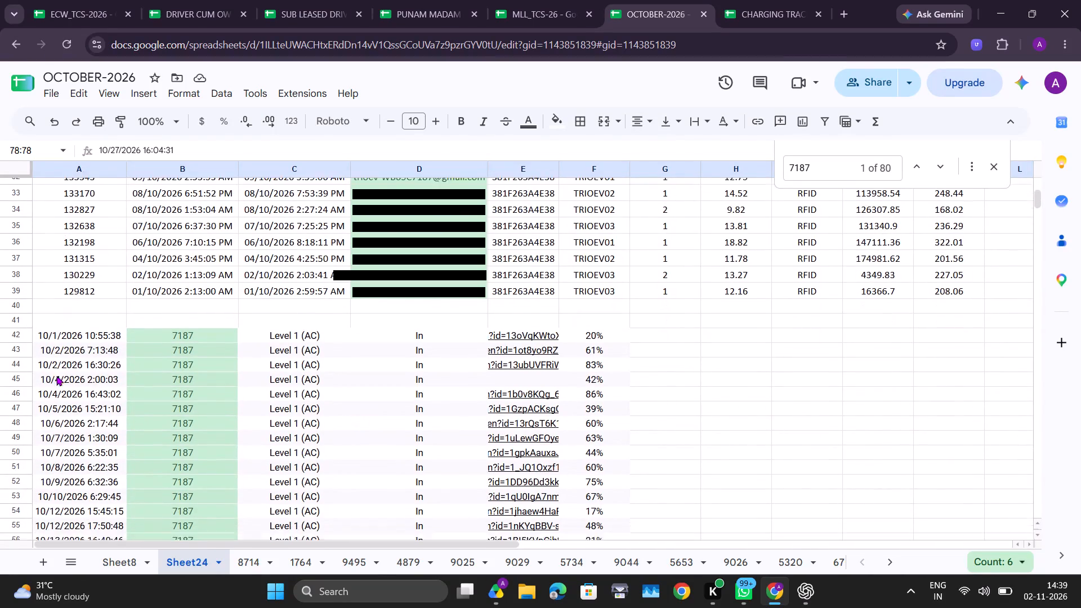
{"action": "scroll", "coordinate": [56, 375], "scroll_direction": "down", "scroll_amount": 2}
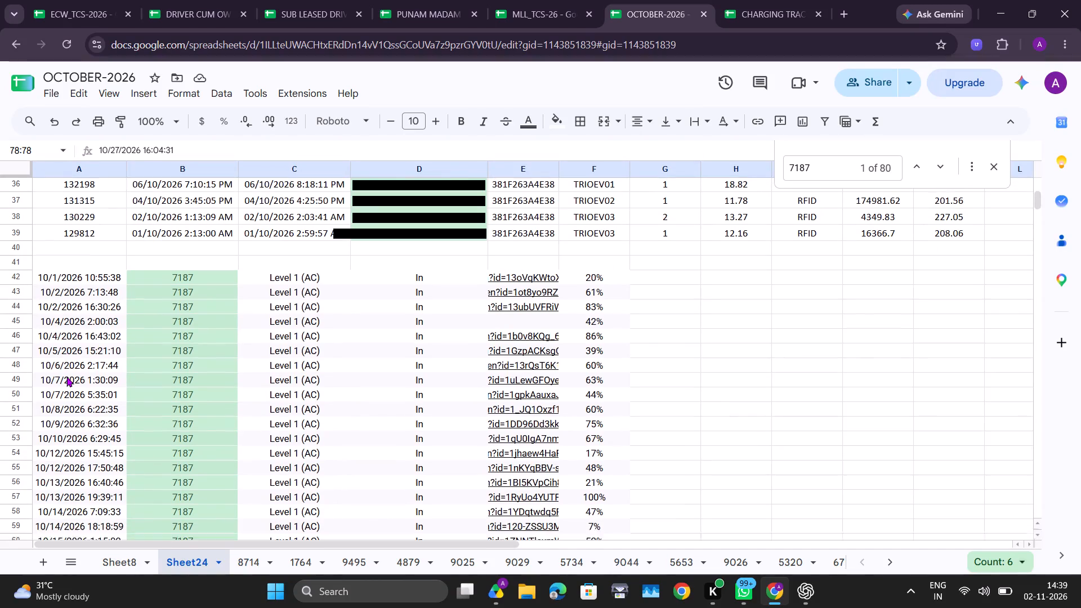
{"action": "scroll", "coordinate": [66, 377], "scroll_direction": "down", "scroll_amount": 1}
Enter 100% in G42 beside the first 7187 home-charging entry and reselect that cell.
{"action": "left_click", "coordinate": [681, 265]}
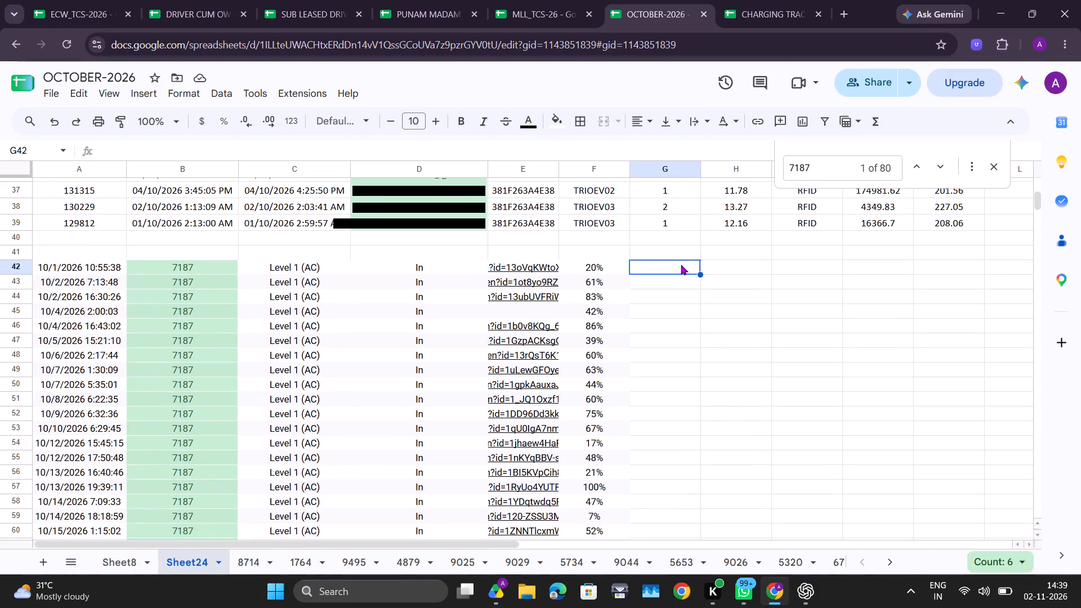
{"action": "type", "text": "100"}
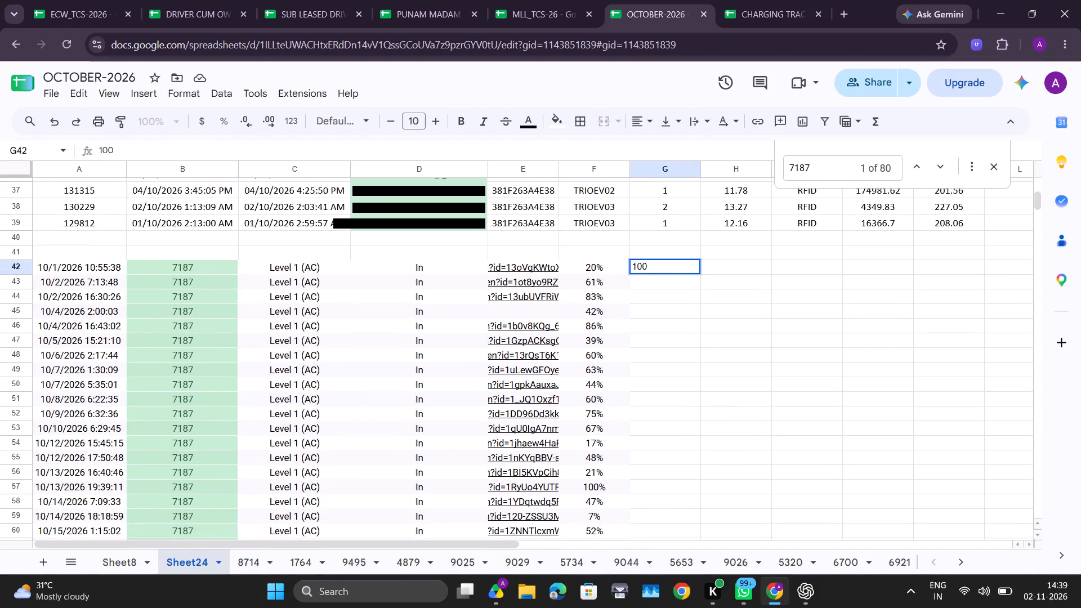
{"action": "key", "text": "shift+percent"}
{"action": "key", "text": "Return"}
{"action": "left_click", "coordinate": [681, 274]}
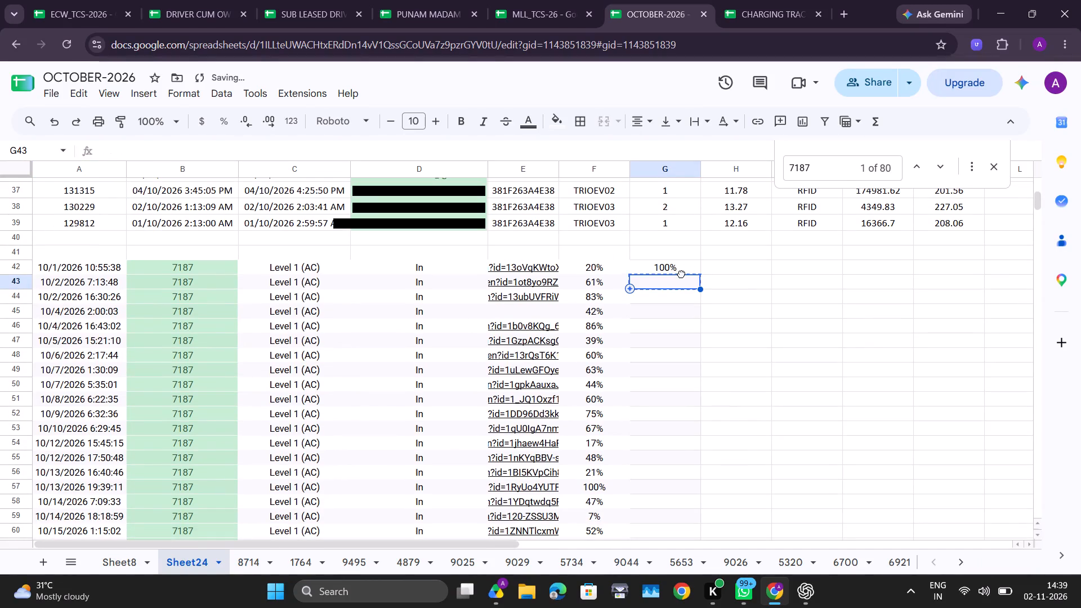
{"action": "left_click", "coordinate": [682, 267]}
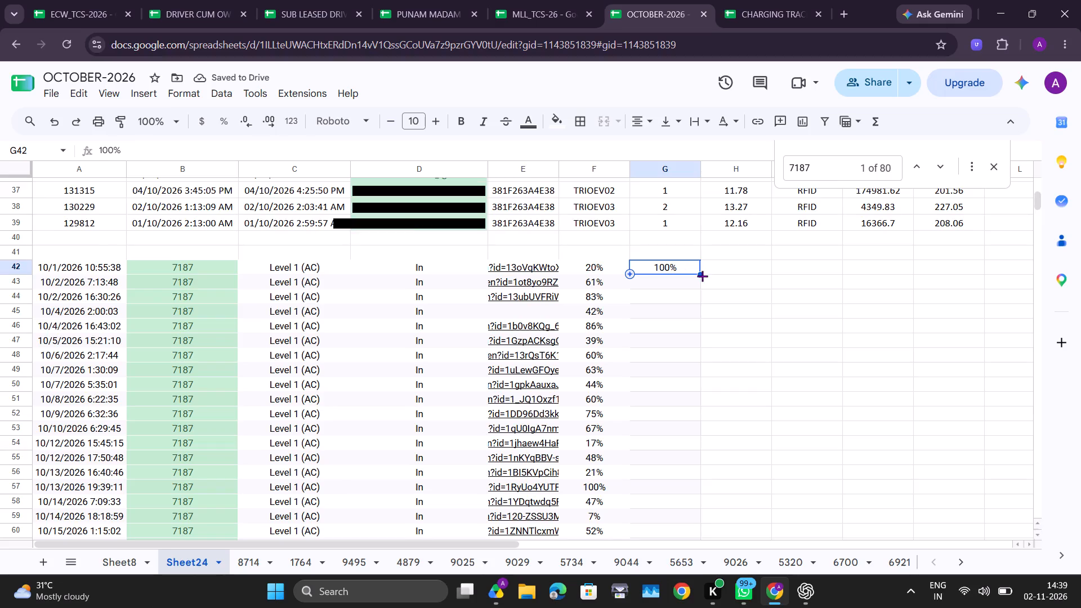
Fill the 100% value from G42 down through G83 for all the 7187 home-charging entries.
{"action": "left_click_drag", "start_coordinate": [702, 276], "coordinate": [685, 444]}
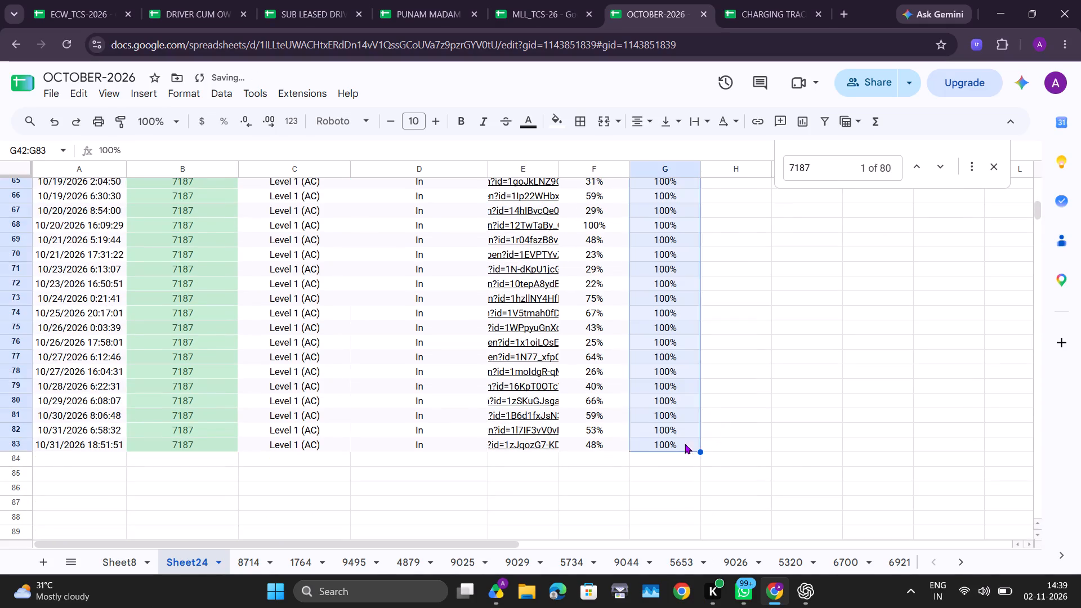
Enter =G42-F42 in H42 and accept the suggested autofill for the remaining 7187 home-charging rows.
{"action": "scroll", "coordinate": [723, 229], "scroll_direction": "up", "scroll_amount": 4}
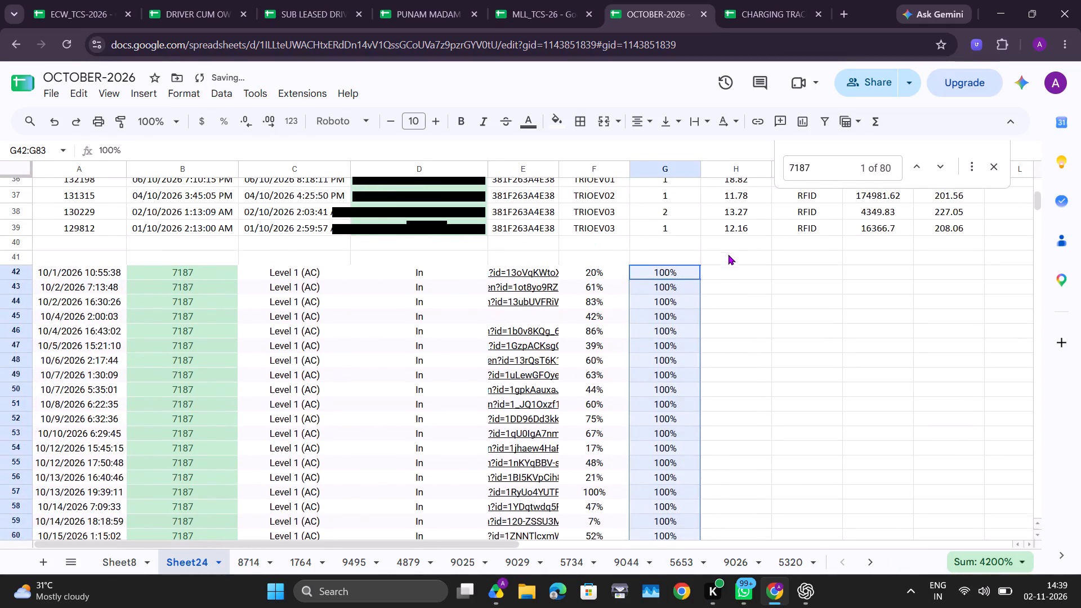
{"action": "left_click", "coordinate": [722, 271]}
{"action": "key", "text": "equal"}
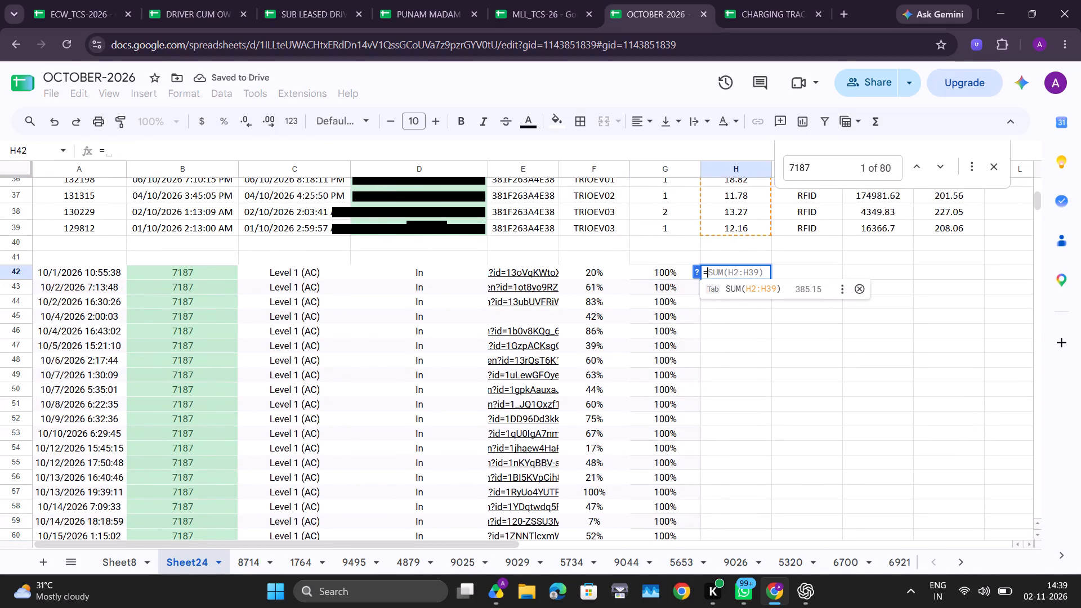
{"action": "key", "text": "g"}
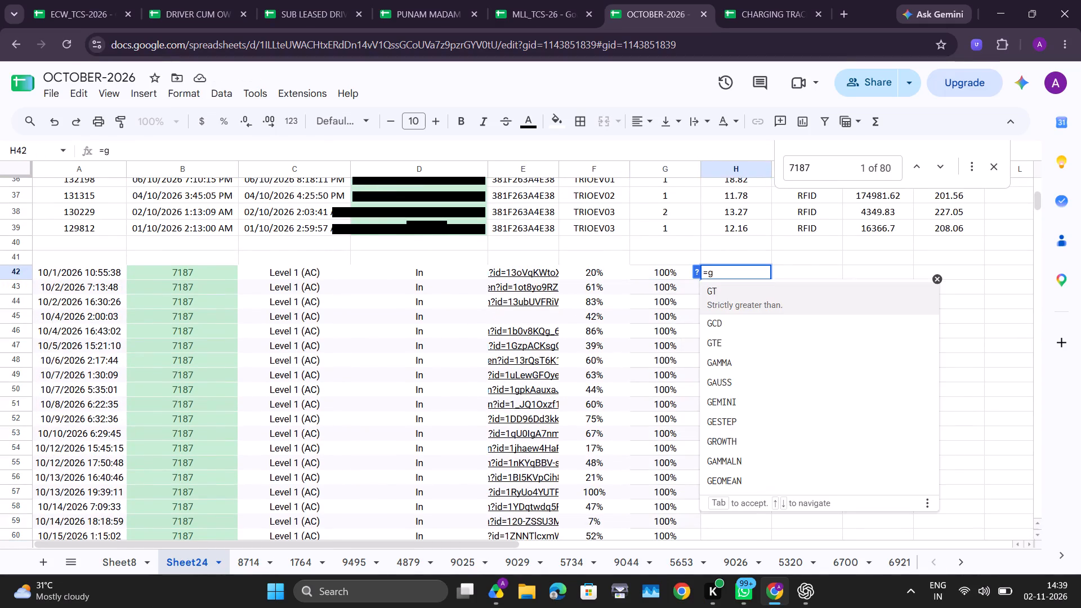
{"action": "type", "text": "42"}
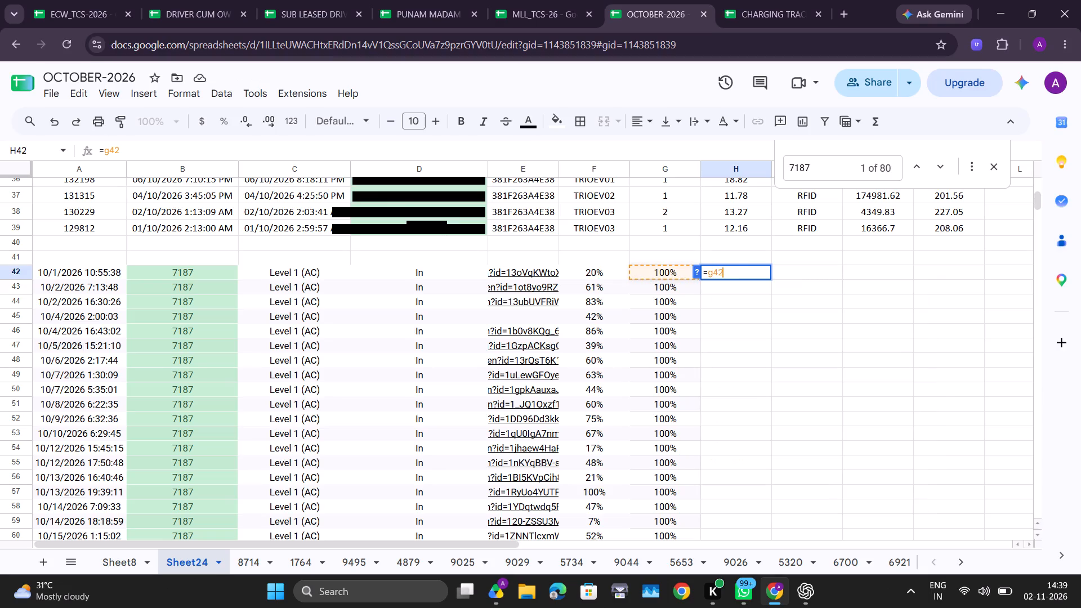
{"action": "type", "text": "-f"}
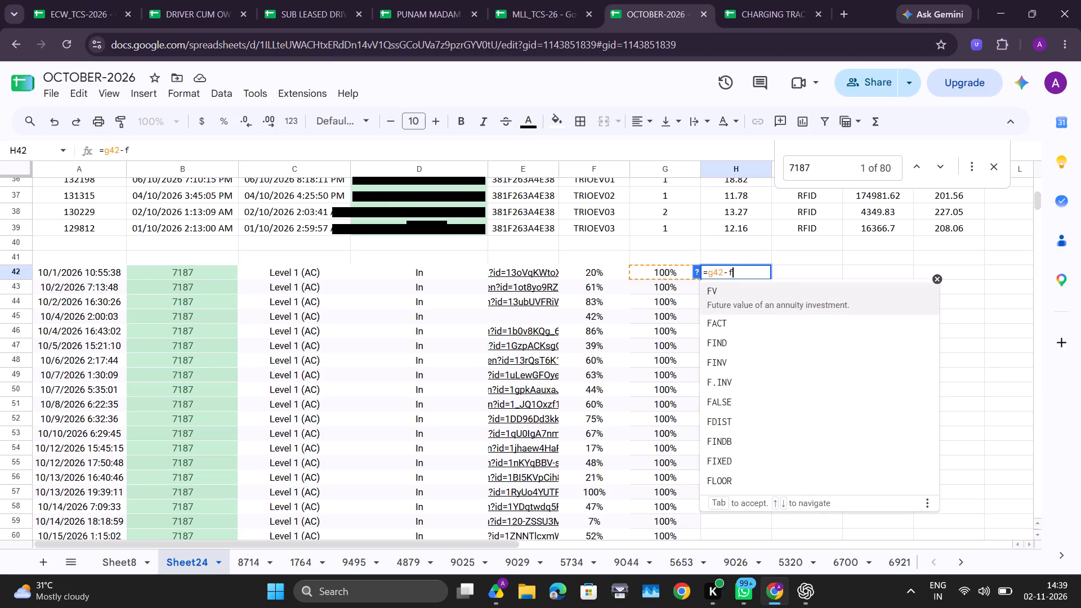
{"action": "type", "text": "42"}
{"action": "key", "text": "Return"}
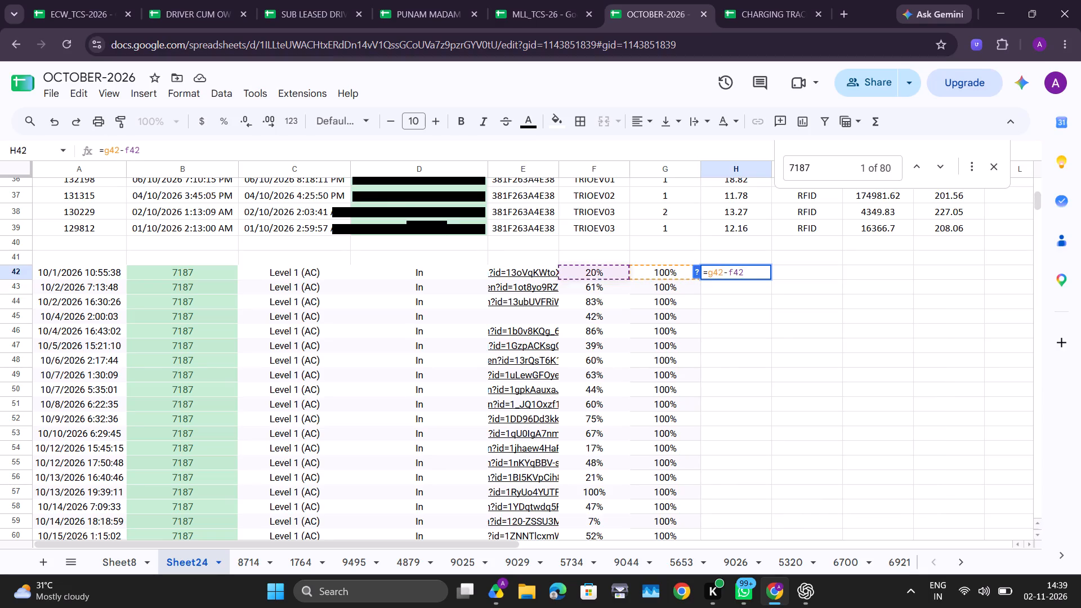
{"action": "left_click", "coordinate": [787, 379]}
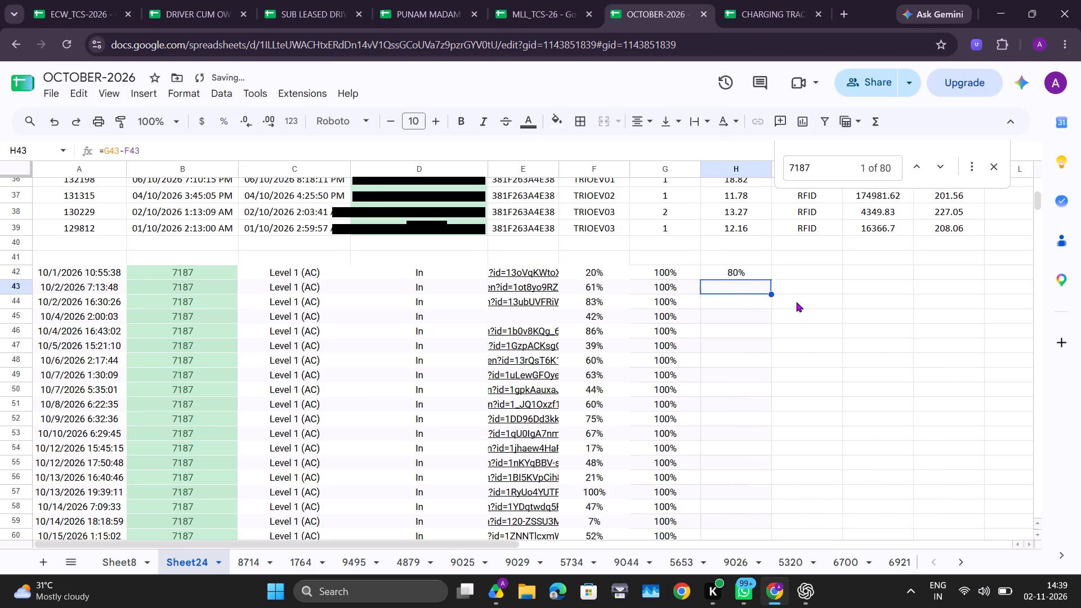
Enter =H42*24 in I42 and accept the suggested autofill for the remaining 7187 home-charging rows.
{"action": "left_click", "coordinate": [799, 266]}
{"action": "key", "text": "equal"}
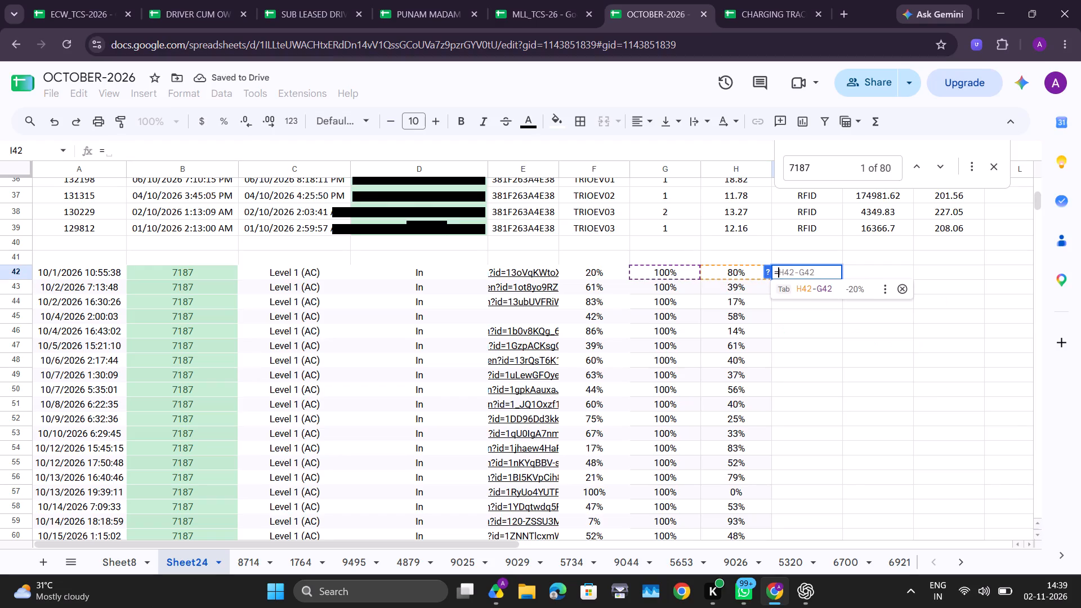
{"action": "type", "text": "h42"}
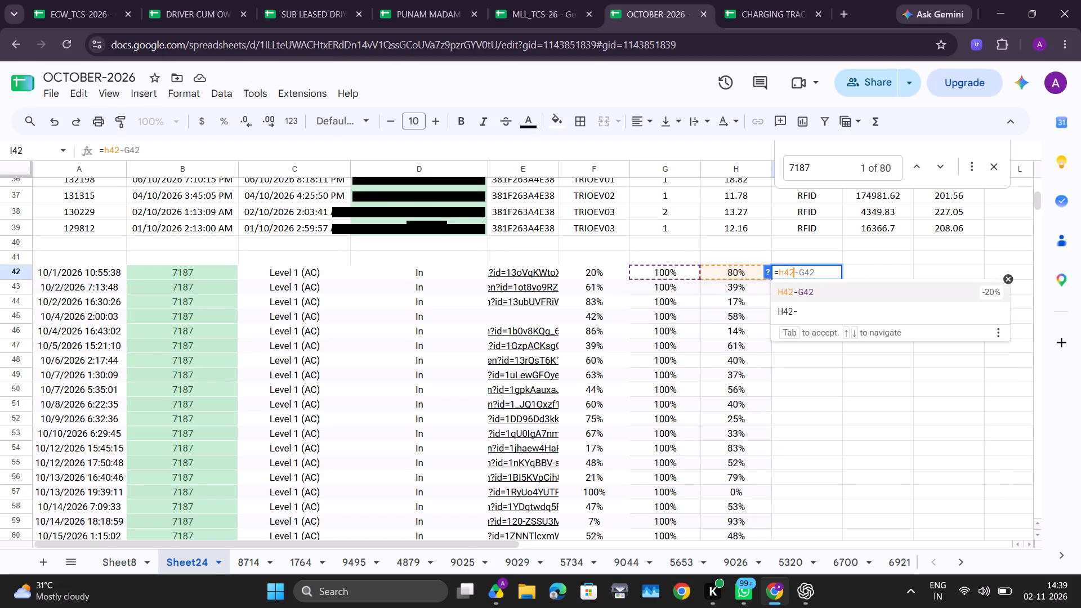
{"action": "type", "text": "*24"}
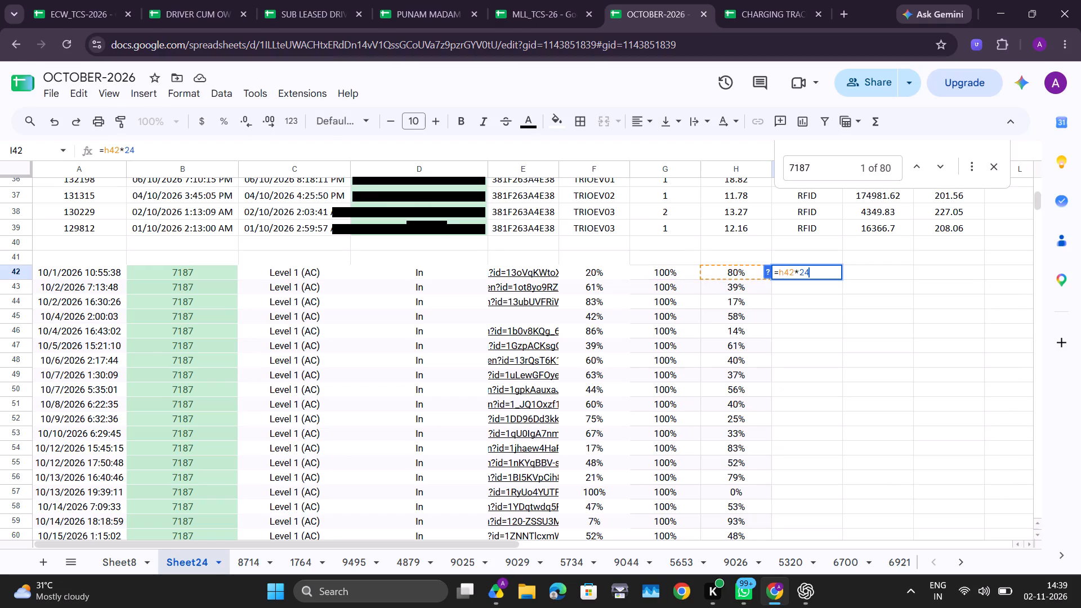
{"action": "key", "text": "Return"}
{"action": "left_click", "coordinate": [863, 379]}
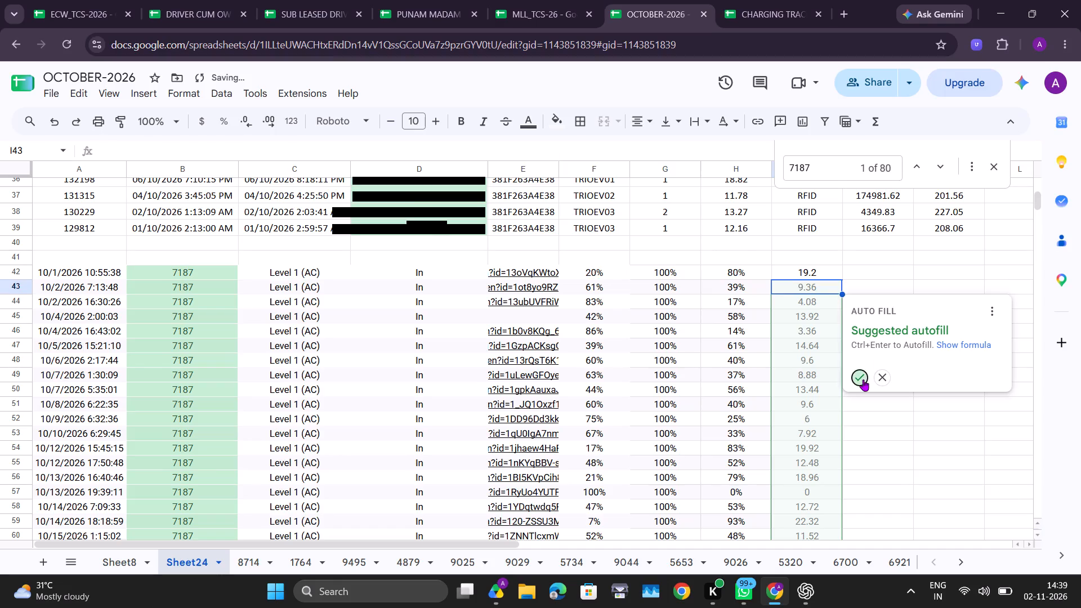
Close the 7187 search and check the sum of the charging transactions' units over H2:H40.
{"action": "left_click", "coordinate": [995, 171]}
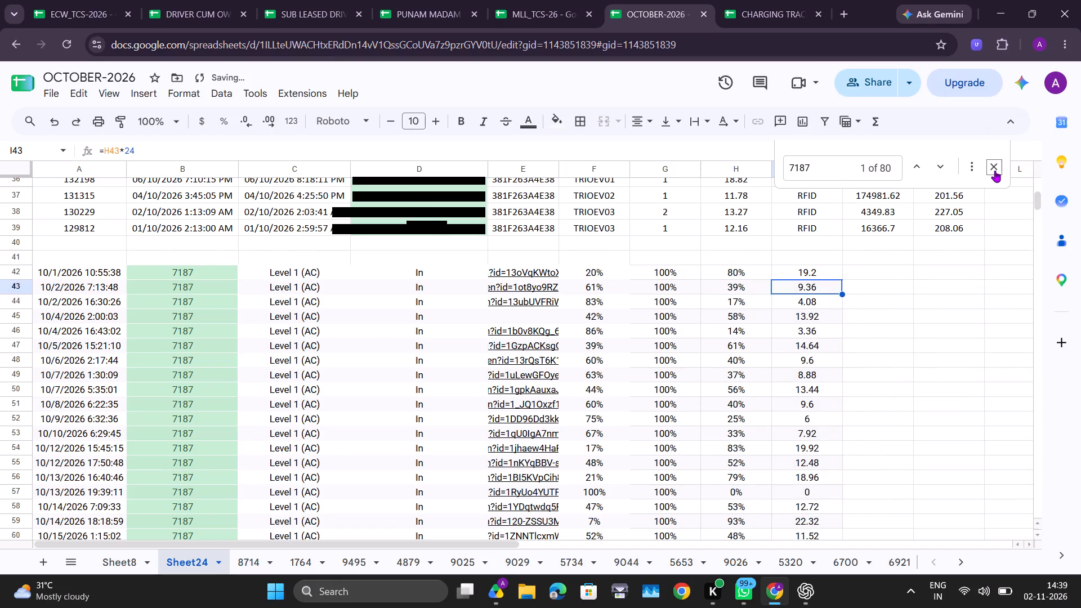
{"action": "scroll", "coordinate": [819, 303], "scroll_direction": "up", "scroll_amount": 6}
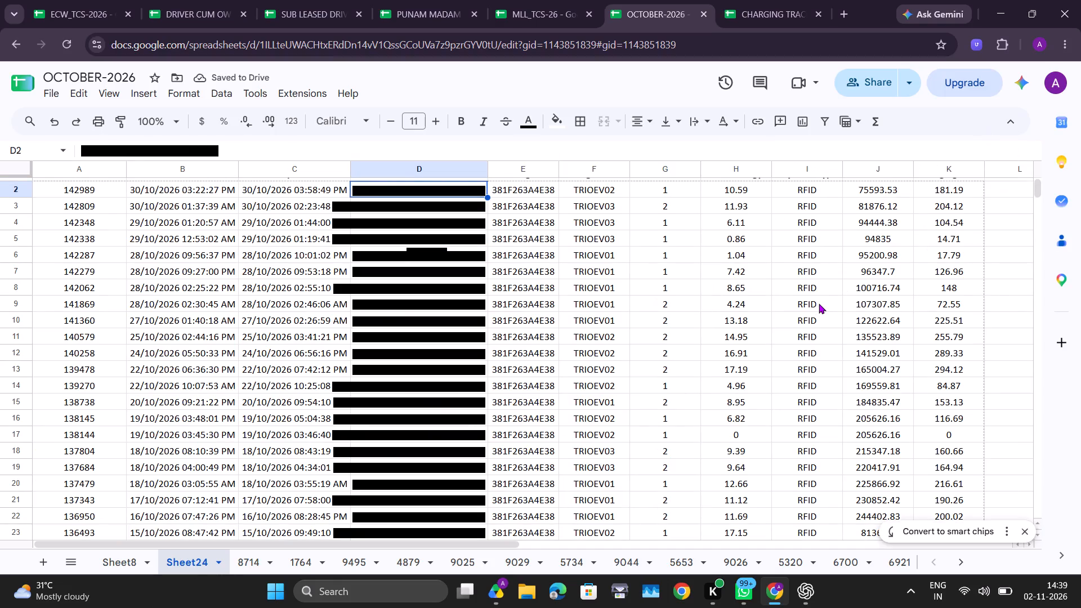
{"action": "left_click_drag", "start_coordinate": [753, 204], "coordinate": [739, 348]}
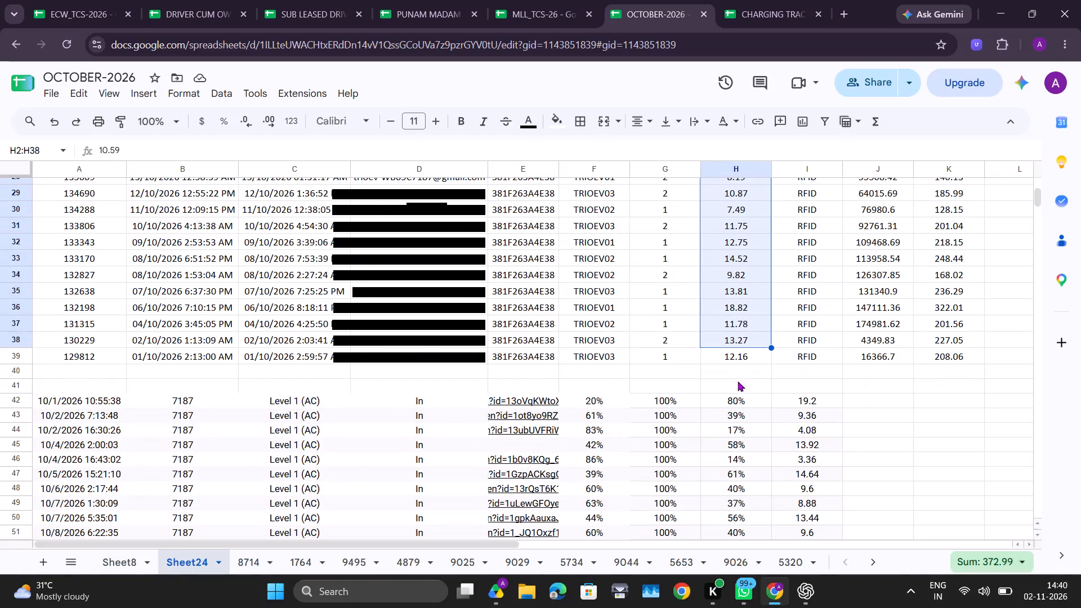
{"action": "scroll", "coordinate": [742, 366], "scroll_direction": "up", "scroll_amount": 7}
{"action": "left_click_drag", "start_coordinate": [753, 209], "coordinate": [749, 607]}
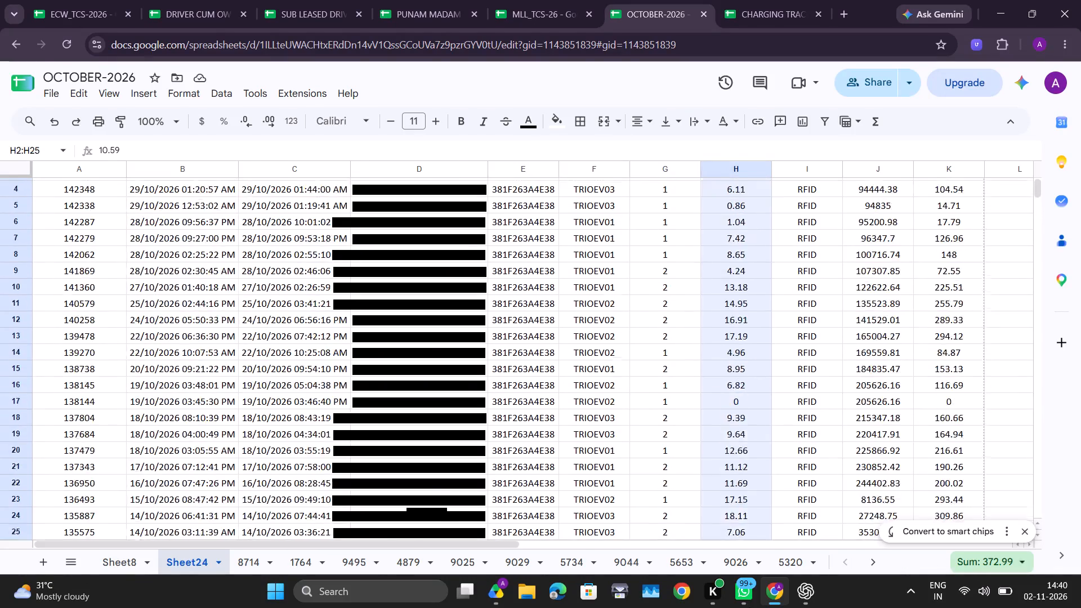
{"action": "left_click_drag", "start_coordinate": [749, 607], "coordinate": [754, 450]}
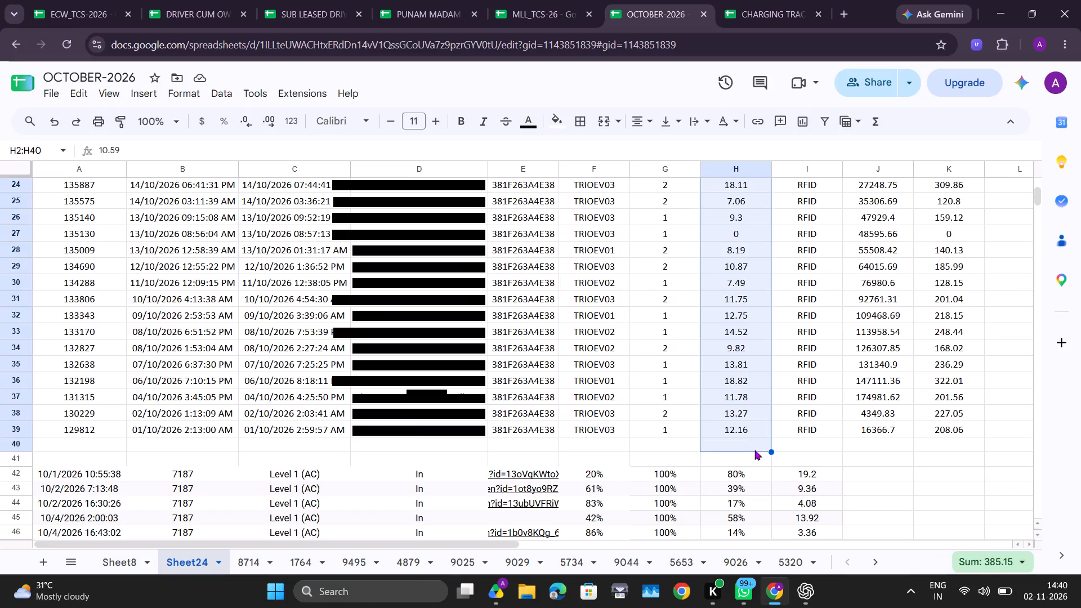
Check the sum of the calculated home-charging values over I42:I85.
{"action": "left_click_drag", "start_coordinate": [814, 472], "coordinate": [799, 605]}
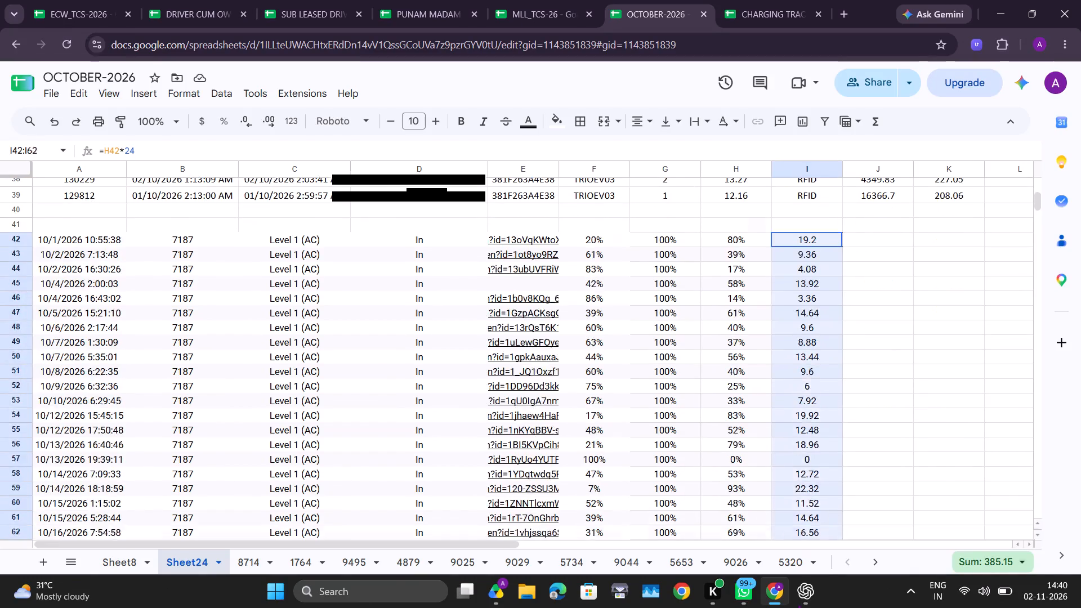
{"action": "left_click_drag", "start_coordinate": [799, 605], "coordinate": [806, 507]}
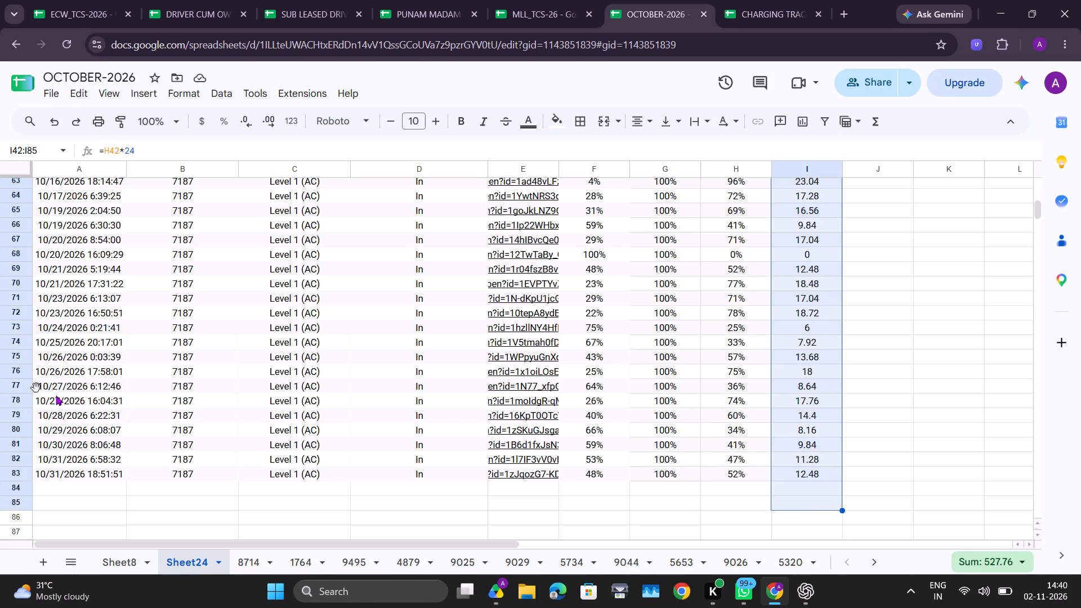
Delete row 61, the 7187 home-charging entry of 10/15/2026 at 5:28:44.
{"action": "scroll", "coordinate": [34, 368], "scroll_direction": "up", "scroll_amount": 1}
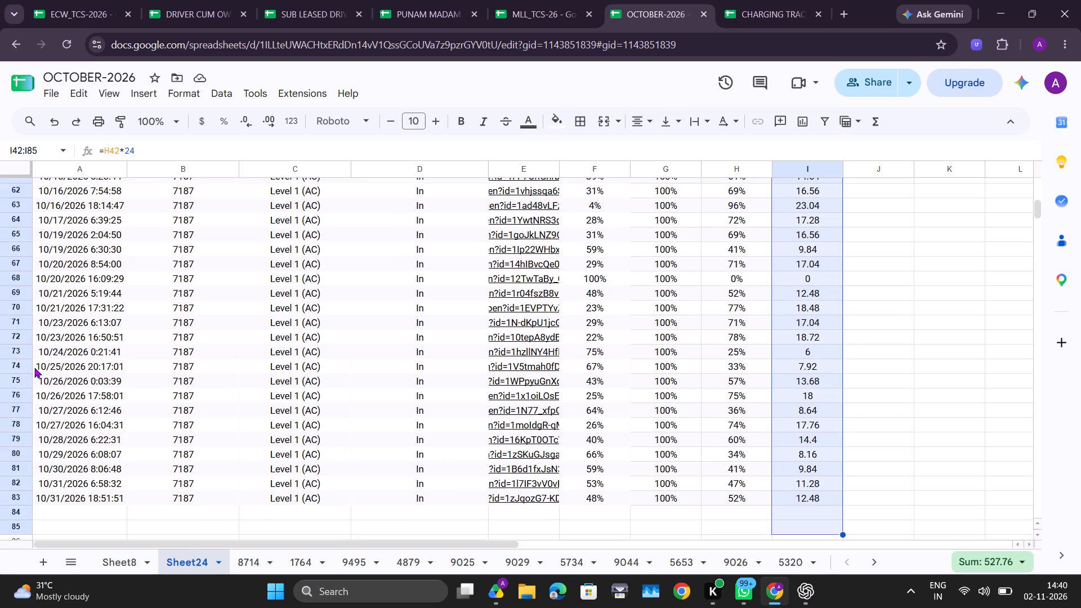
{"action": "scroll", "coordinate": [34, 368], "scroll_direction": "up", "scroll_amount": 1}
{"action": "scroll", "coordinate": [44, 287], "scroll_direction": "up", "scroll_amount": 1}
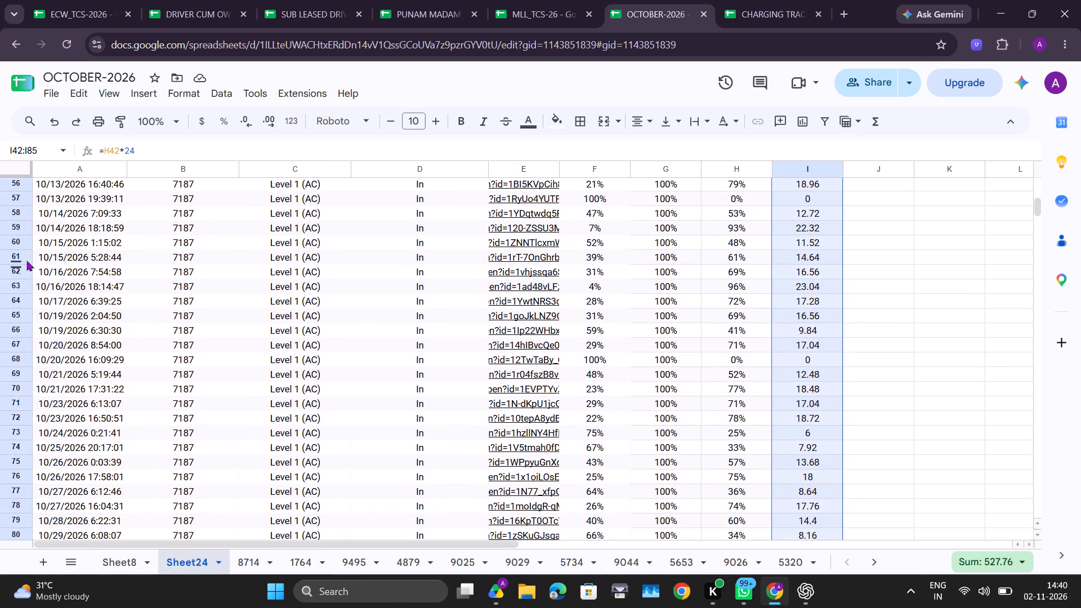
{"action": "left_click", "coordinate": [18, 259]}
{"action": "right_click", "coordinate": [18, 259]}
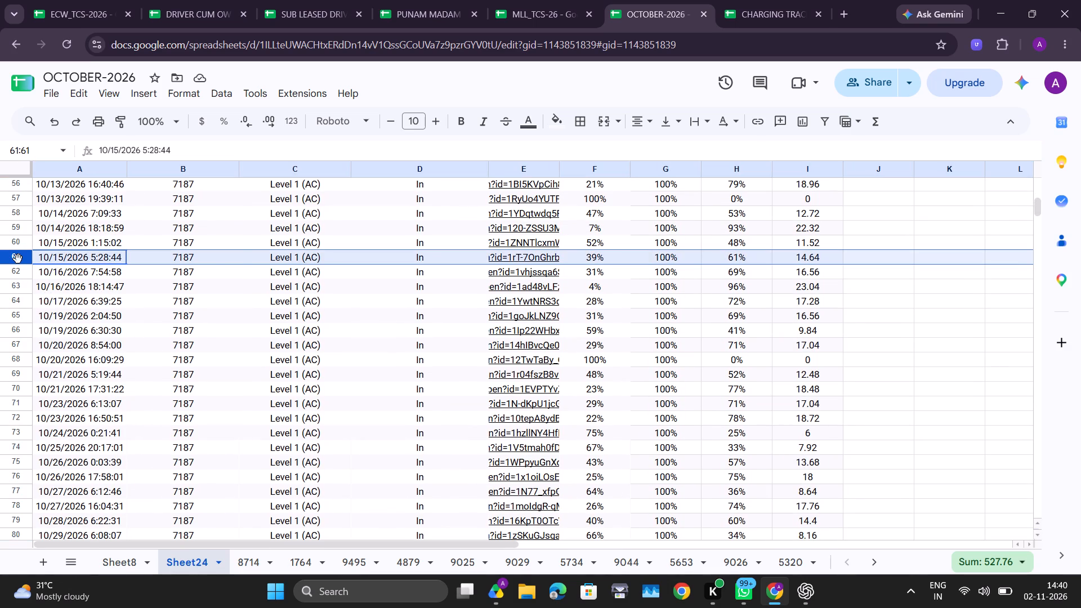
{"action": "left_click", "coordinate": [57, 357]}
{"action": "scroll", "coordinate": [57, 357], "scroll_direction": "up", "scroll_amount": 1}
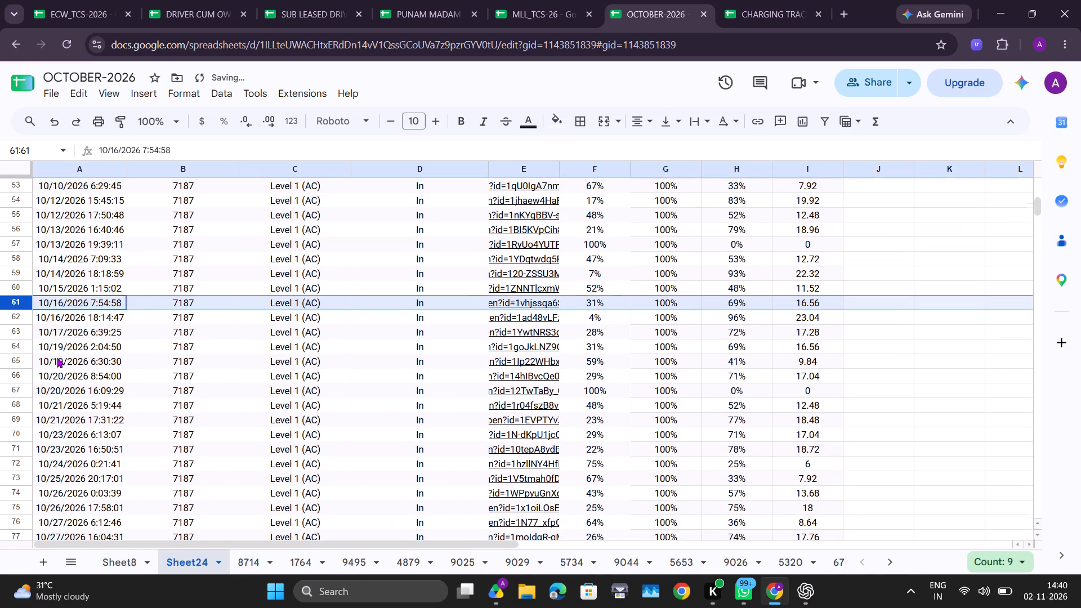
{"action": "scroll", "coordinate": [57, 357], "scroll_direction": "up", "scroll_amount": 1}
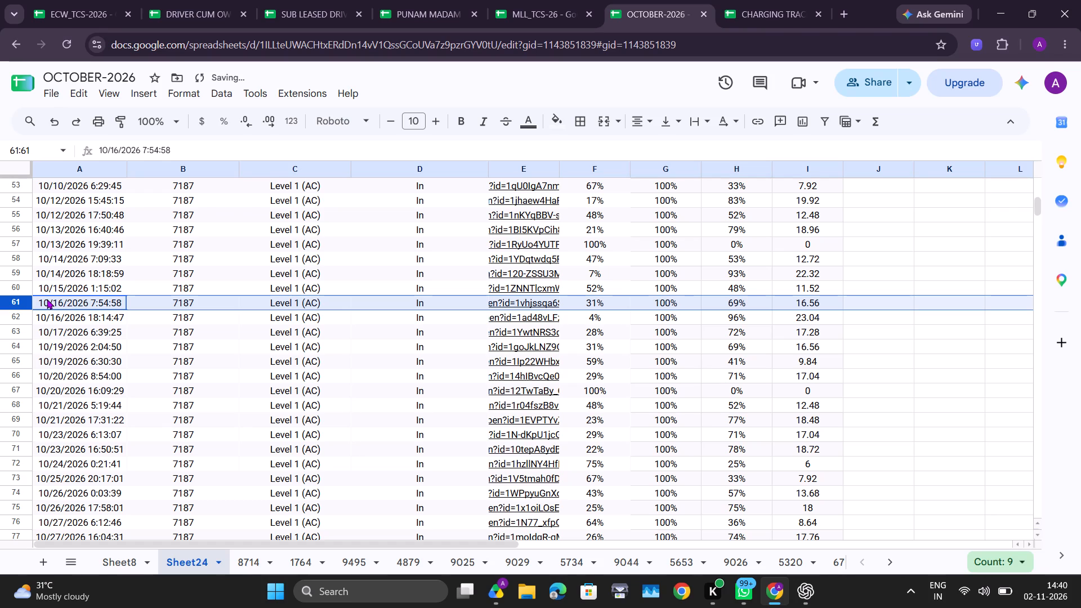
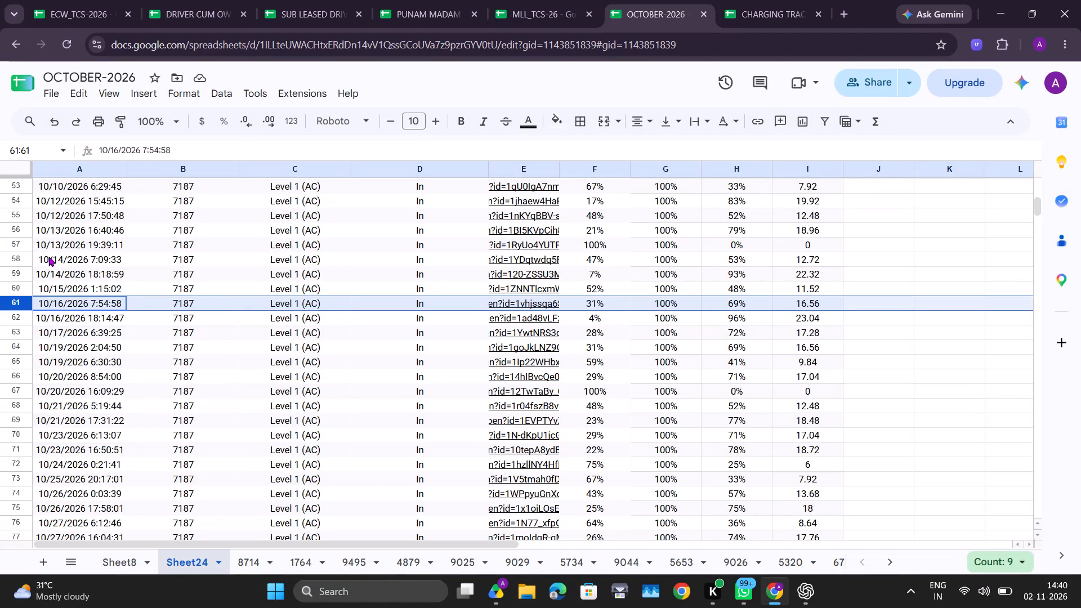
Delete row 57, the 7187 home-charging entry of 10/13/2026 at 19:39:11.
{"action": "left_click", "coordinate": [13, 248]}
{"action": "right_click", "coordinate": [13, 248]}
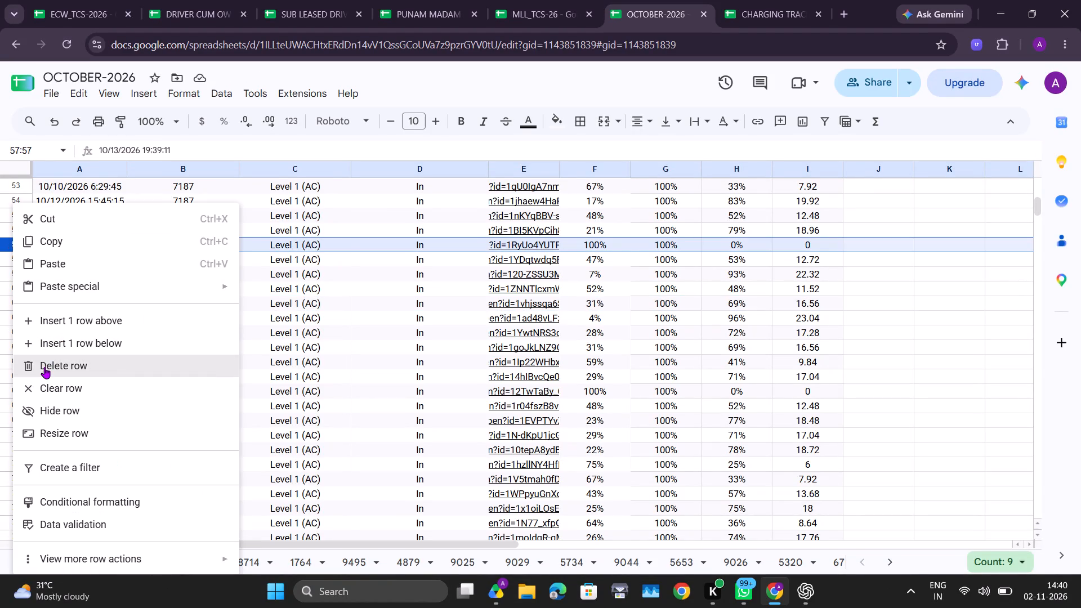
{"action": "left_click", "coordinate": [44, 367]}
Delete row 55, the 7187 home-charging entry of 10/12/2026 at 17:50:48.
{"action": "scroll", "coordinate": [51, 242], "scroll_direction": "up", "scroll_amount": 1}
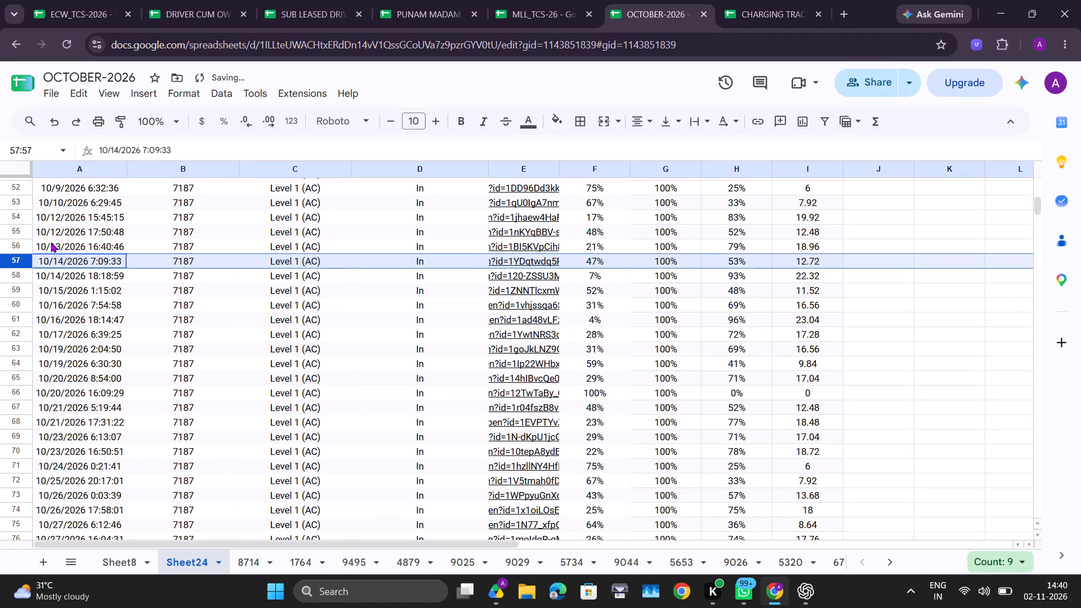
{"action": "scroll", "coordinate": [51, 242], "scroll_direction": "up", "scroll_amount": 2}
{"action": "left_click", "coordinate": [17, 235]}
{"action": "right_click", "coordinate": [17, 235]}
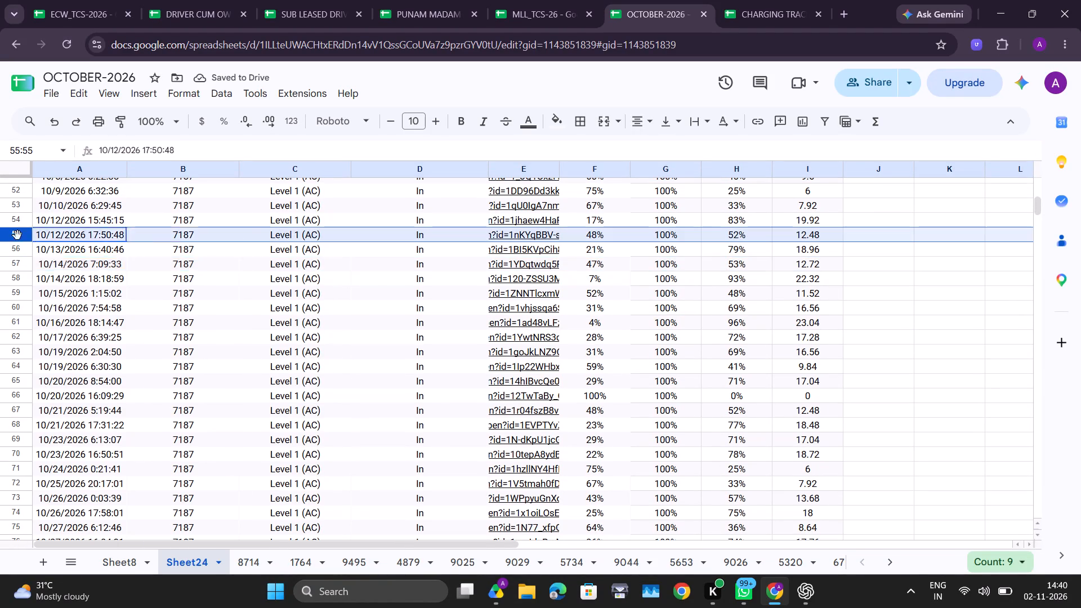
{"action": "left_click", "coordinate": [48, 376]}
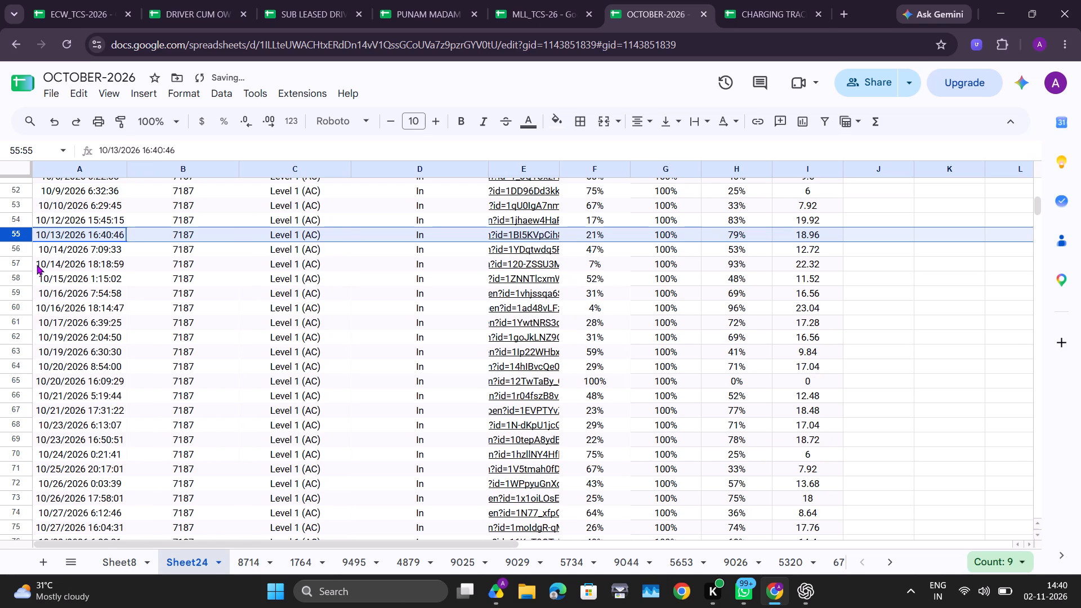
Delete row 50, the 7187 home-charging entry of 10/7/2026 at 5:35:01.
{"action": "scroll", "coordinate": [37, 265], "scroll_direction": "up", "scroll_amount": 2}
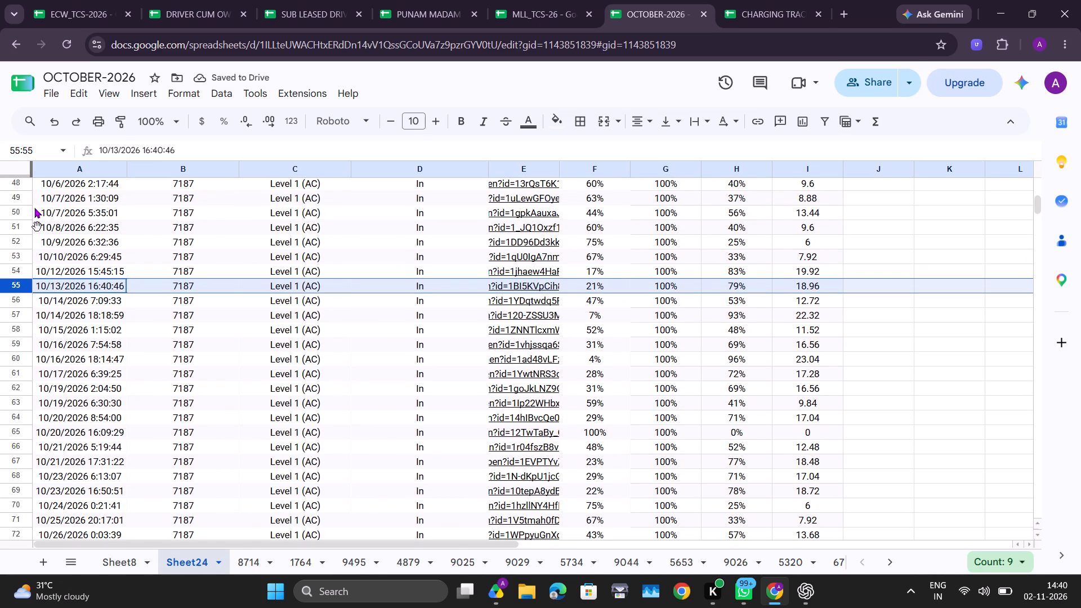
{"action": "left_click", "coordinate": [24, 210]}
{"action": "right_click", "coordinate": [24, 210]}
{"action": "left_click", "coordinate": [72, 357]}
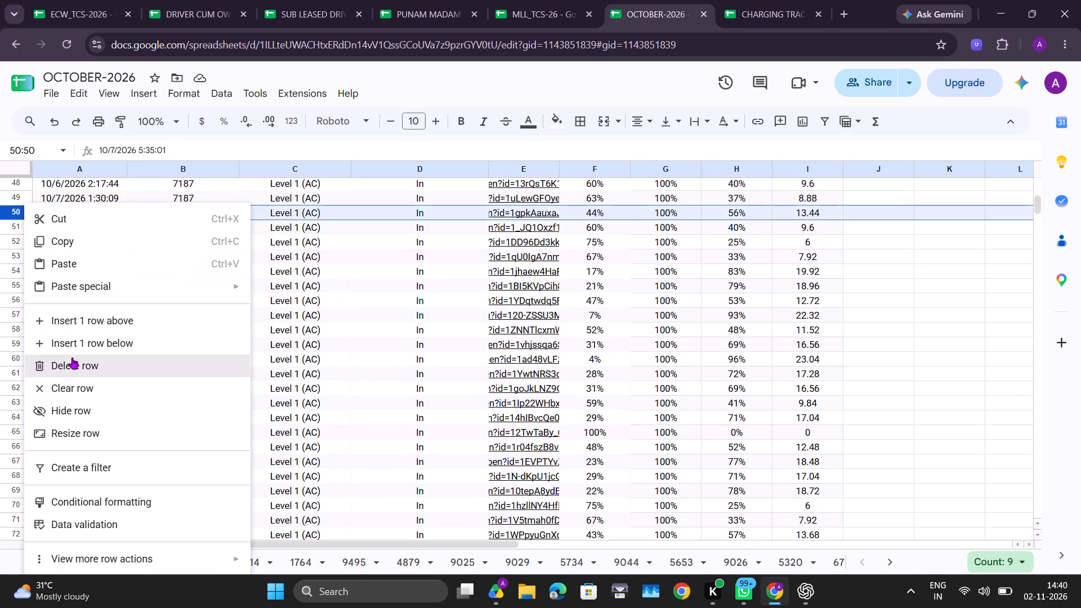
Delete row 46, the 7187 home-charging entry of 10/4/2026 at 16:43:02.
{"action": "scroll", "coordinate": [72, 357], "scroll_direction": "up", "scroll_amount": 2}
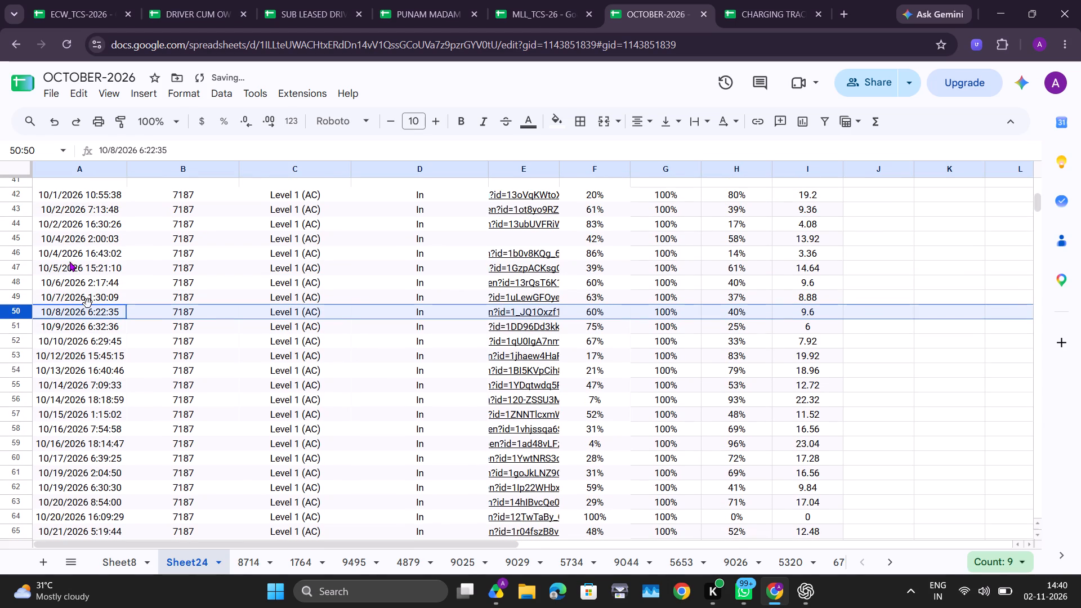
{"action": "left_click", "coordinate": [10, 251]}
{"action": "right_click", "coordinate": [10, 251]}
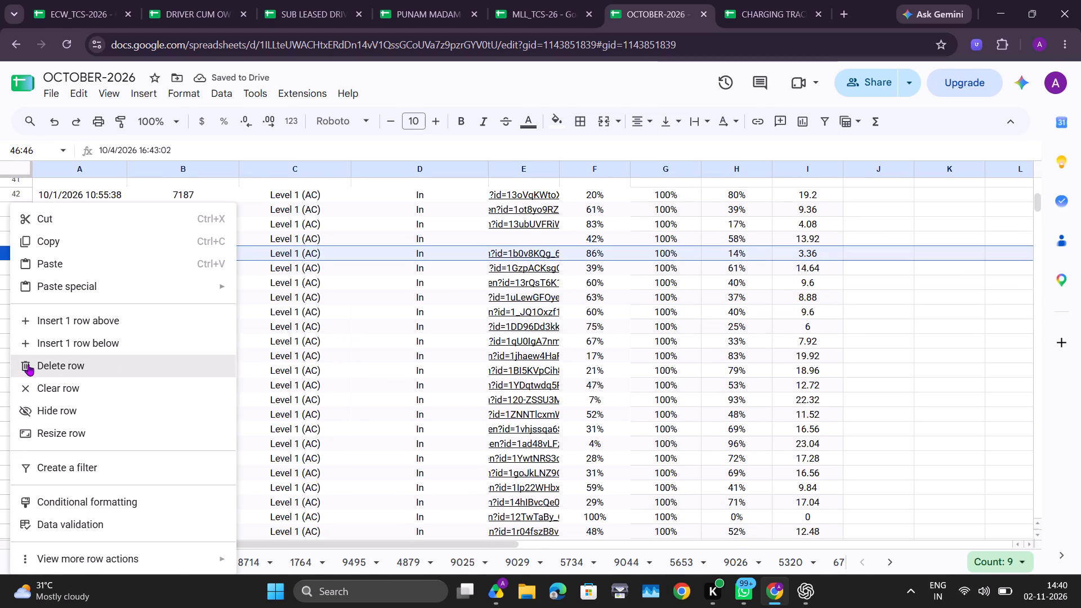
{"action": "left_click", "coordinate": [31, 373]}
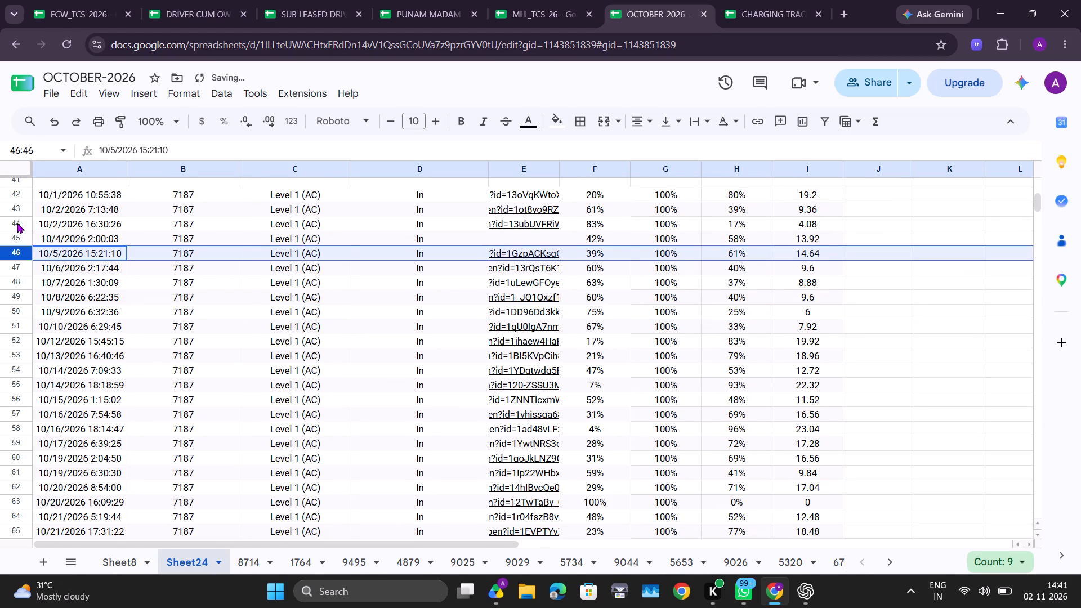
Delete row 58, the 7187 home-charging entry of 10/16/2026 at 18:14:47.
{"action": "left_click", "coordinate": [17, 223]}
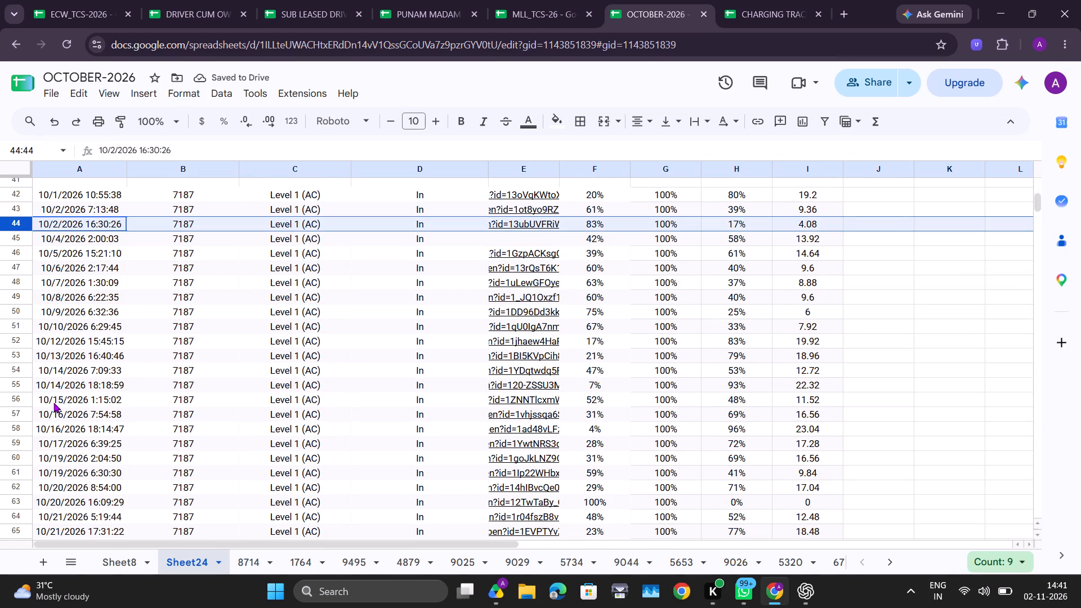
{"action": "scroll", "coordinate": [53, 403], "scroll_direction": "down", "scroll_amount": 1}
{"action": "left_click", "coordinate": [3, 408]}
{"action": "right_click", "coordinate": [3, 408]}
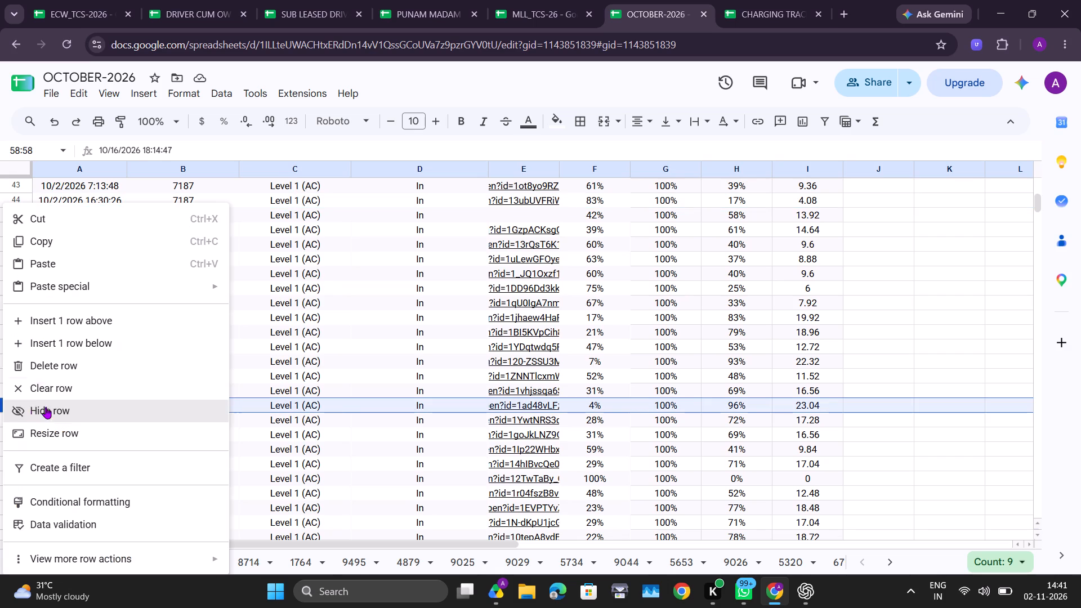
{"action": "left_click", "coordinate": [67, 361]}
Delete row 66, the 7187 home-charging entry of 10/23/2026 at 16:50:51.
{"action": "scroll", "coordinate": [67, 361], "scroll_direction": "down", "scroll_amount": 2}
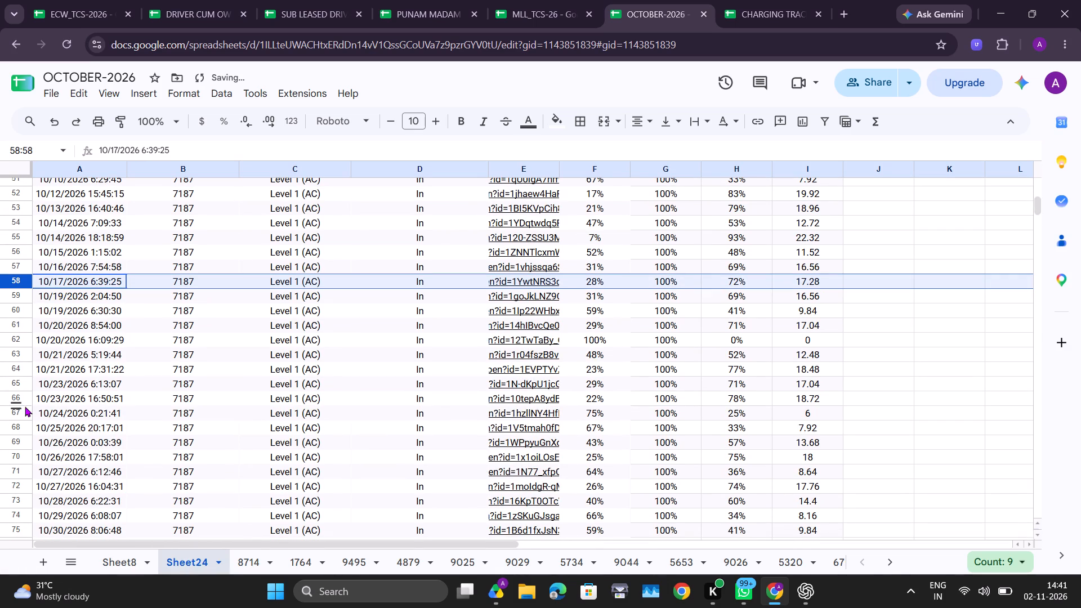
{"action": "left_click", "coordinate": [19, 408]}
{"action": "left_click", "coordinate": [20, 403]}
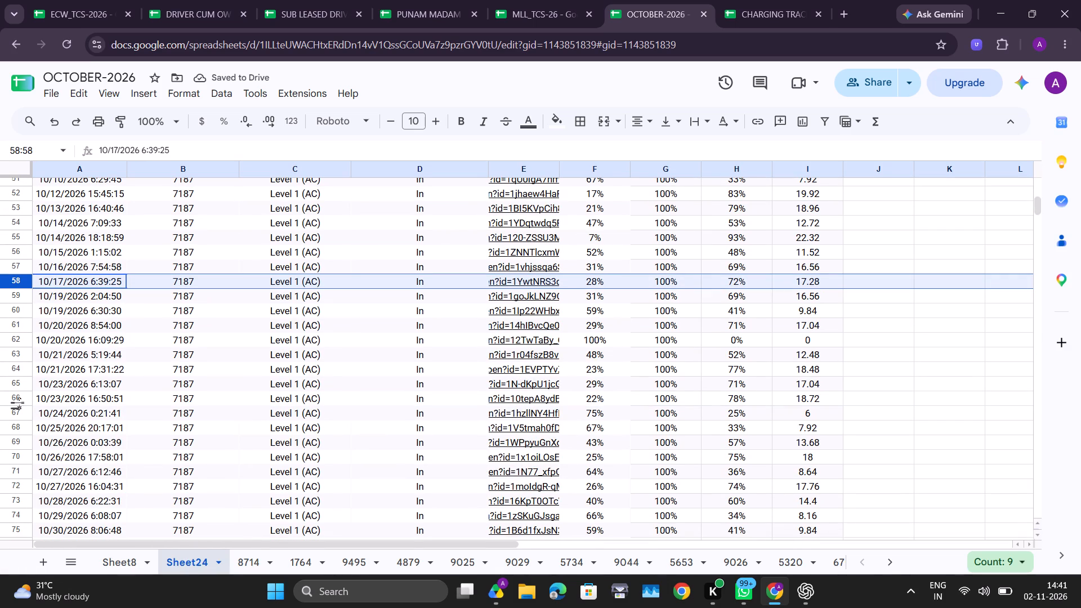
{"action": "left_click", "coordinate": [17, 396]}
{"action": "right_click", "coordinate": [17, 396]}
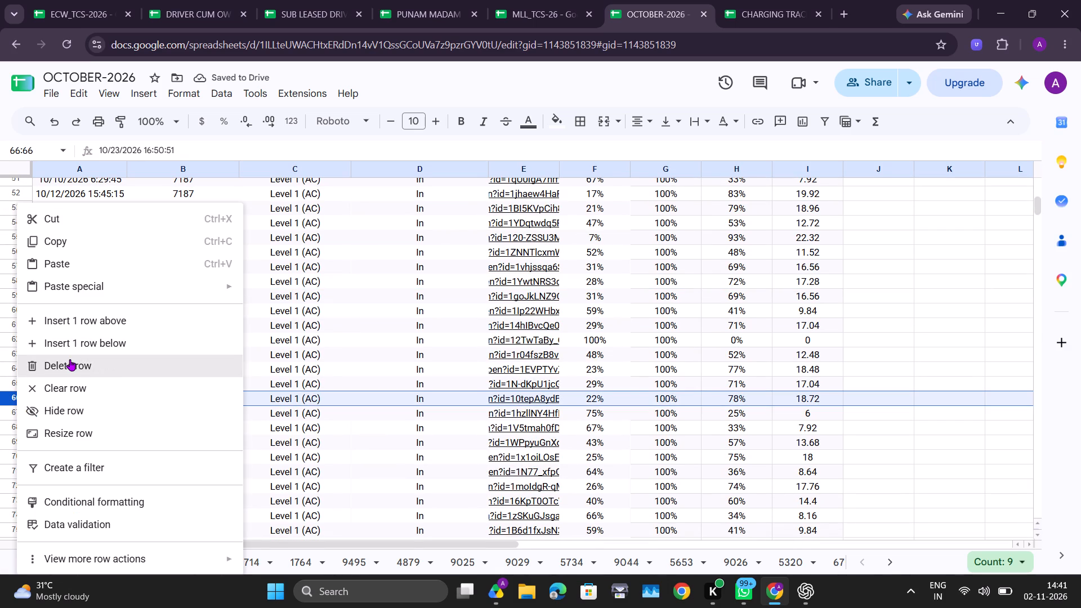
{"action": "left_click", "coordinate": [70, 359]}
Delete row 71, the 7187 home-charging entry of 10/27/2026 at 16:04:31.
{"action": "scroll", "coordinate": [70, 359], "scroll_direction": "down", "scroll_amount": 2}
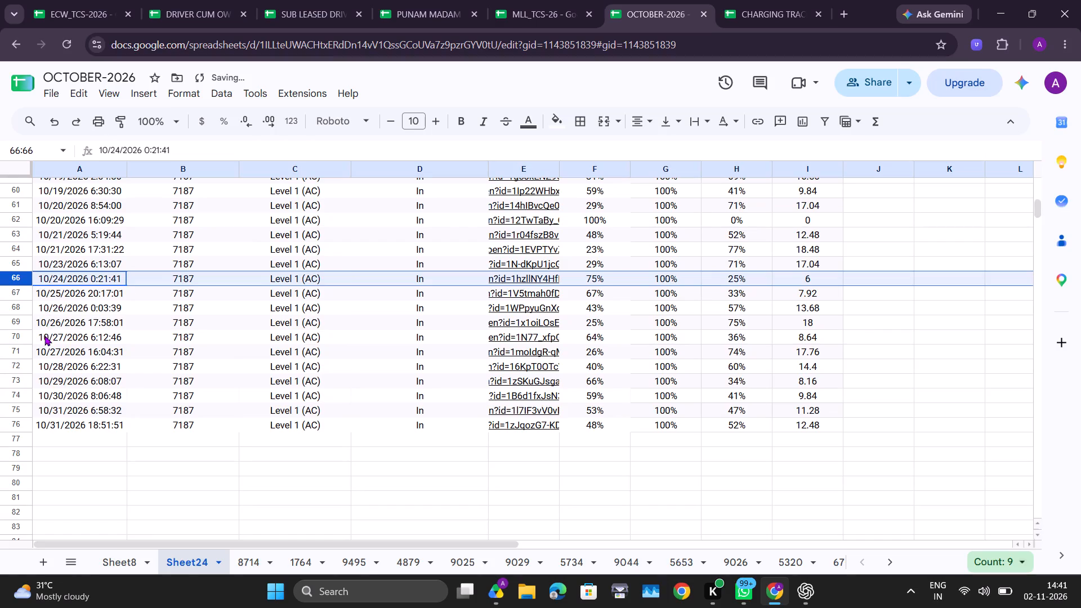
{"action": "left_click", "coordinate": [11, 354]}
{"action": "left_click", "coordinate": [11, 352]}
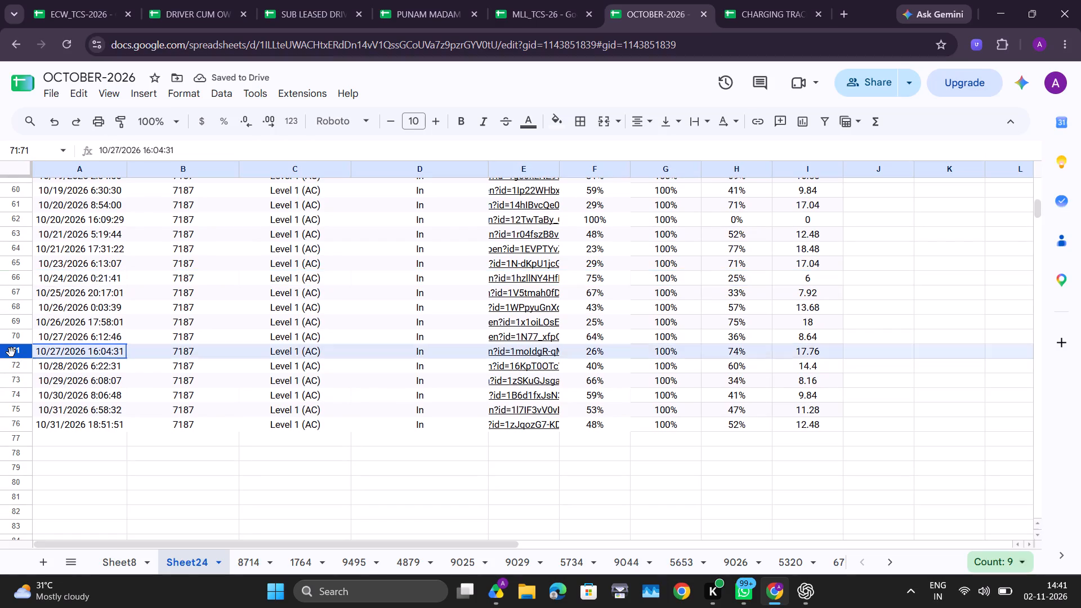
{"action": "right_click", "coordinate": [11, 352]}
{"action": "left_click", "coordinate": [102, 365]}
Check the sum of the remaining 7187 home-charging values over I42:I82.
{"action": "scroll", "coordinate": [102, 365], "scroll_direction": "up", "scroll_amount": 2}
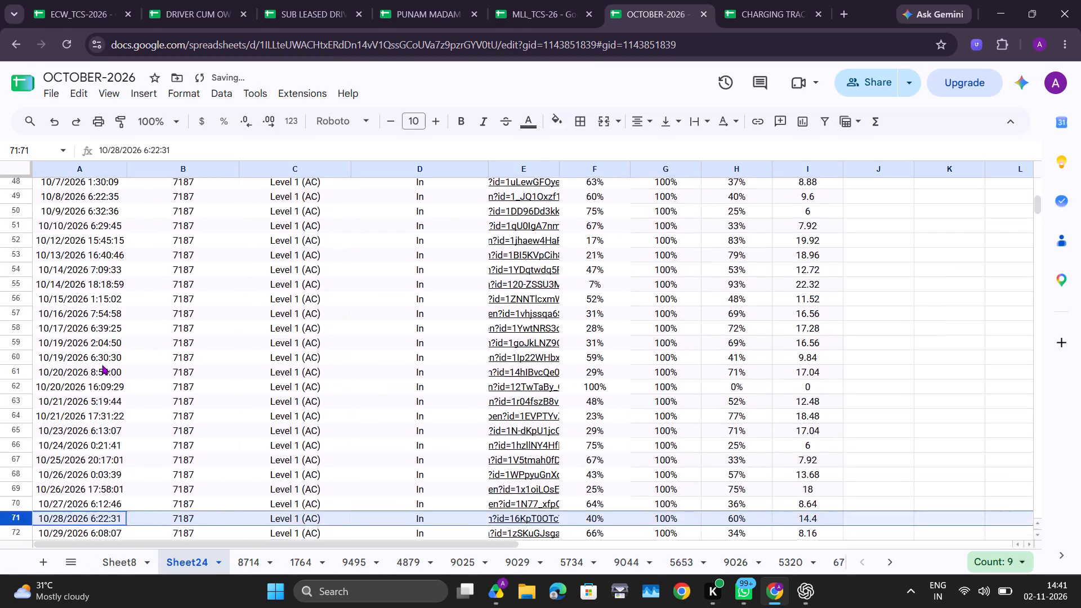
{"action": "scroll", "coordinate": [102, 365], "scroll_direction": "up", "scroll_amount": 3}
{"action": "left_click_drag", "start_coordinate": [811, 325], "coordinate": [836, 406]}
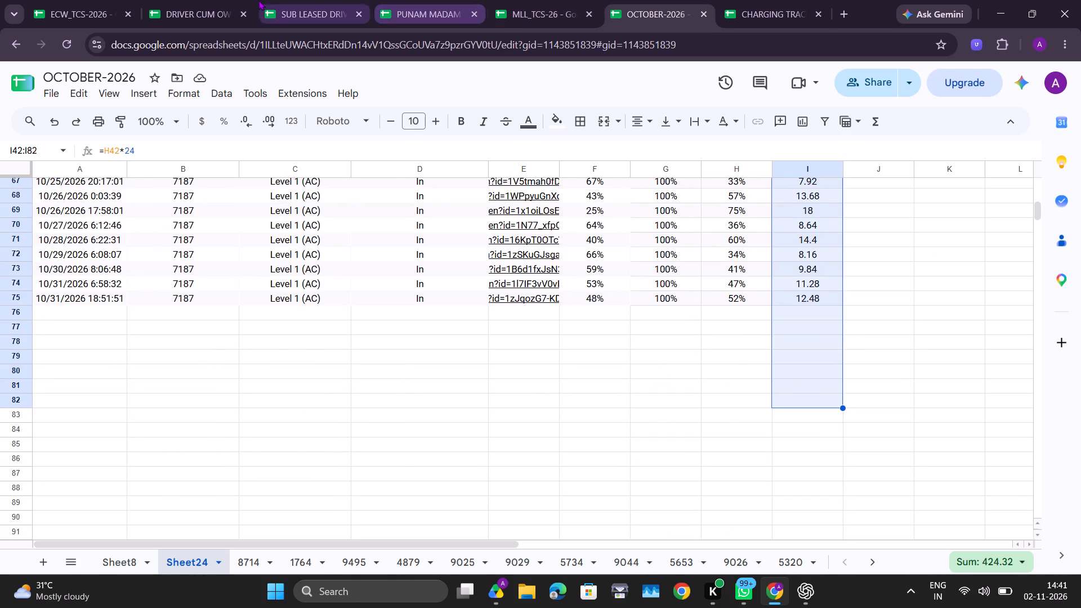
In the driver-cum-owner partner sheet's OCT-26 tab, enter 809.32 as the C. UNIT value for vehicle 7187 in P5.
{"action": "left_click", "coordinate": [213, 0]}
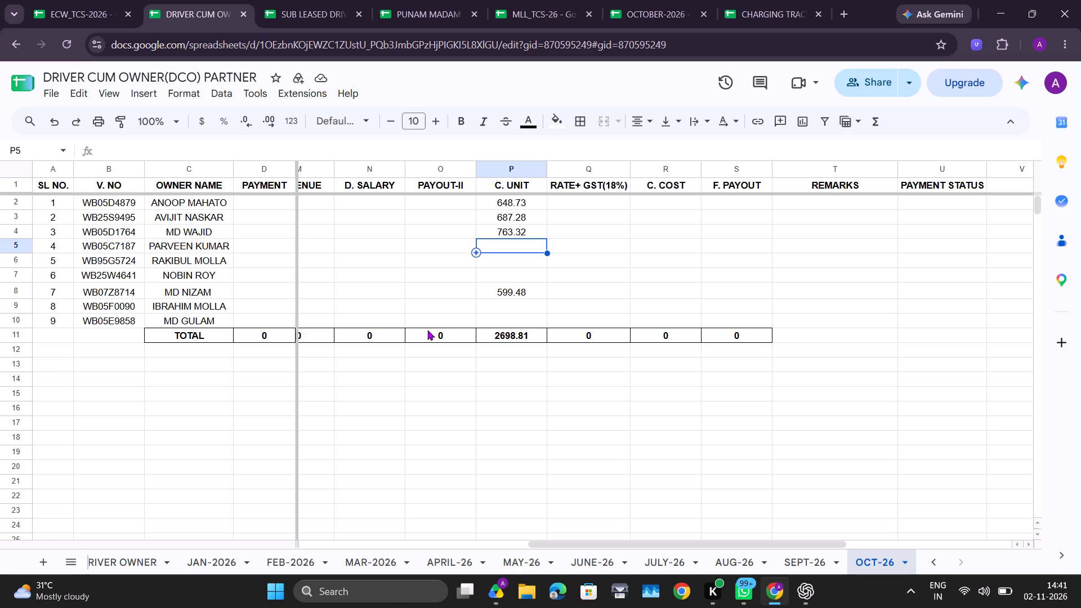
{"action": "type", "text": "809"}
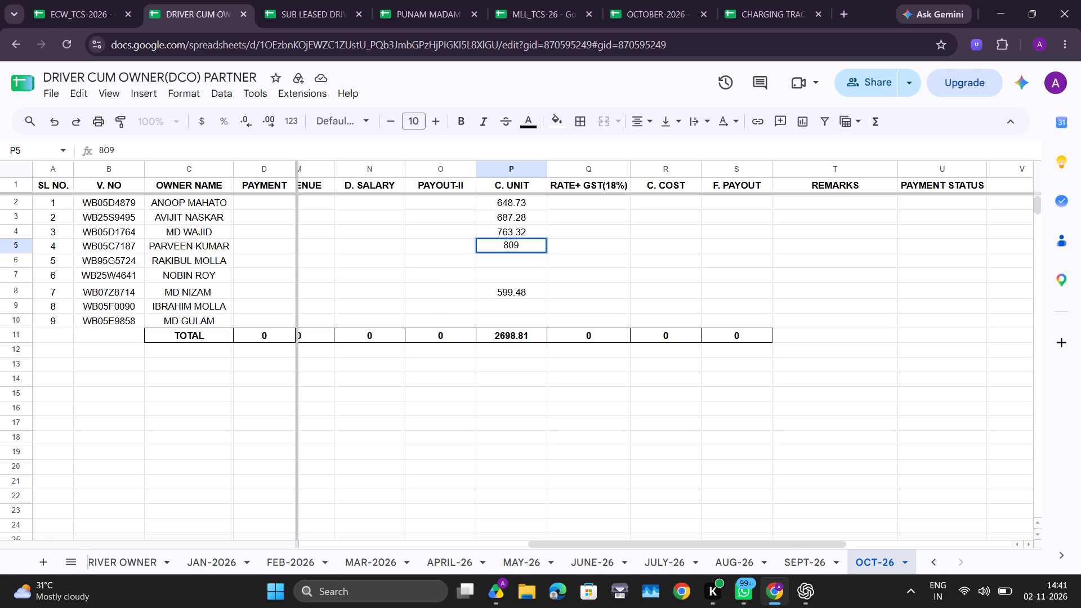
{"action": "type", "text": ".32"}
{"action": "key", "text": "Return"}
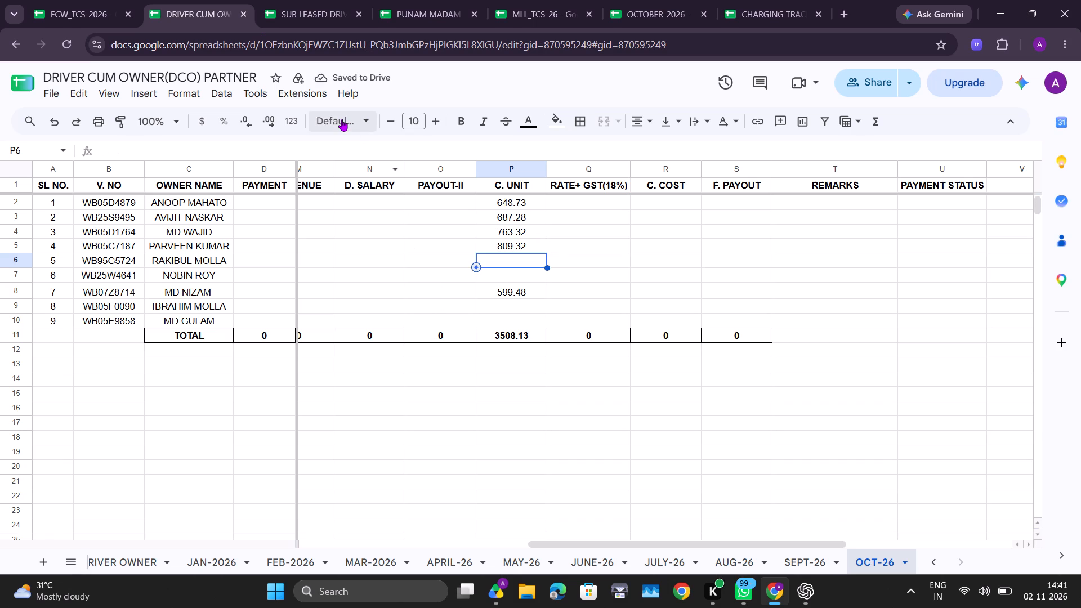
Return to the OCTOBER-2026 spreadsheet and rename Sheet24 as 7187.
{"action": "left_click", "coordinate": [650, 14]}
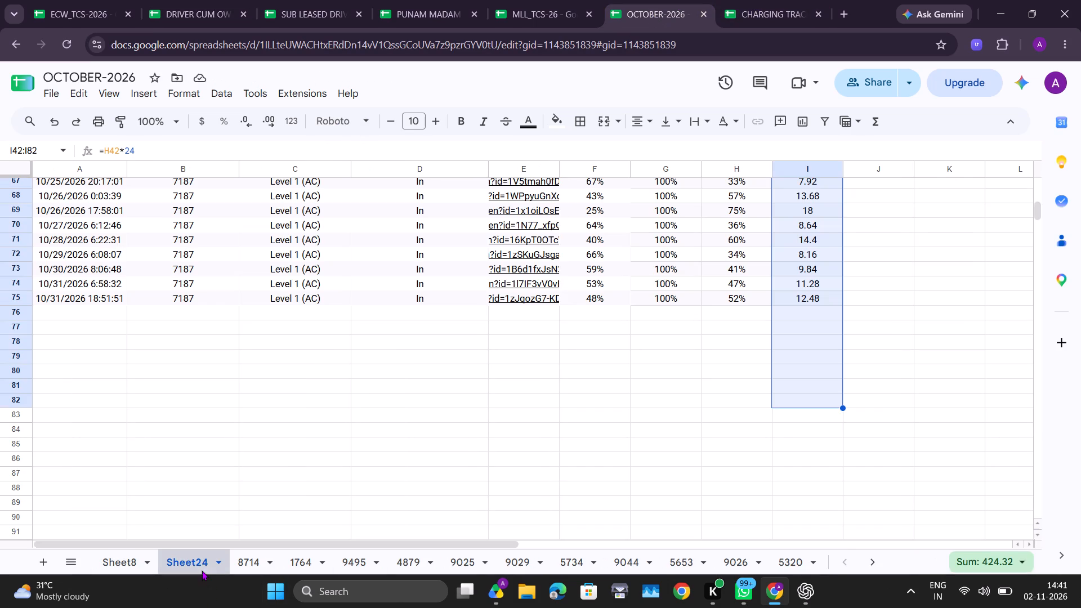
{"action": "double_click", "coordinate": [199, 563]}
{"action": "type", "text": "71"}
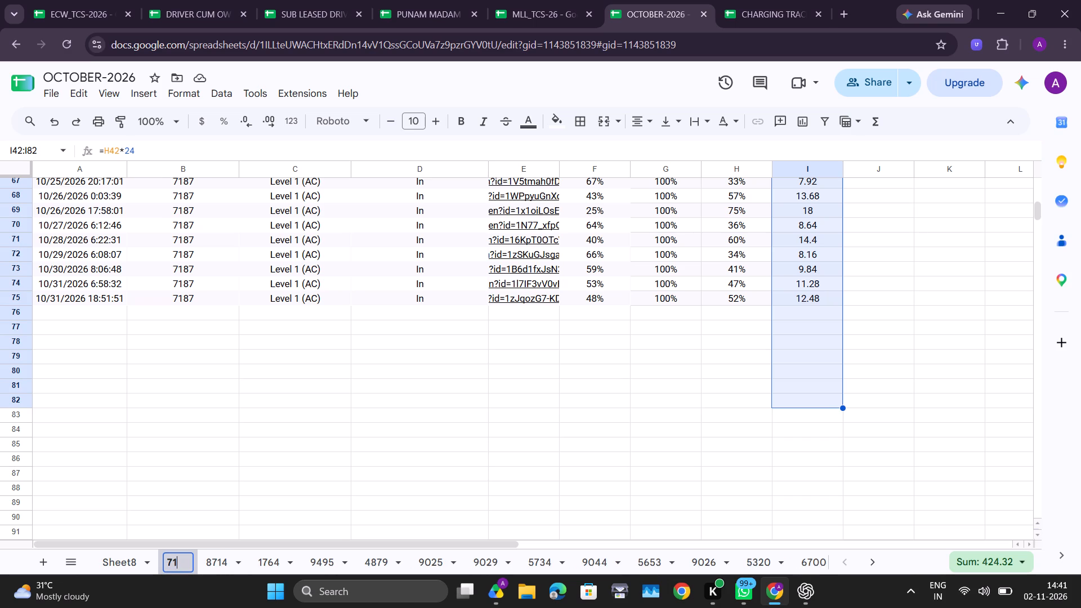
{"action": "type", "text": "87"}
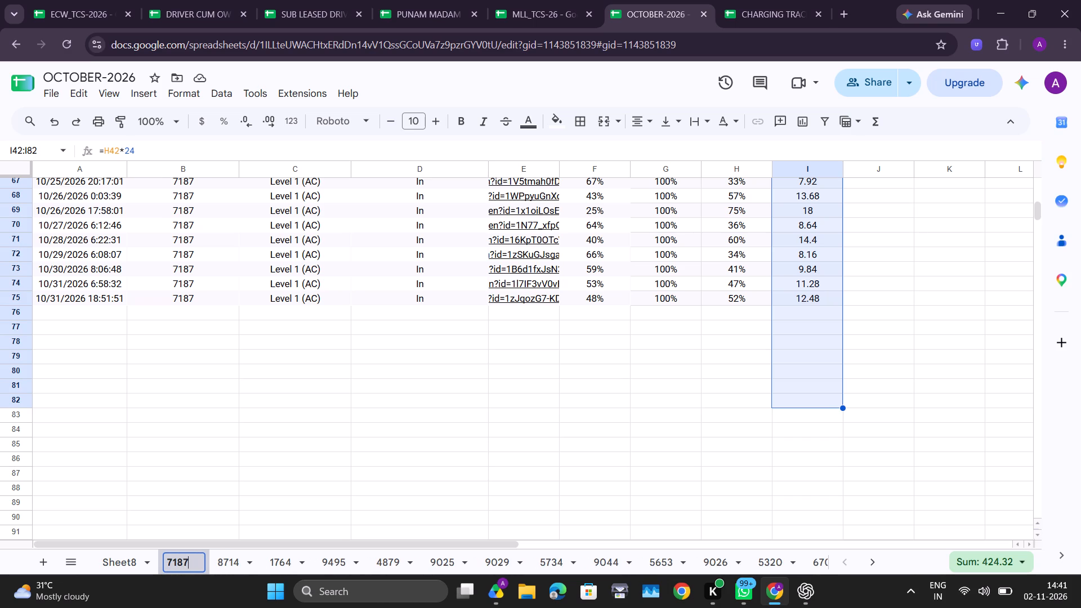
{"action": "key", "text": "Return"}
In Sheet8, reset the Email column filter to include all 88 values.
{"action": "left_click", "coordinate": [120, 562]}
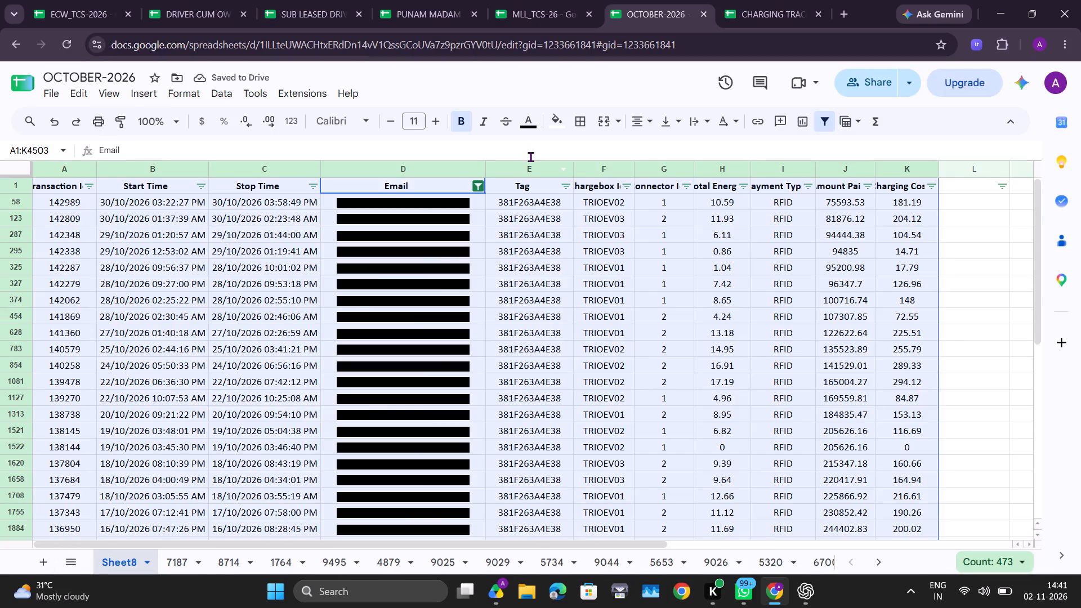
{"action": "left_click", "coordinate": [477, 190]}
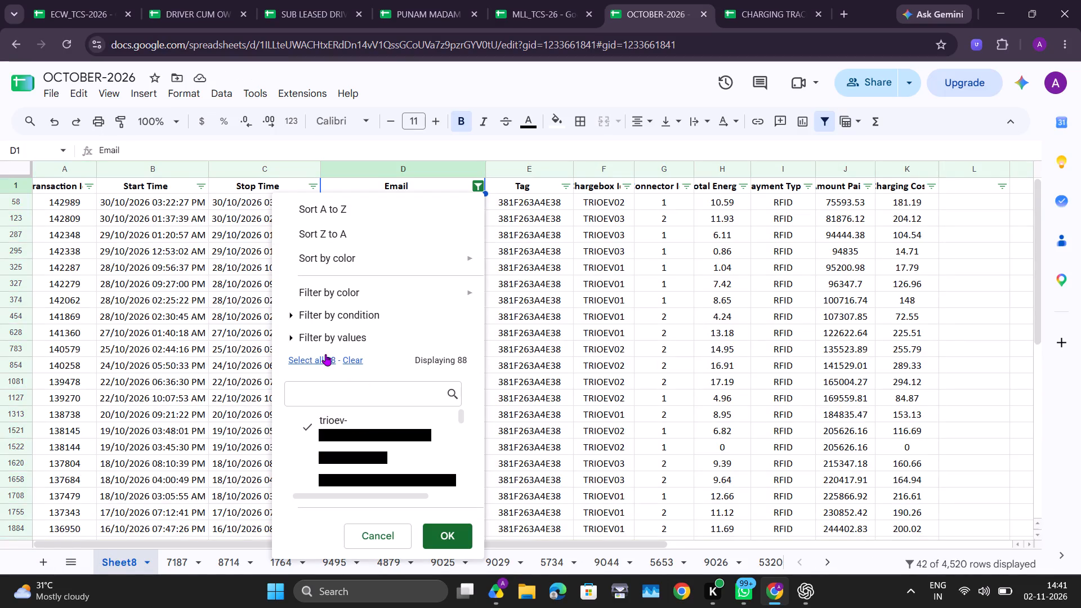
{"action": "left_click", "coordinate": [325, 354]}
{"action": "left_click", "coordinate": [448, 535]}
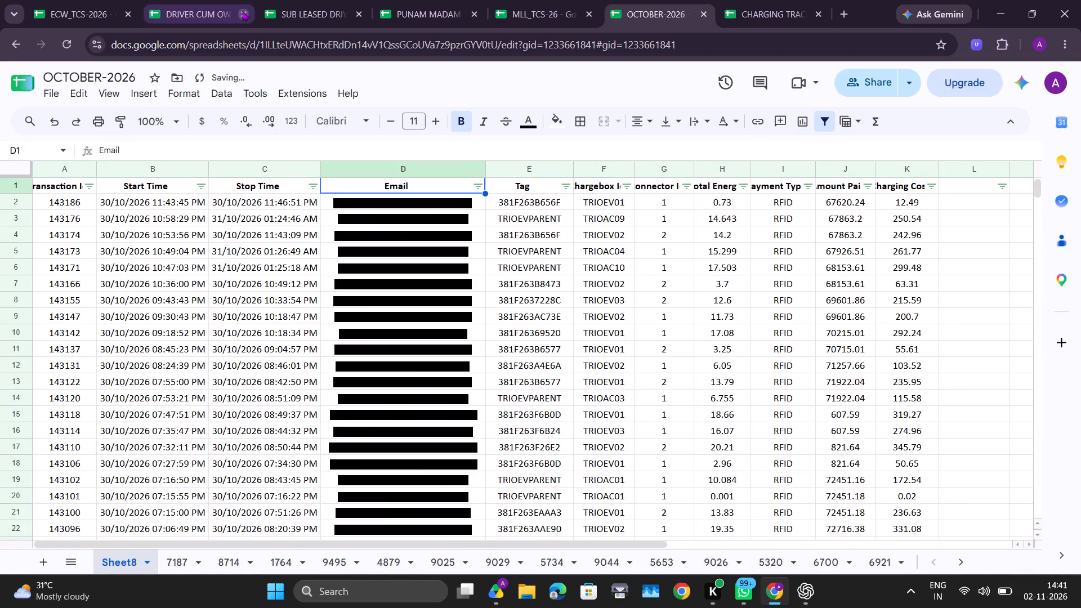
Check the next vehicle in the partner sheet, search Sheet8 for 5724 and copy the matching email entry in D192.
{"action": "left_click", "coordinate": [202, 0]}
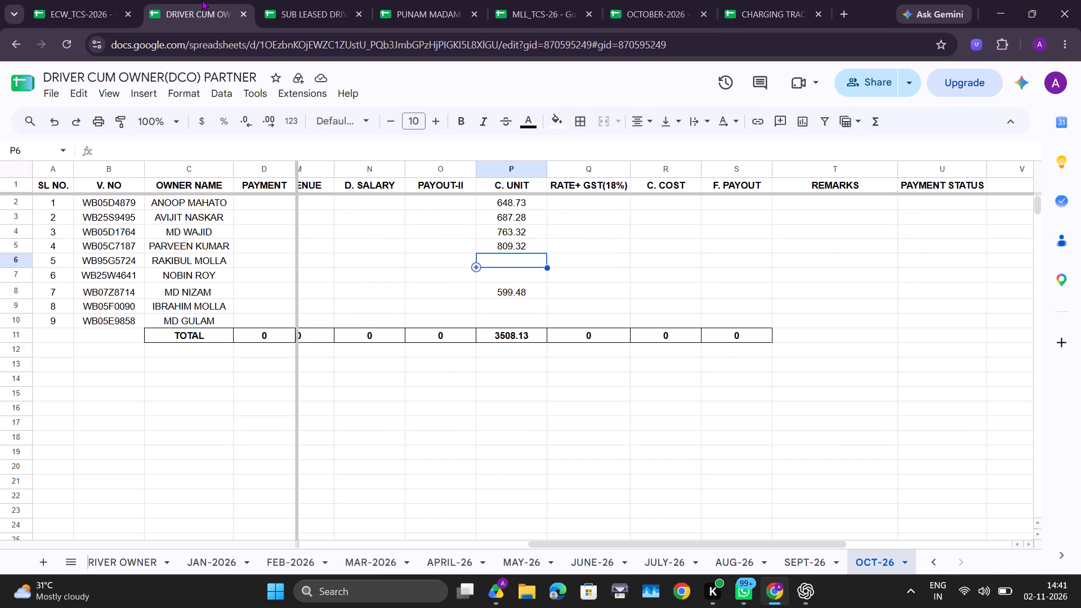
{"action": "left_click", "coordinate": [653, 0]}
{"action": "left_click", "coordinate": [477, 183]}
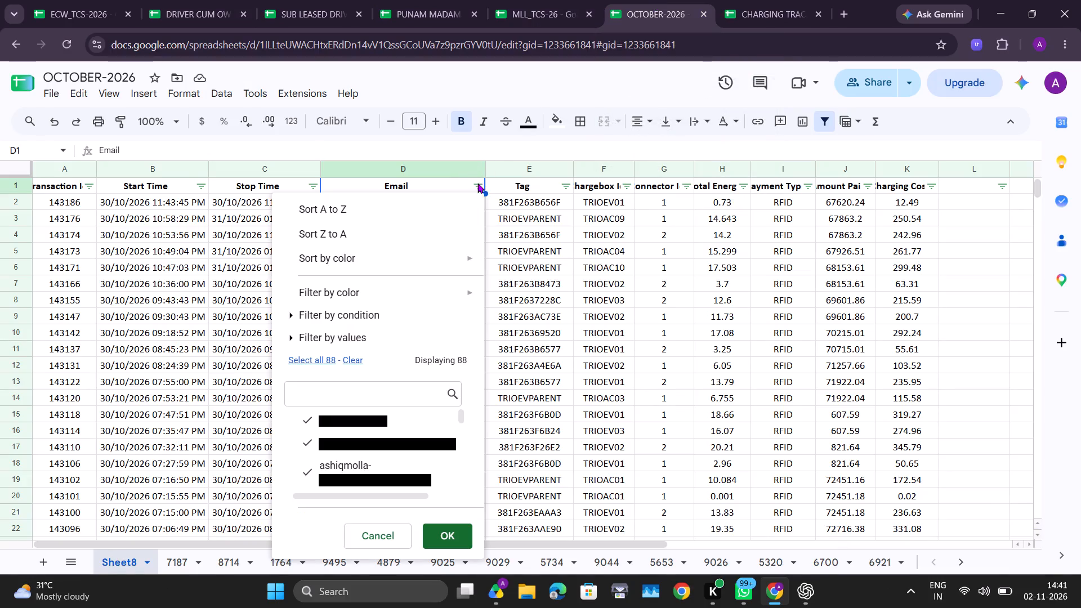
{"action": "left_click", "coordinate": [634, 263]}
{"action": "key", "text": "ctrl+f"}
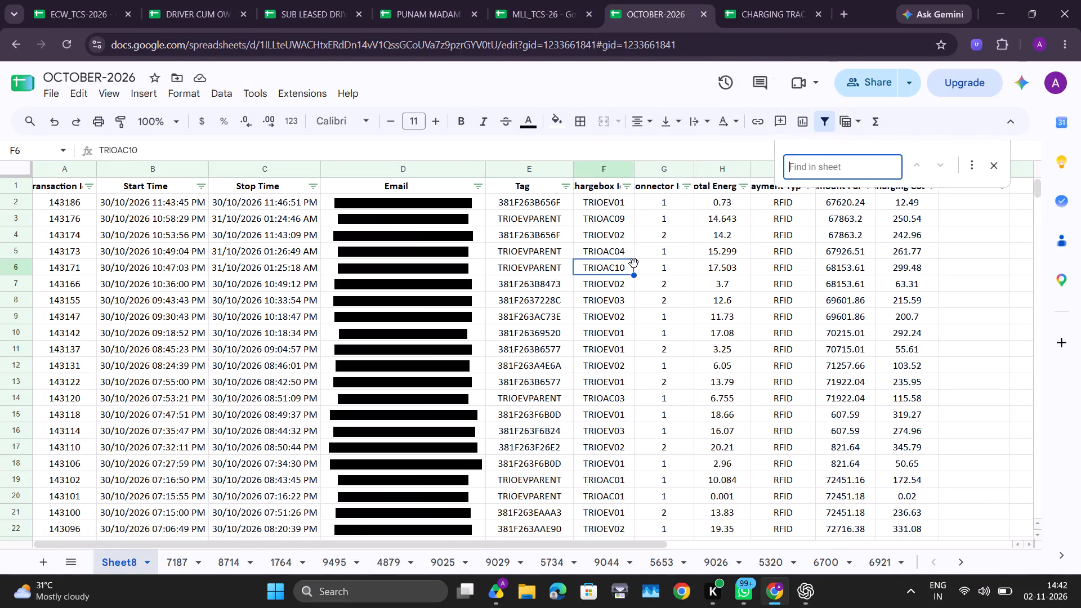
{"action": "type", "text": "5724"}
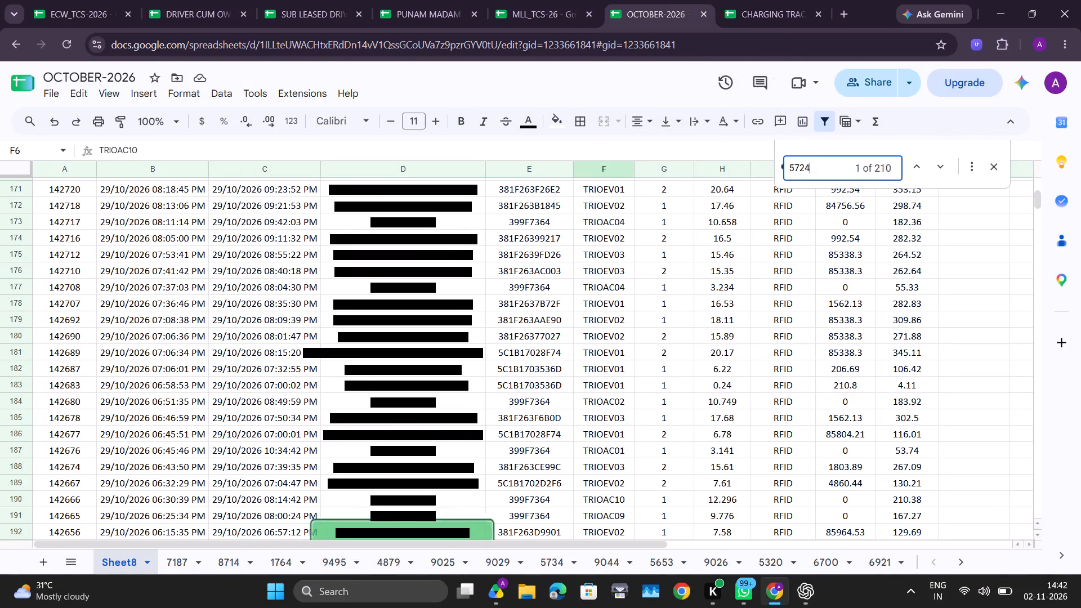
{"action": "scroll", "coordinate": [634, 263], "scroll_direction": "down", "scroll_amount": 1}
{"action": "left_click", "coordinate": [415, 374]}
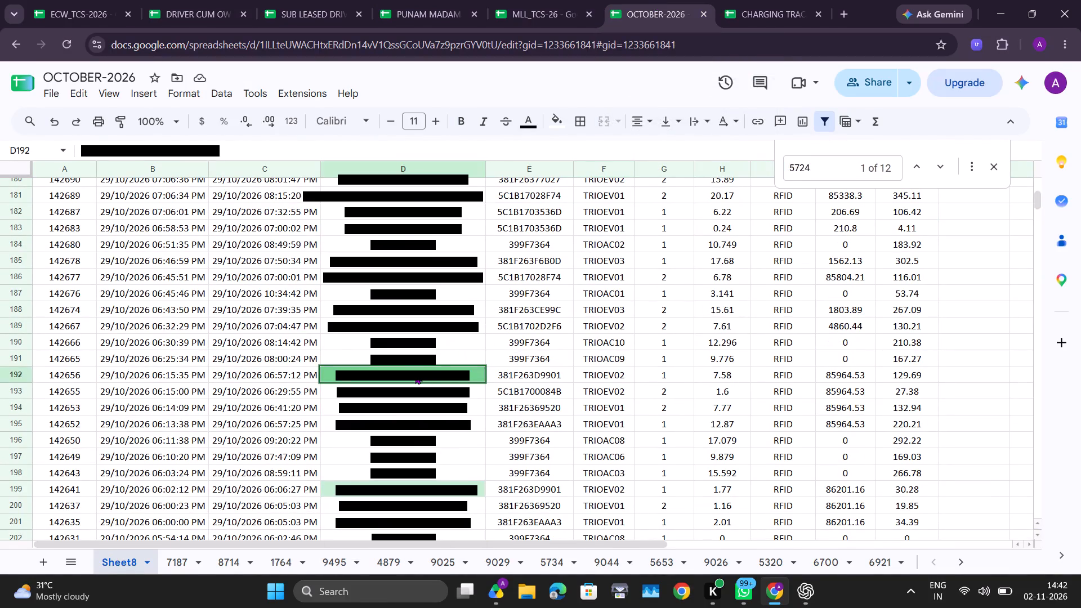
{"action": "key", "text": "ctrl+c"}
Filter Sheet8's Email column to show only the copied email entry for vehicle 5724.
{"action": "scroll", "coordinate": [415, 374], "scroll_direction": "up", "scroll_amount": 8}
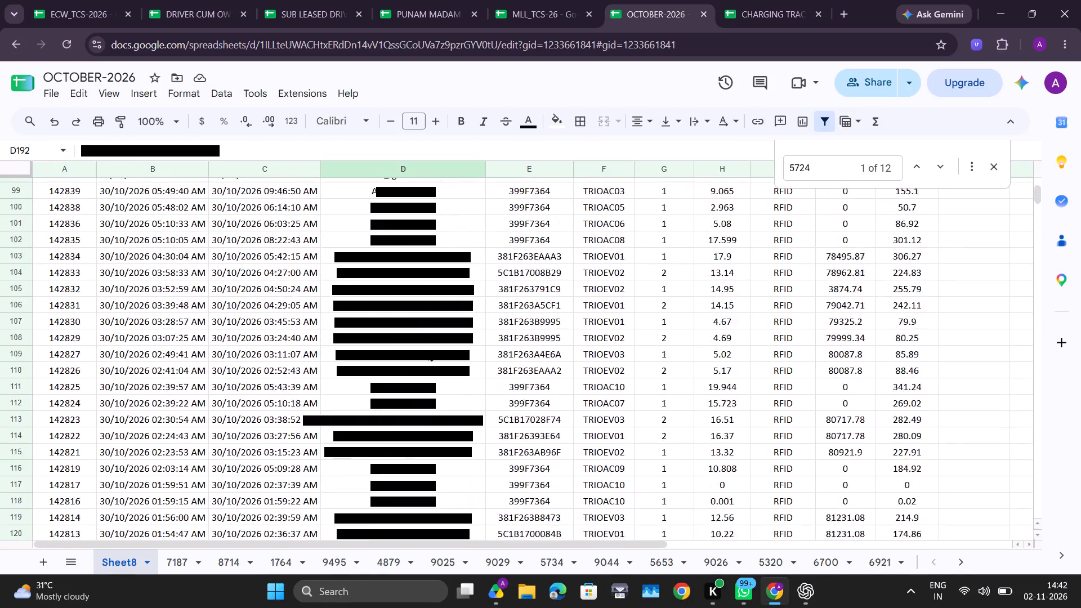
{"action": "scroll", "coordinate": [502, 190], "scroll_direction": "up", "scroll_amount": 7}
{"action": "scroll", "coordinate": [440, 239], "scroll_direction": "up", "scroll_amount": 12}
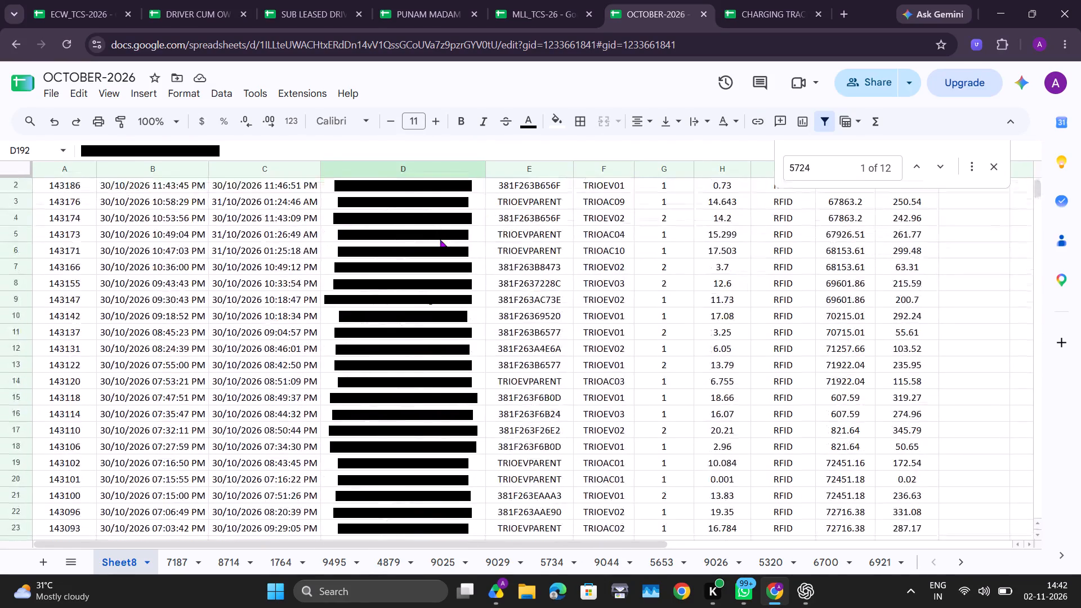
{"action": "left_click", "coordinate": [480, 182]}
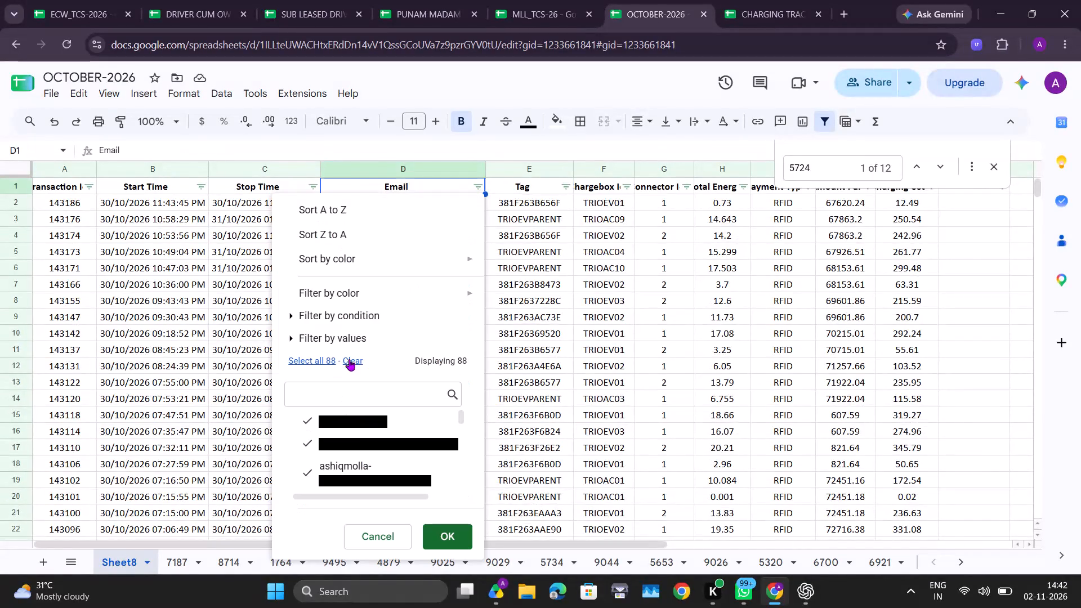
{"action": "left_click", "coordinate": [349, 359]}
{"action": "left_click", "coordinate": [321, 396]}
{"action": "key", "text": "ctrl+v"}
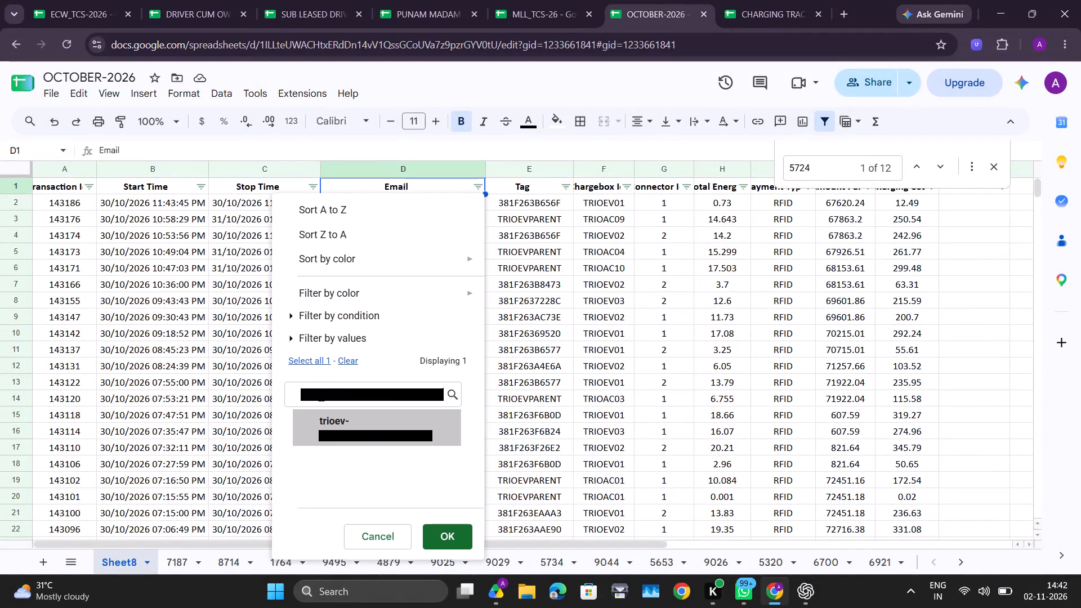
{"action": "left_click", "coordinate": [308, 416]}
{"action": "left_click", "coordinate": [460, 534]}
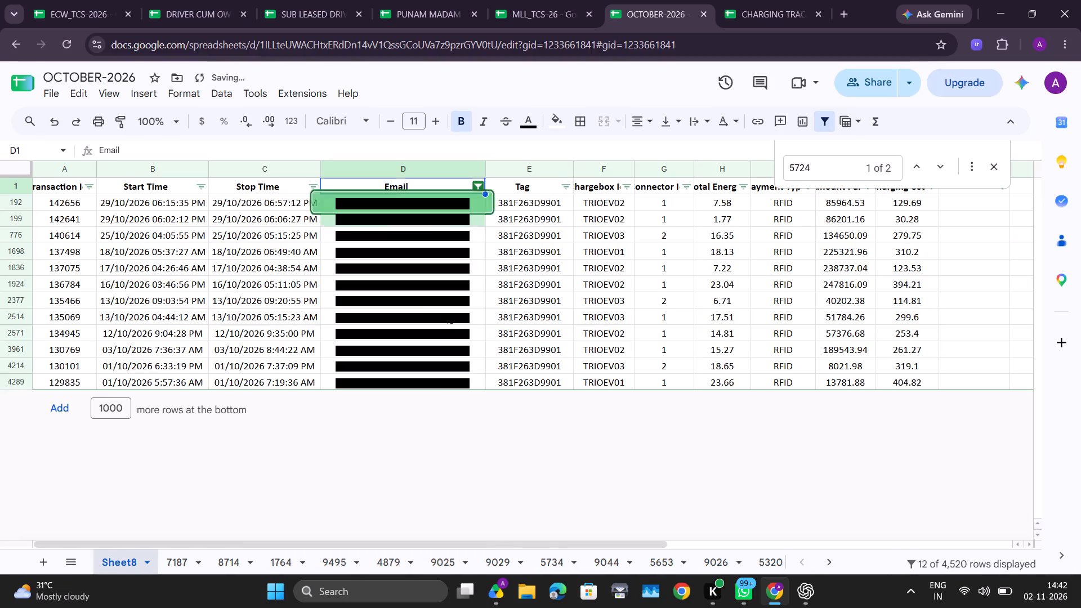
Copy the filtered 5724 transactions with their header row into a new sheet, starting at A1.
{"action": "scroll", "coordinate": [447, 314], "scroll_direction": "right", "scroll_amount": 1}
{"action": "scroll", "coordinate": [447, 314], "scroll_direction": "up", "scroll_amount": 5}
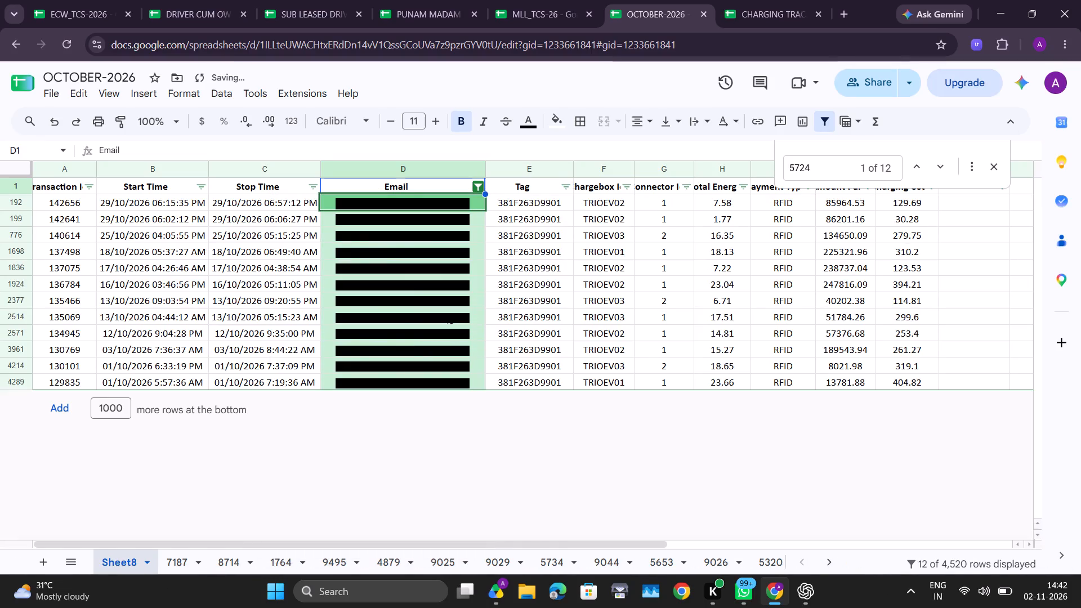
{"action": "key", "text": "ctrl+a"}
{"action": "key", "text": "ctrl+c"}
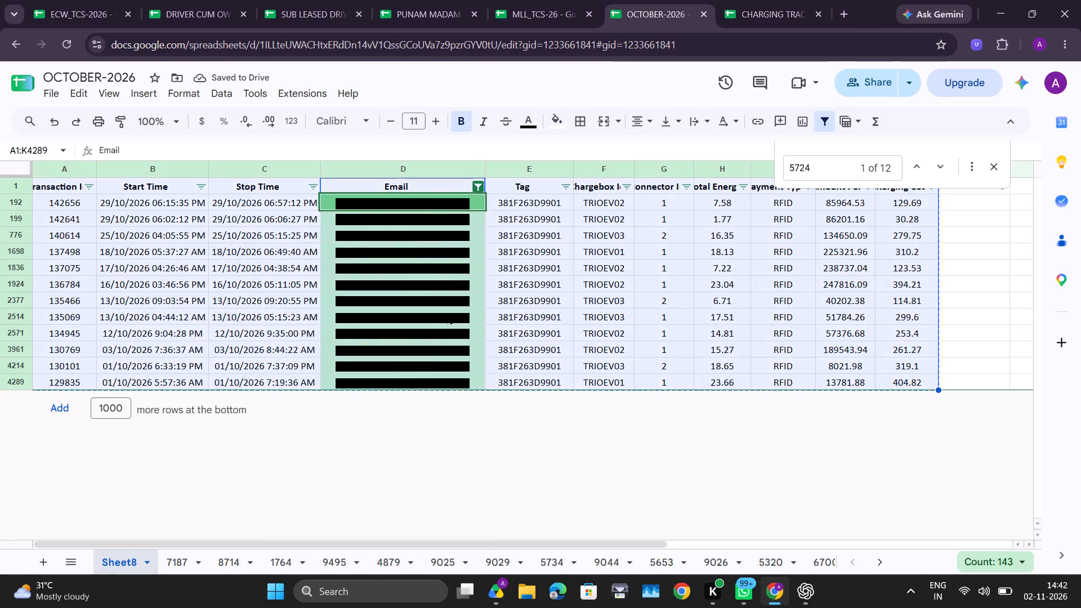
{"action": "left_click", "coordinate": [49, 560]}
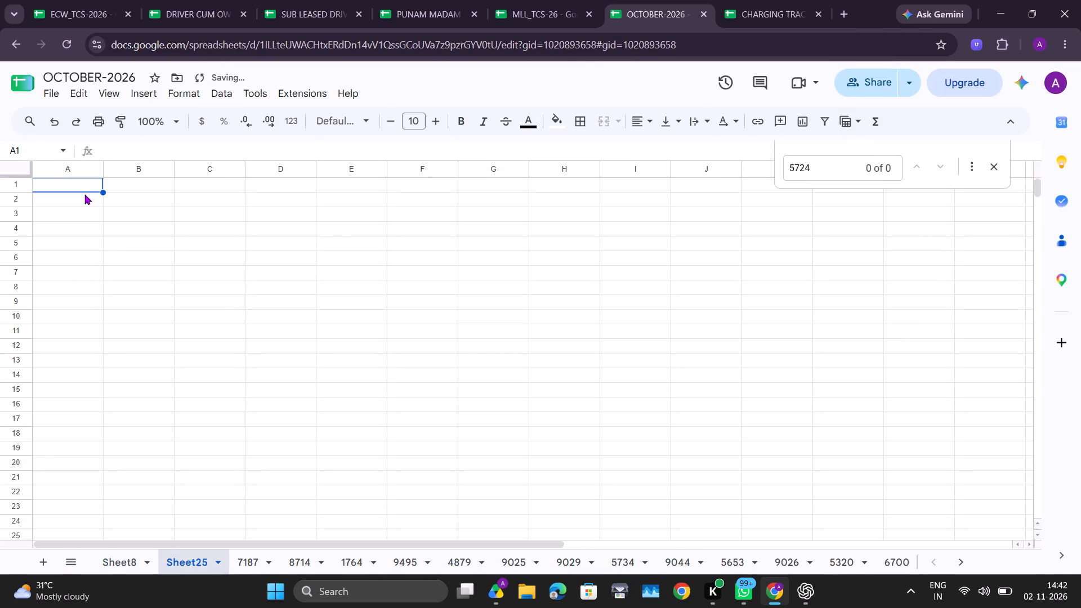
{"action": "key", "text": "ctrl+v"}
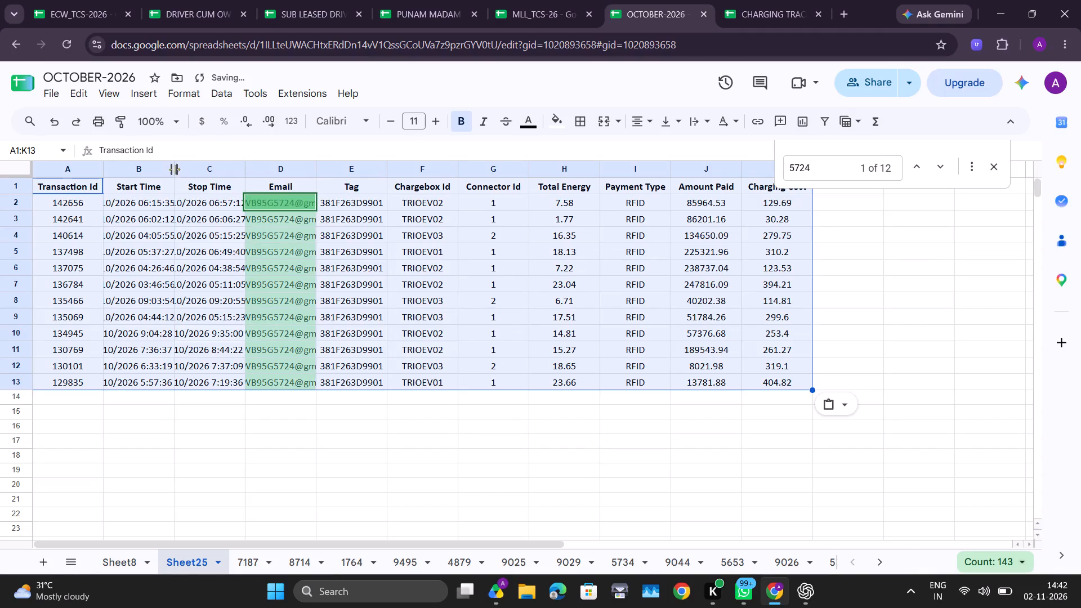
Fit the Start Time, Stop Time and Email columns to their contents and select A17 below the table.
{"action": "left_click", "coordinate": [169, 164]}
{"action": "double_click", "coordinate": [173, 165]}
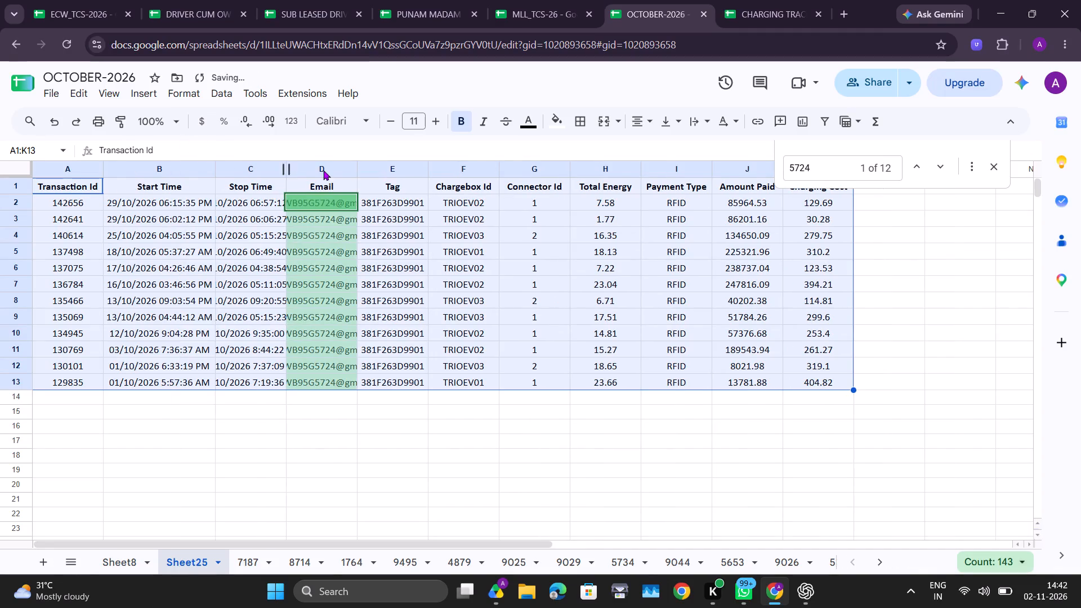
{"action": "double_click", "coordinate": [287, 173]}
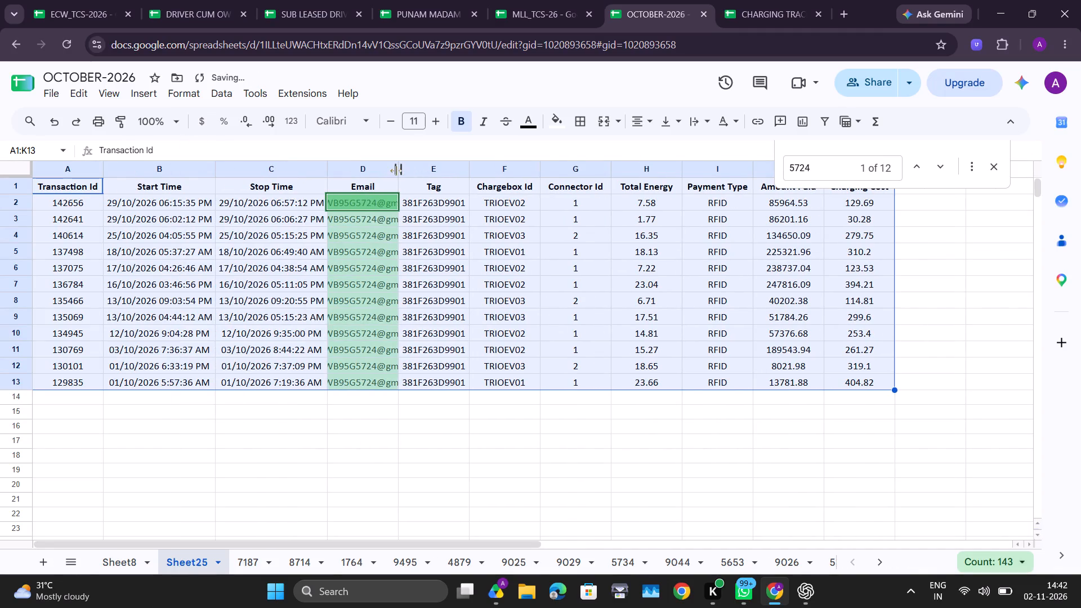
{"action": "double_click", "coordinate": [395, 171]}
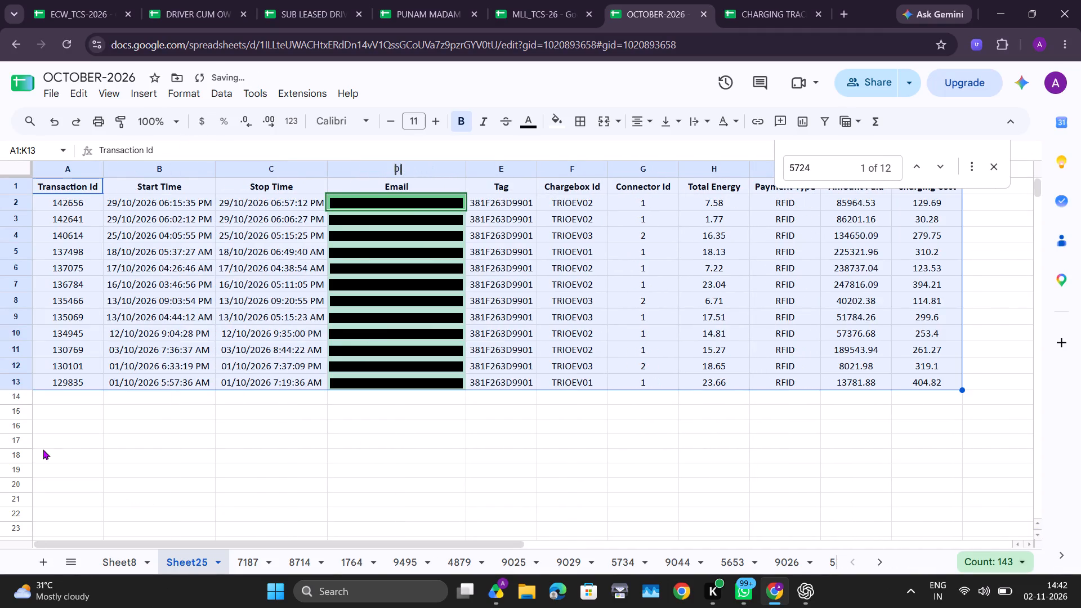
{"action": "left_click", "coordinate": [43, 449]}
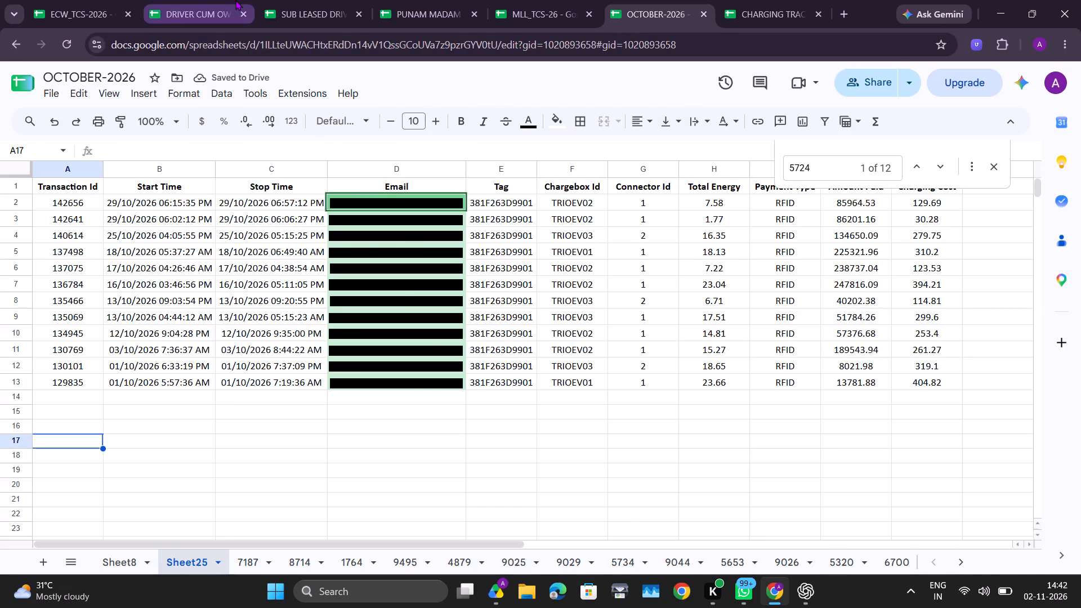
Switch to the CHARGING TRACKING DATA spreadsheet and change the first Vehicle Number column filter from 7187 to only 5724.
{"action": "left_click", "coordinate": [181, 0]}
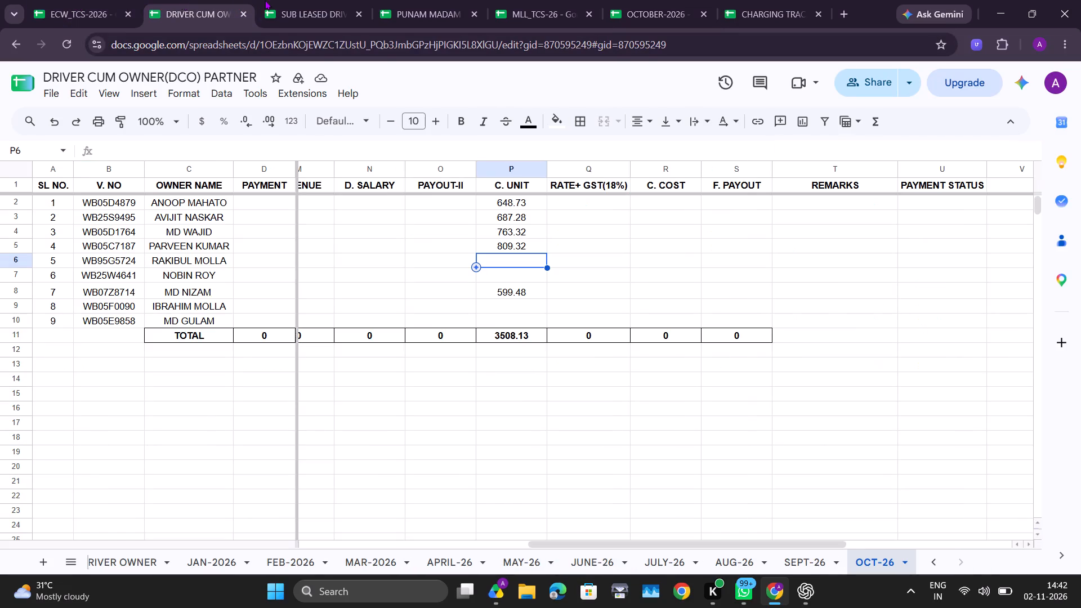
{"action": "left_click", "coordinate": [663, 0]}
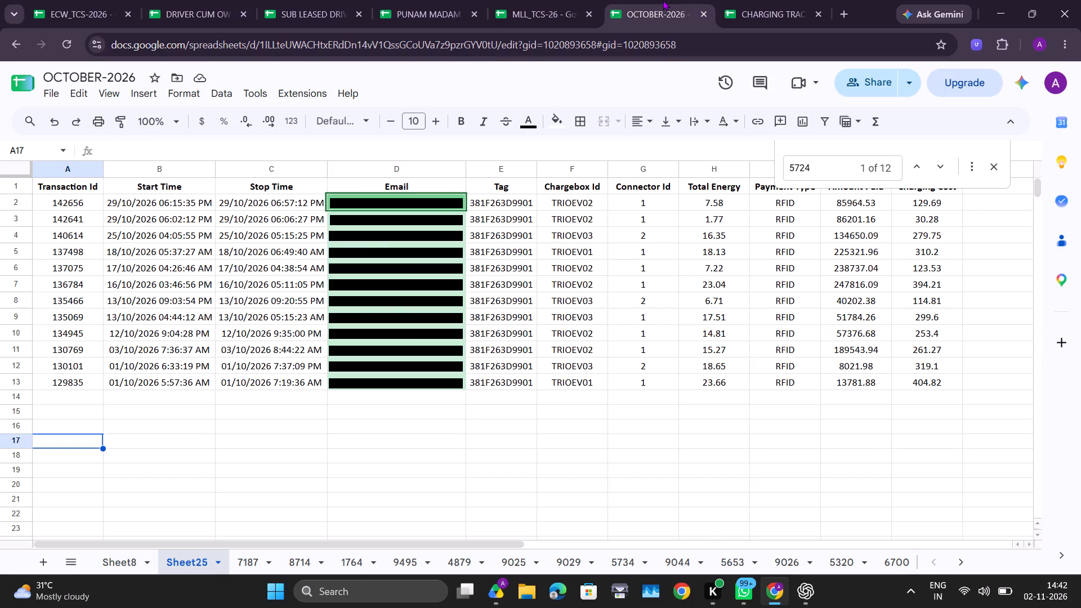
{"action": "left_click", "coordinate": [781, 0]}
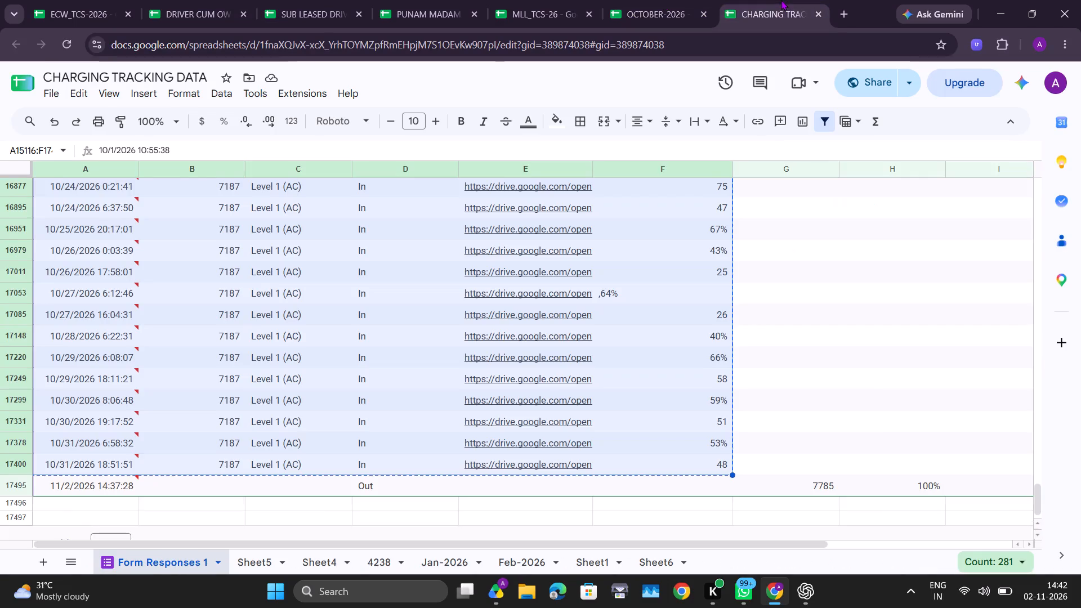
{"action": "scroll", "coordinate": [373, 235], "scroll_direction": "up", "scroll_amount": 15}
{"action": "scroll", "coordinate": [449, 462], "scroll_direction": "up", "scroll_amount": 15}
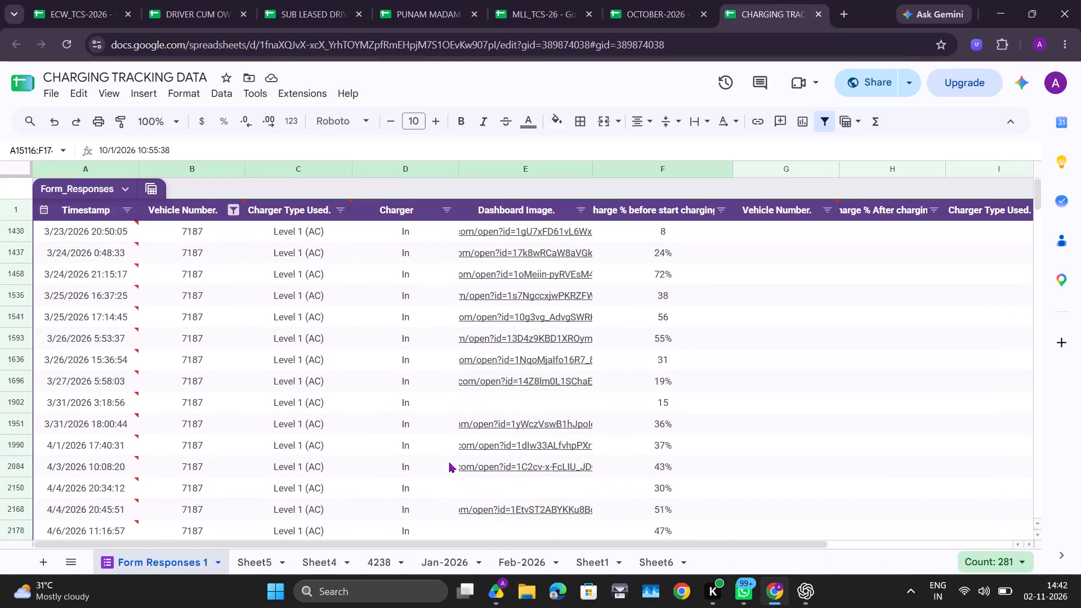
{"action": "scroll", "coordinate": [449, 462], "scroll_direction": "up", "scroll_amount": 9}
{"action": "left_click", "coordinate": [235, 208]}
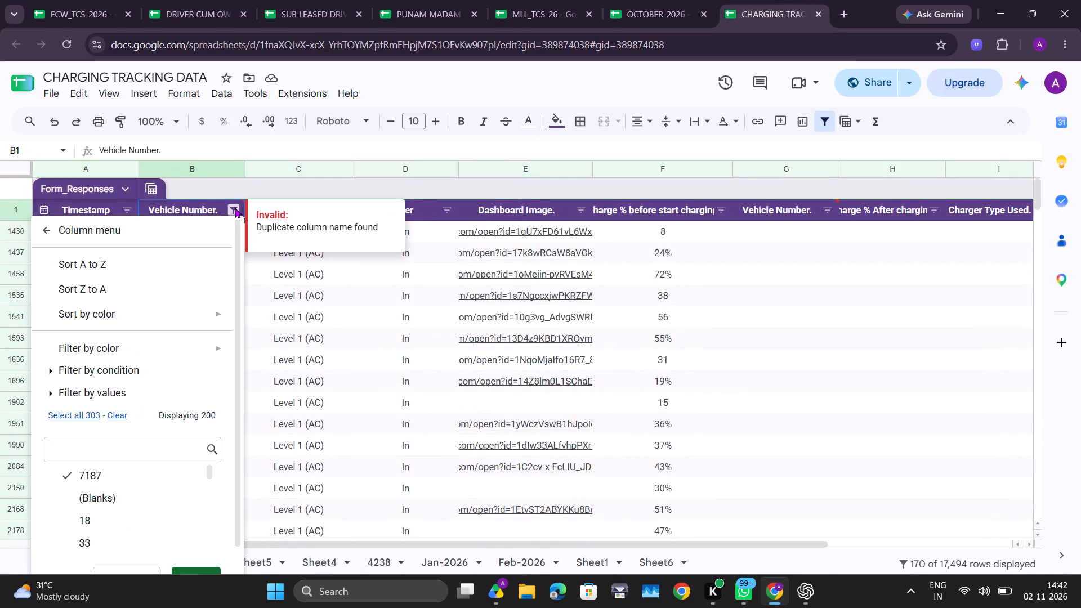
{"action": "left_click", "coordinate": [111, 475]}
{"action": "left_click", "coordinate": [108, 455]}
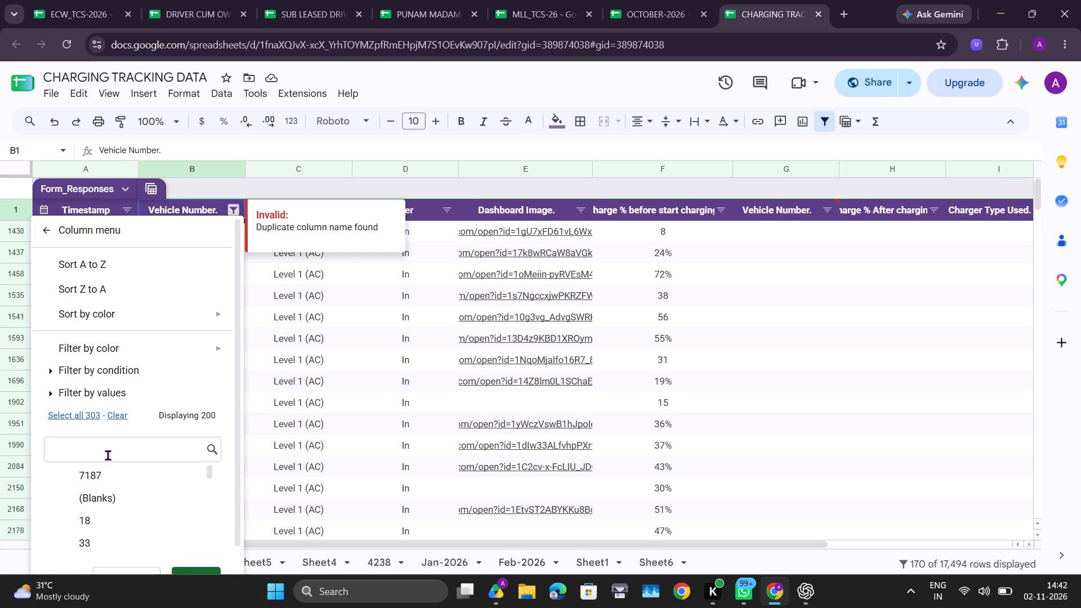
{"action": "type", "text": "5724"}
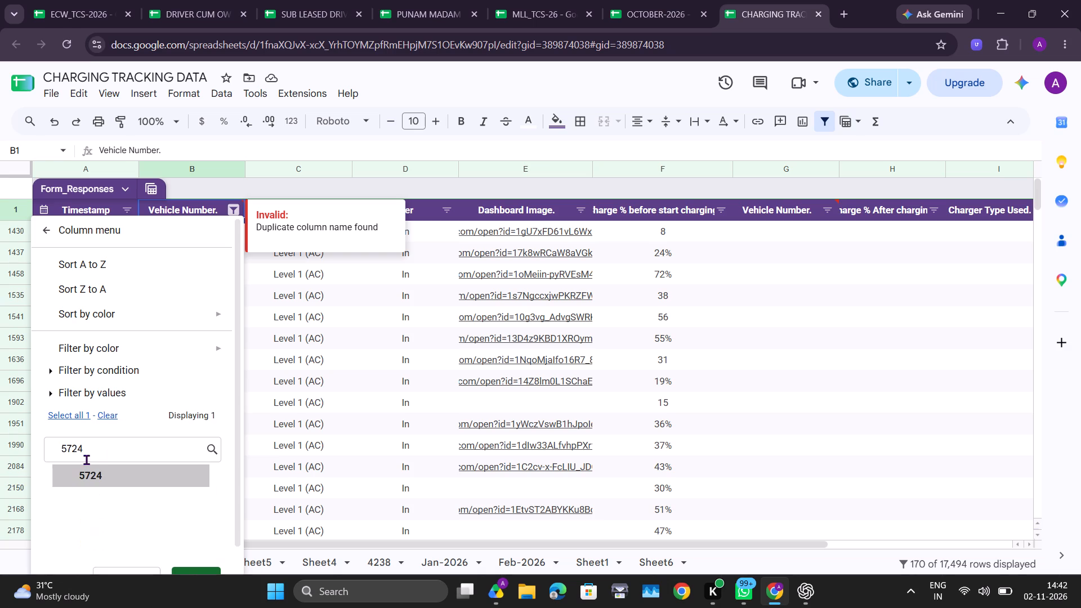
{"action": "left_click_drag", "start_coordinate": [83, 490], "coordinate": [93, 481]}
{"action": "left_click", "coordinate": [93, 481]}
{"action": "scroll", "coordinate": [93, 481], "scroll_direction": "down", "scroll_amount": 3}
{"action": "left_click", "coordinate": [206, 546]}
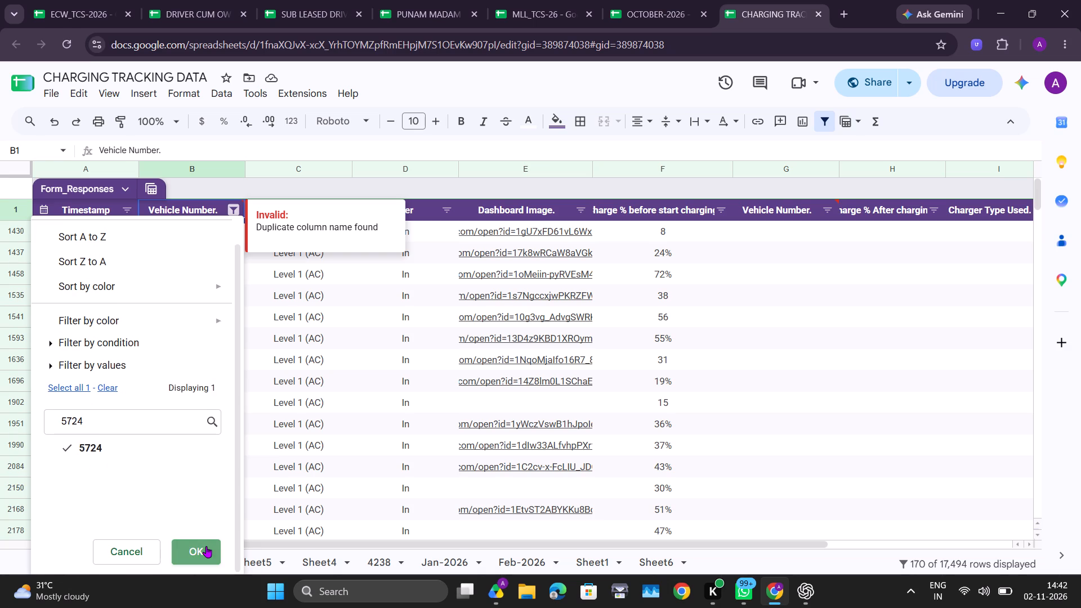
Copy the 5724 home-charging entries from 10/2/2026 to 10/21/2026 into the new OCTOBER-2026 sheet at A17.
{"action": "scroll", "coordinate": [247, 400], "scroll_direction": "down", "scroll_amount": 9}
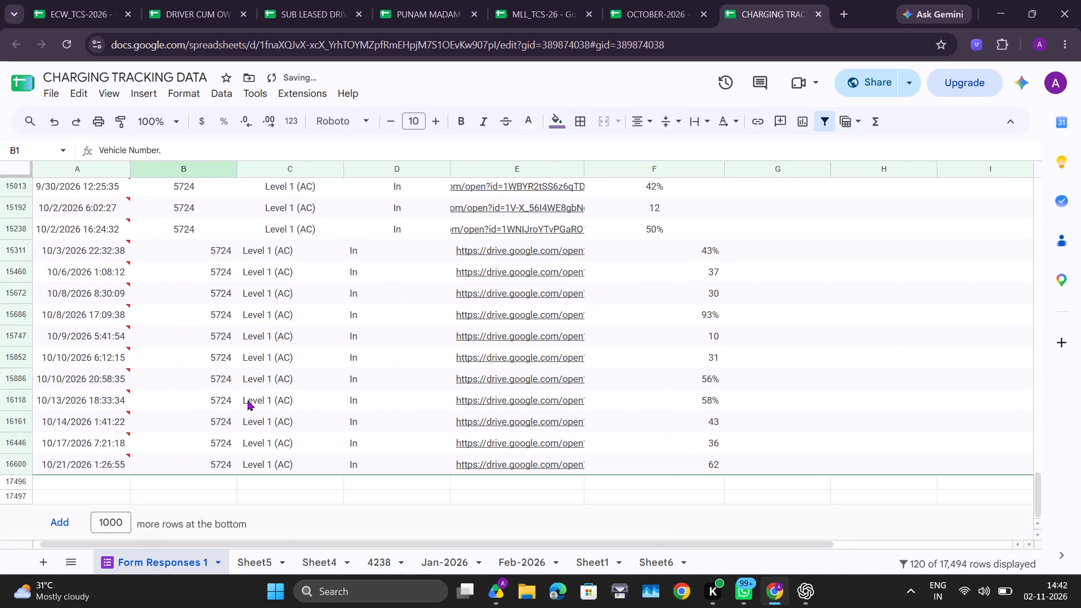
{"action": "scroll", "coordinate": [247, 400], "scroll_direction": "down", "scroll_amount": 1}
{"action": "scroll", "coordinate": [247, 400], "scroll_direction": "up", "scroll_amount": 1}
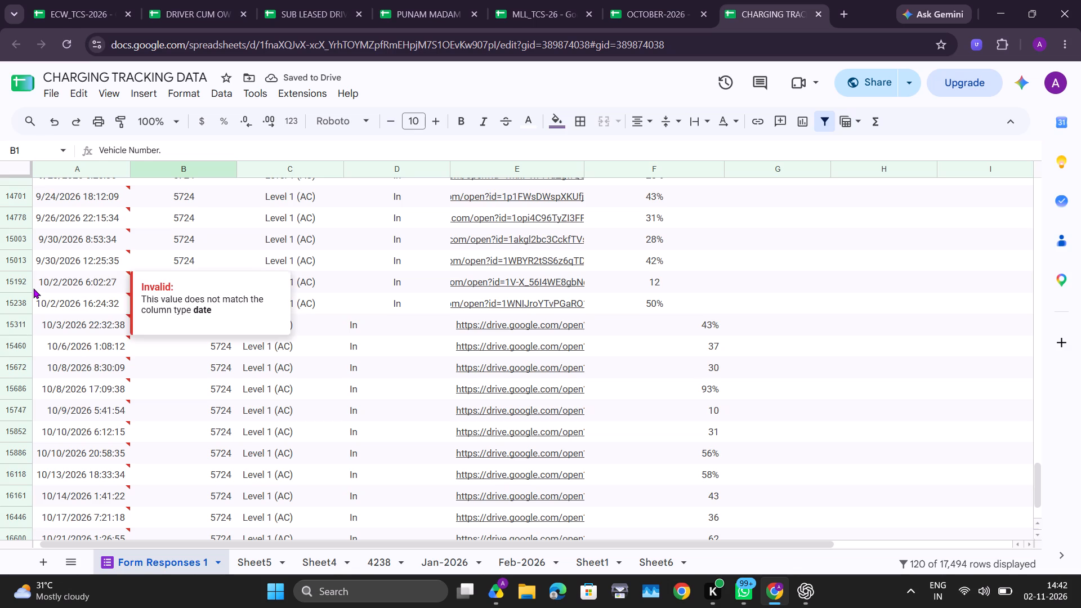
{"action": "left_click_drag", "start_coordinate": [33, 288], "coordinate": [697, 463]}
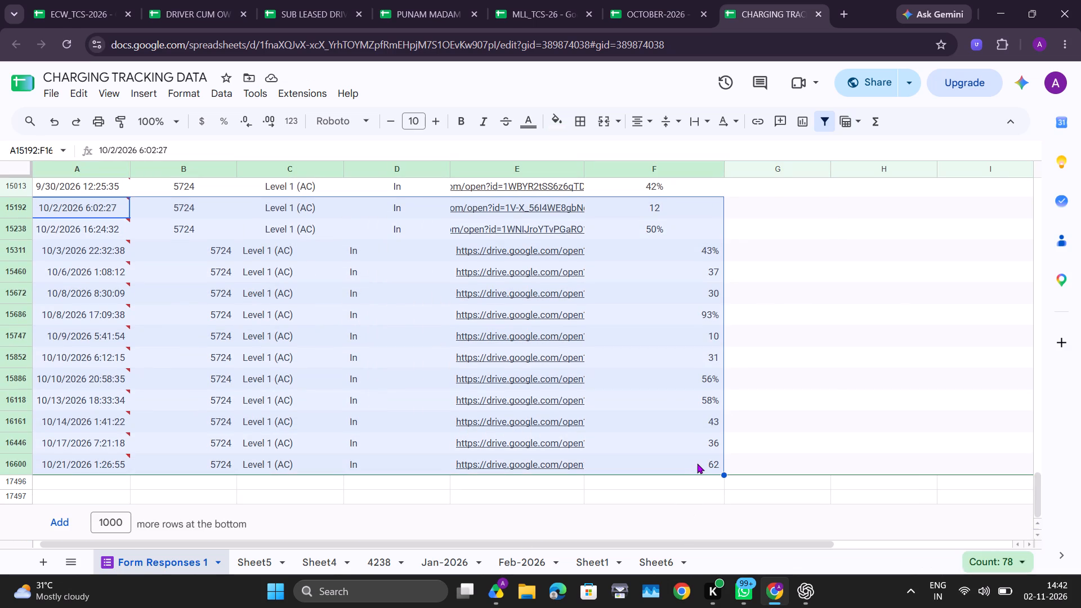
{"action": "key", "text": "ctrl+c"}
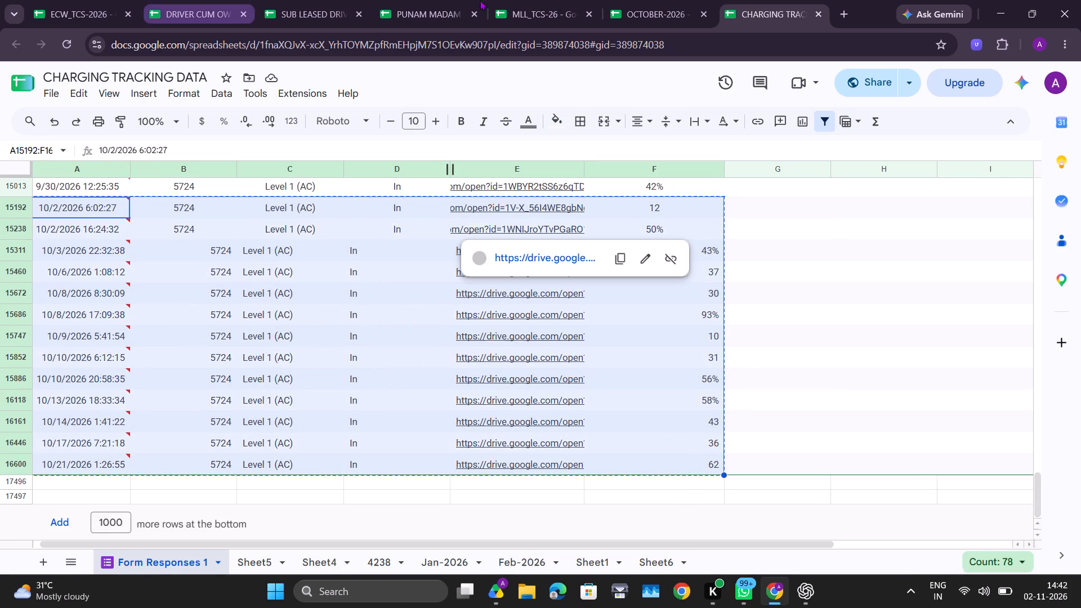
{"action": "left_click", "coordinate": [629, 0]}
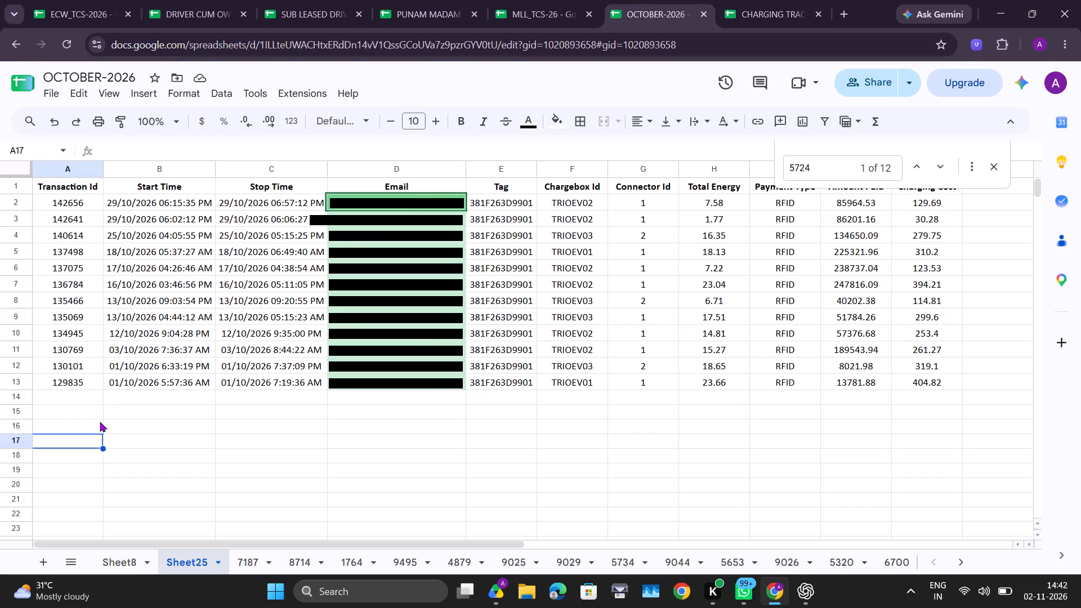
{"action": "key", "text": "ctrl+v"}
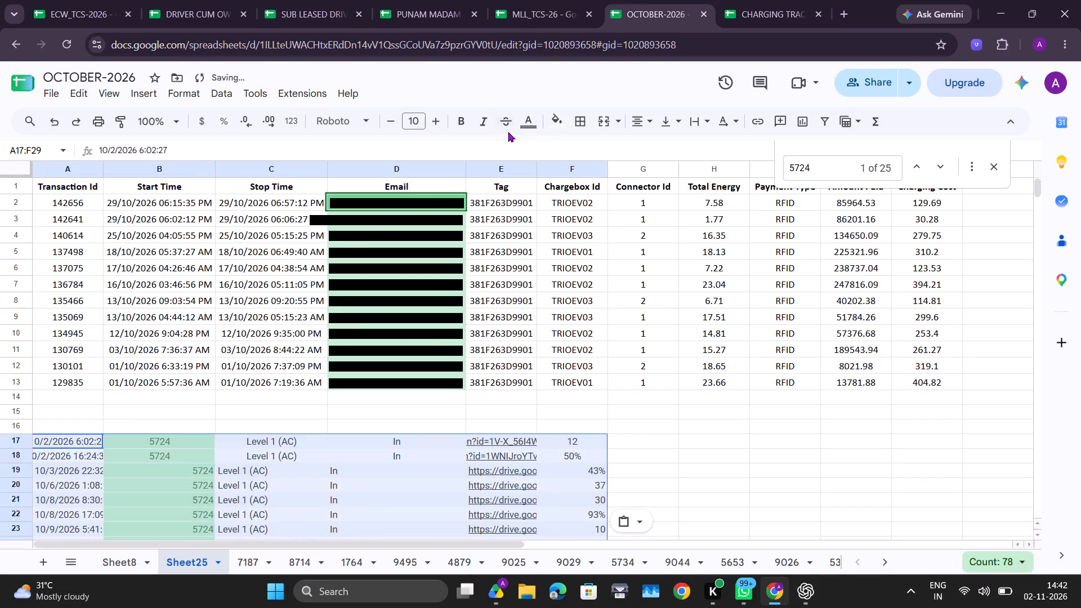
Centre-align the pasted home-charging entries in A17:F29 and fit column A to show the full timestamps.
{"action": "left_click", "coordinate": [525, 127]}
{"action": "left_click", "coordinate": [538, 171]}
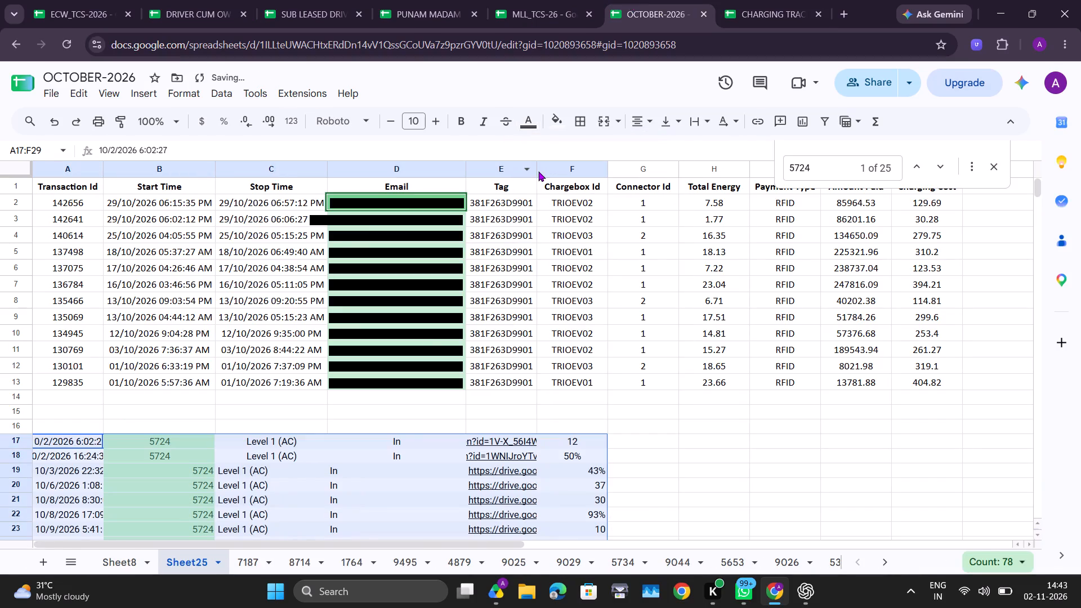
{"action": "left_click", "coordinate": [637, 117]}
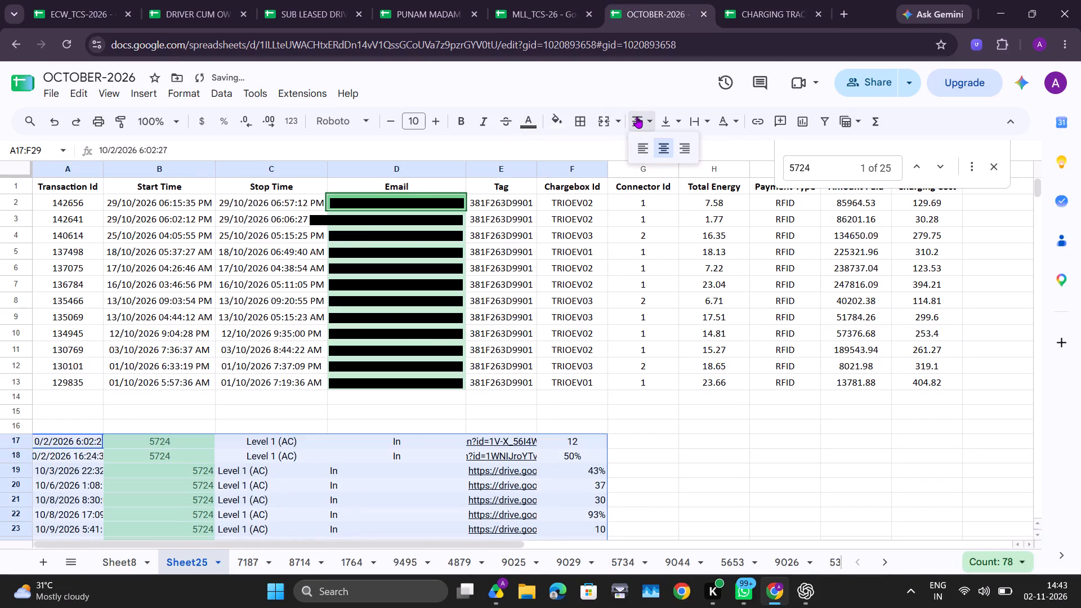
{"action": "left_click", "coordinate": [668, 151]}
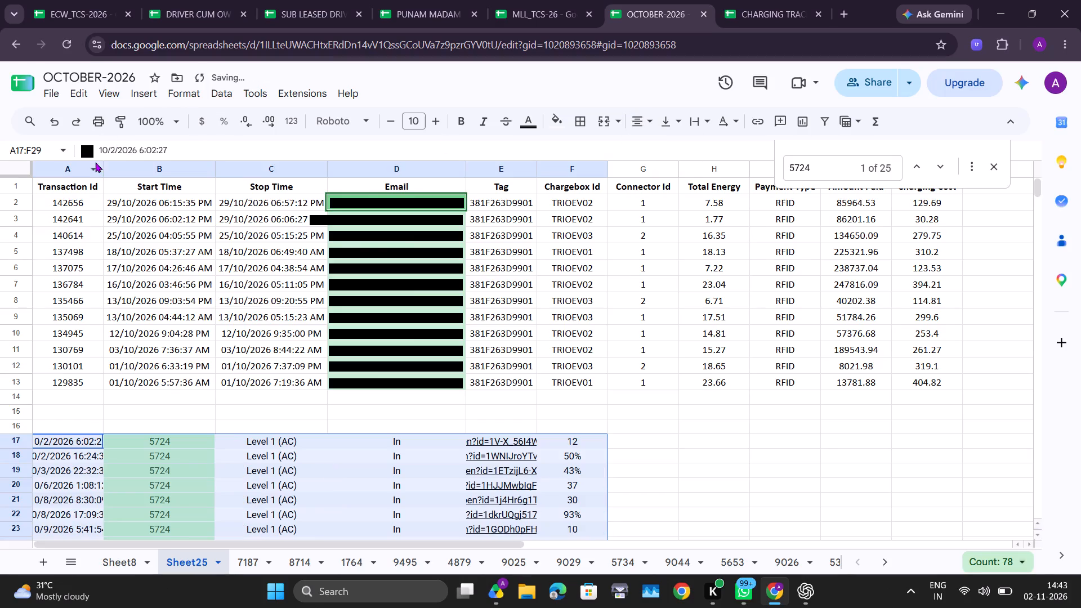
{"action": "double_click", "coordinate": [104, 171]}
{"action": "scroll", "coordinate": [104, 171], "scroll_direction": "down", "scroll_amount": 5}
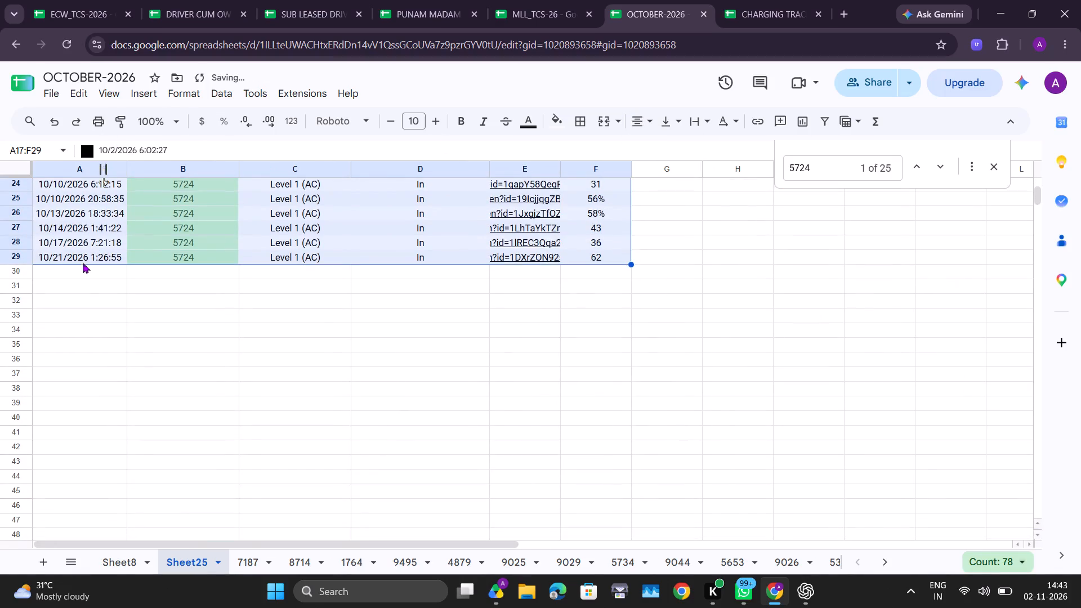
{"action": "scroll", "coordinate": [67, 263], "scroll_direction": "up", "scroll_amount": 2}
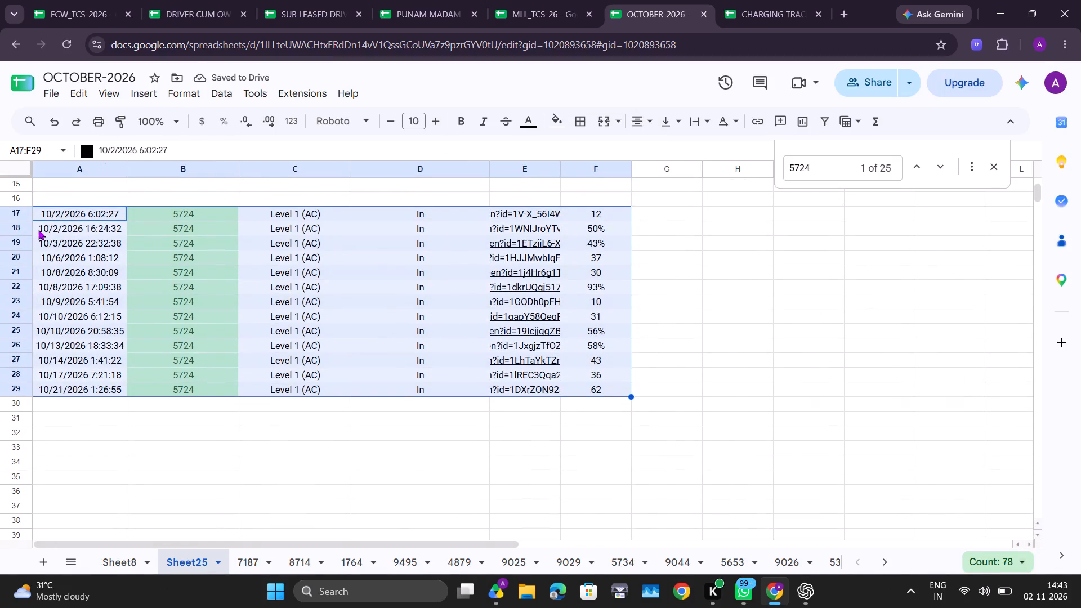
Delete the 5724 home-charging rows timestamped 10/2/2026 16:24:32 and 10/8/2026 17:09:38.
{"action": "left_click", "coordinate": [23, 227]}
{"action": "right_click", "coordinate": [23, 227]}
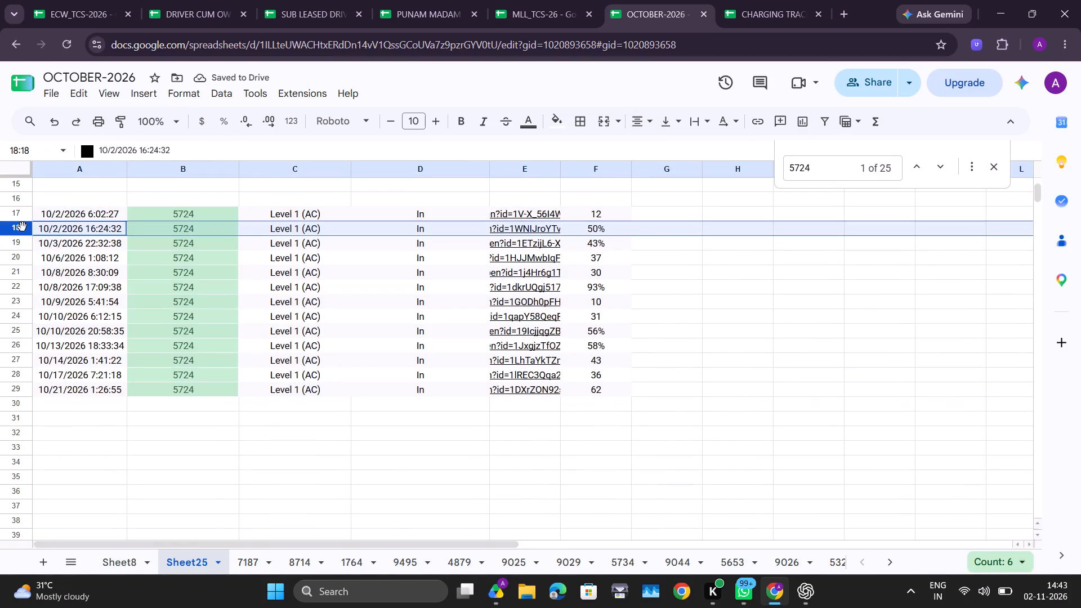
{"action": "left_click", "coordinate": [49, 366]}
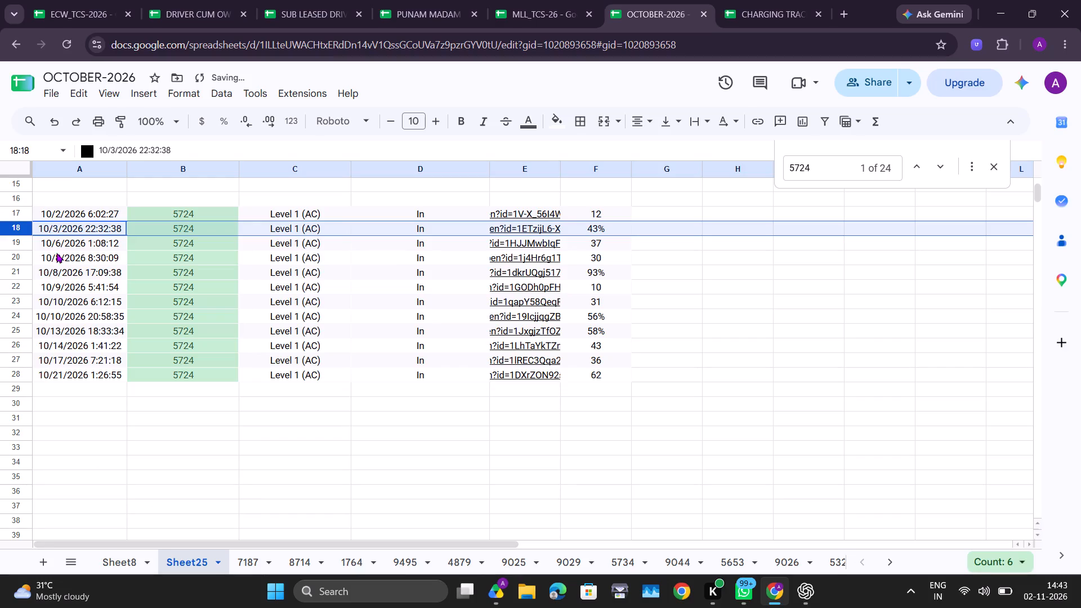
{"action": "left_click", "coordinate": [16, 273]}
{"action": "right_click", "coordinate": [16, 273]}
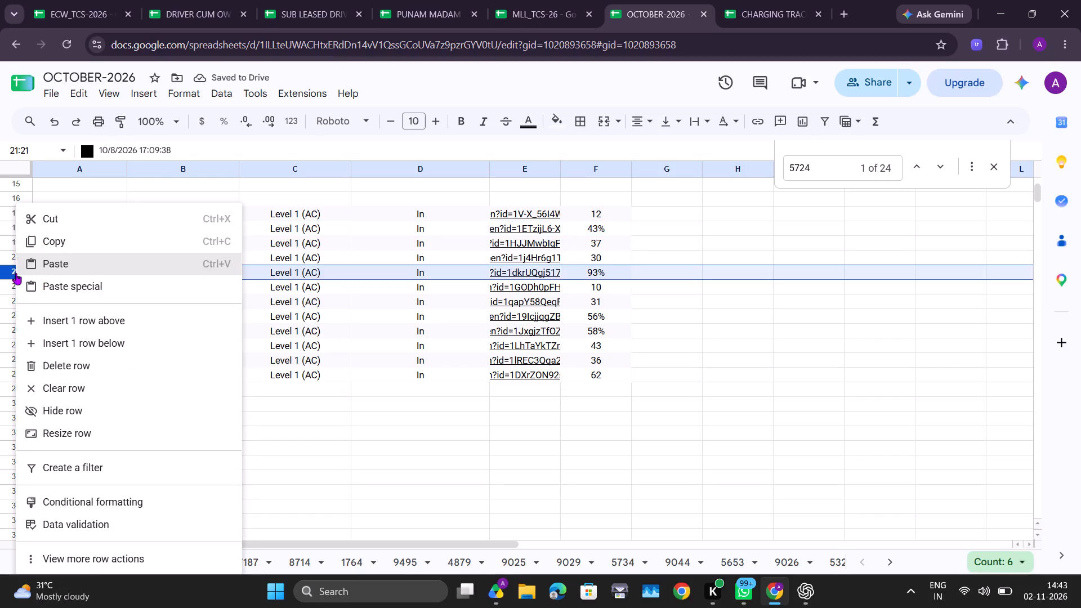
{"action": "left_click", "coordinate": [31, 375]}
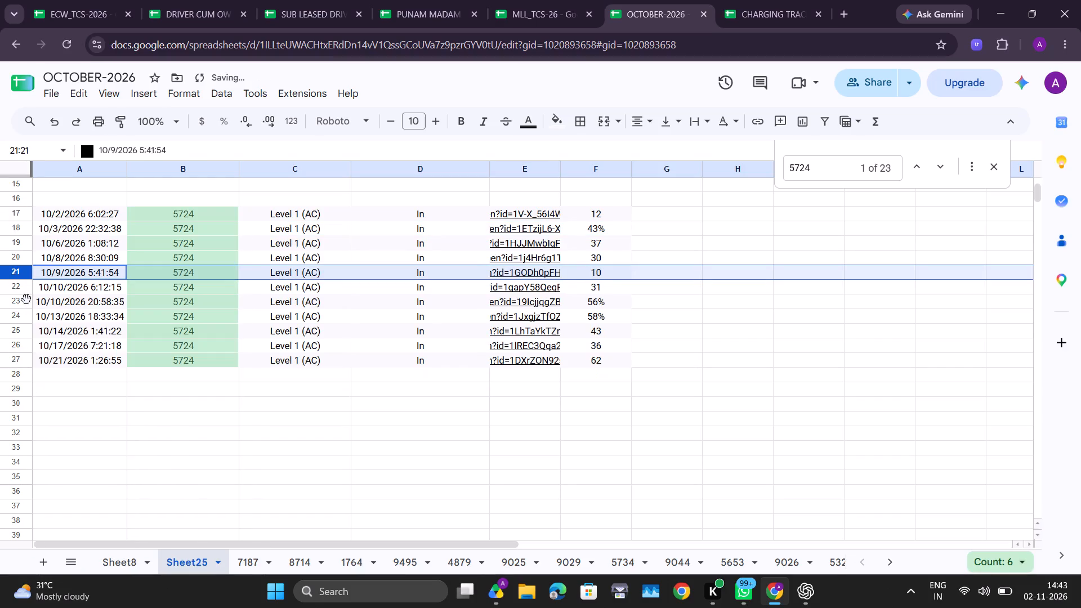
{"action": "left_click", "coordinate": [16, 301]}
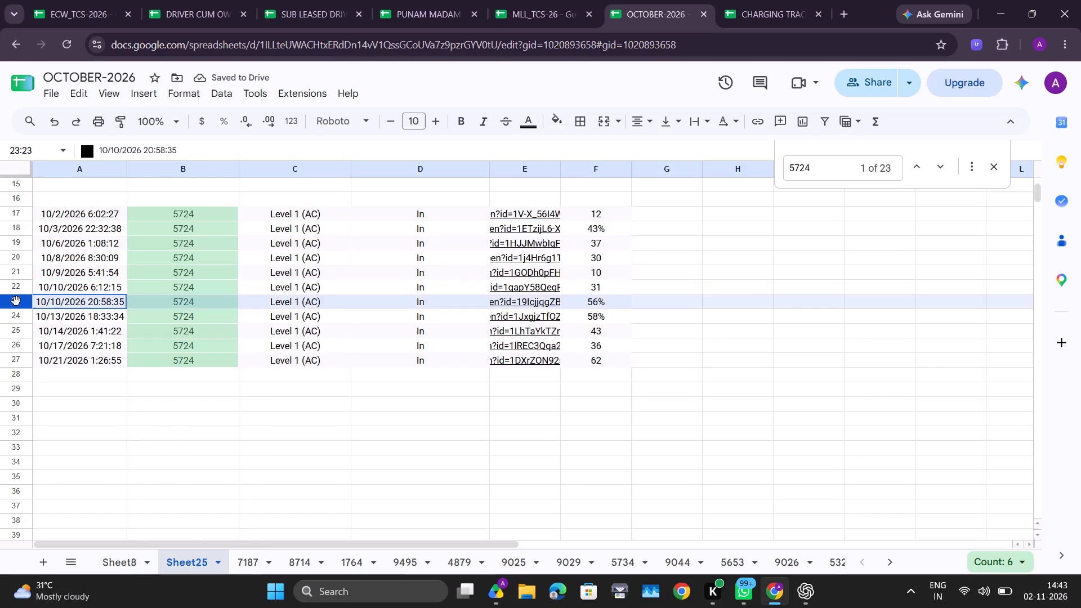
Add a percent sign to every charge value in F17:F27 that lacks one, keeping the numbers themselves.
{"action": "double_click", "coordinate": [612, 211]}
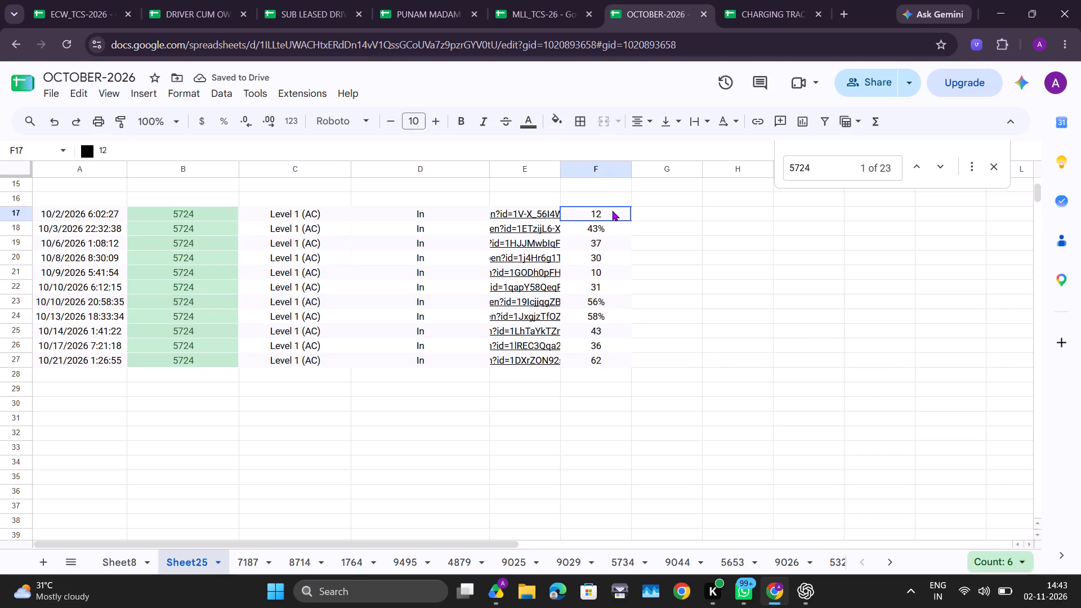
{"action": "key", "text": "shift+percent"}
{"action": "key", "text": "Return"}
{"action": "key", "text": "Return"}
{"action": "key", "text": "Return"}
{"action": "key", "text": "Return"}
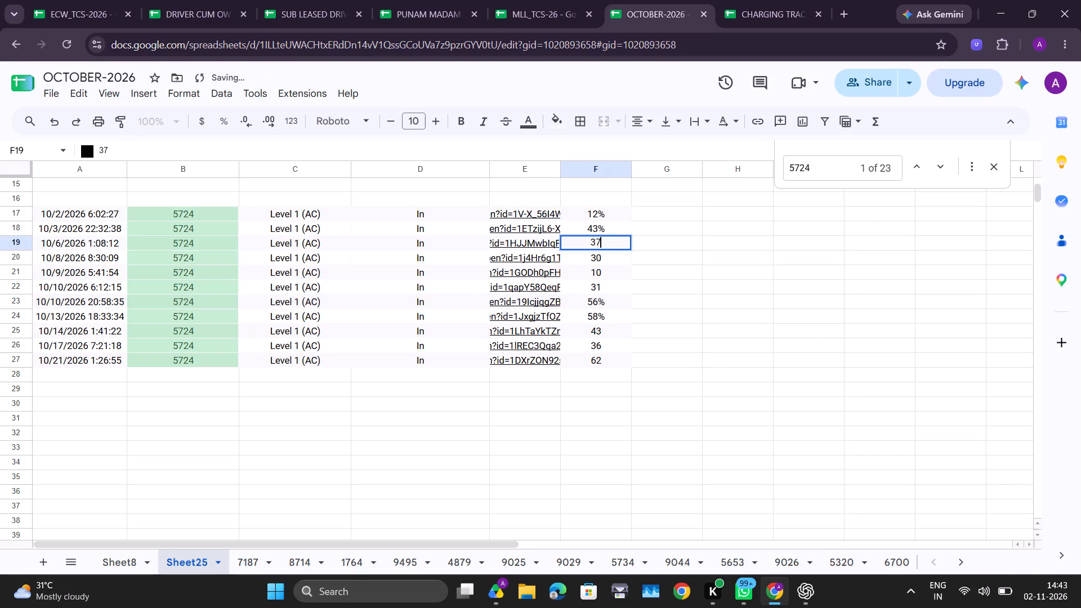
{"action": "key", "text": "shift+percent"}
{"action": "key", "text": "Return"}
{"action": "key", "text": "Return"}
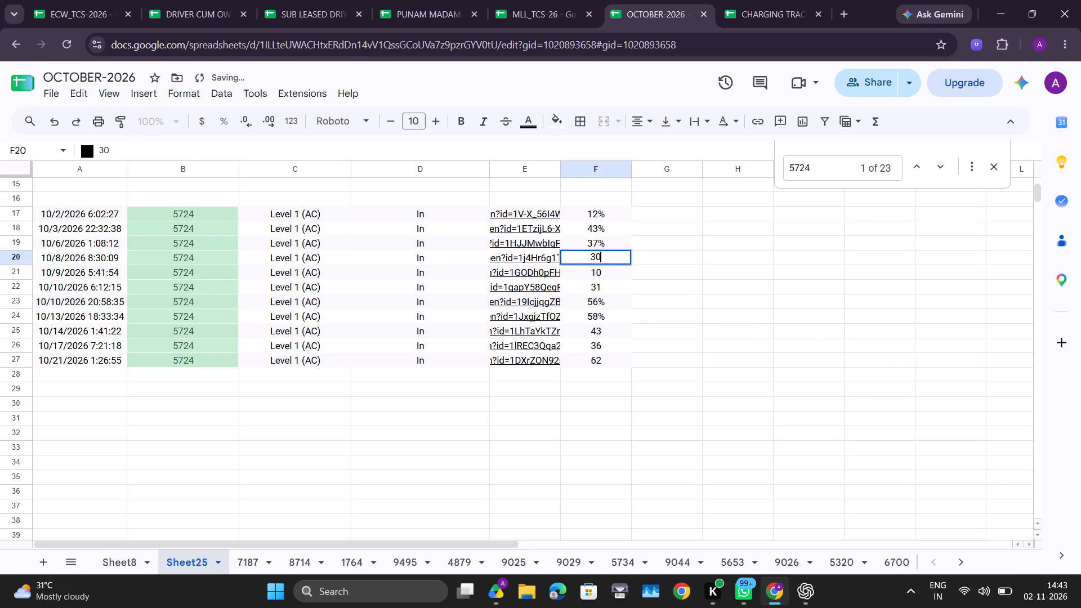
{"action": "key", "text": "shift+percent"}
{"action": "key", "text": "Return"}
{"action": "key", "text": "Return"}
{"action": "key", "text": "shift+percent"}
{"action": "key", "text": "Return"}
{"action": "key", "text": "Return"}
{"action": "key", "text": "shift+percent"}
{"action": "key", "text": "Return"}
{"action": "key", "text": "Return"}
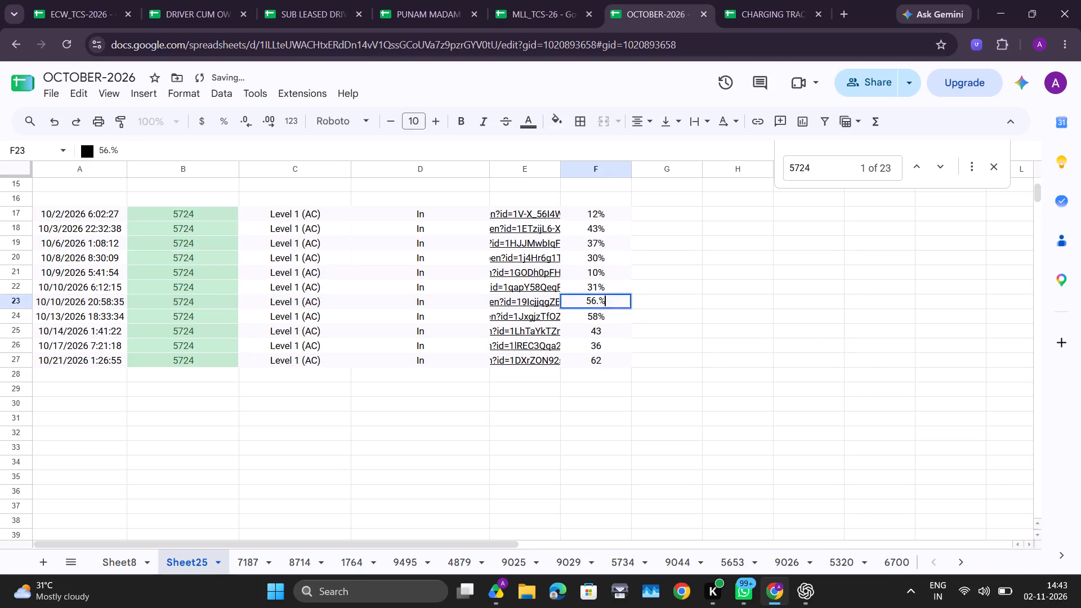
{"action": "key", "text": "Return"}
{"action": "key", "text": "Return"}
{"action": "key", "text": "Return"}
{"action": "key", "text": "Return"}
{"action": "key", "text": "shift+percent"}
{"action": "key", "text": "Return"}
{"action": "key", "text": "Return"}
{"action": "key", "text": "shift+percent"}
{"action": "key", "text": "Return"}
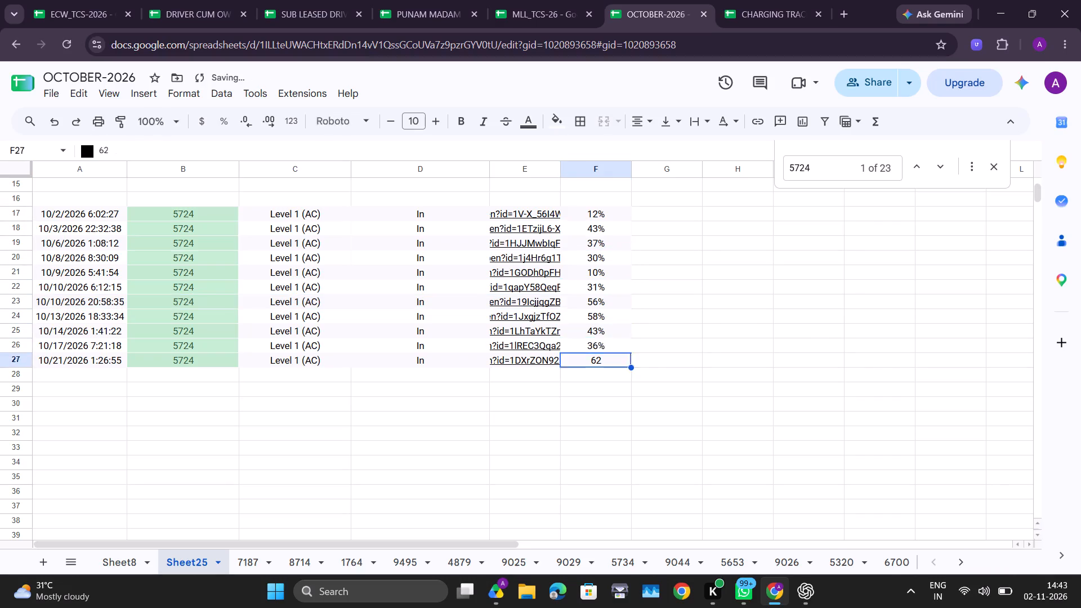
{"action": "key", "text": "Return"}
{"action": "key", "text": "shift+percent"}
{"action": "key", "text": "shift+Return"}
{"action": "key", "text": "Return"}
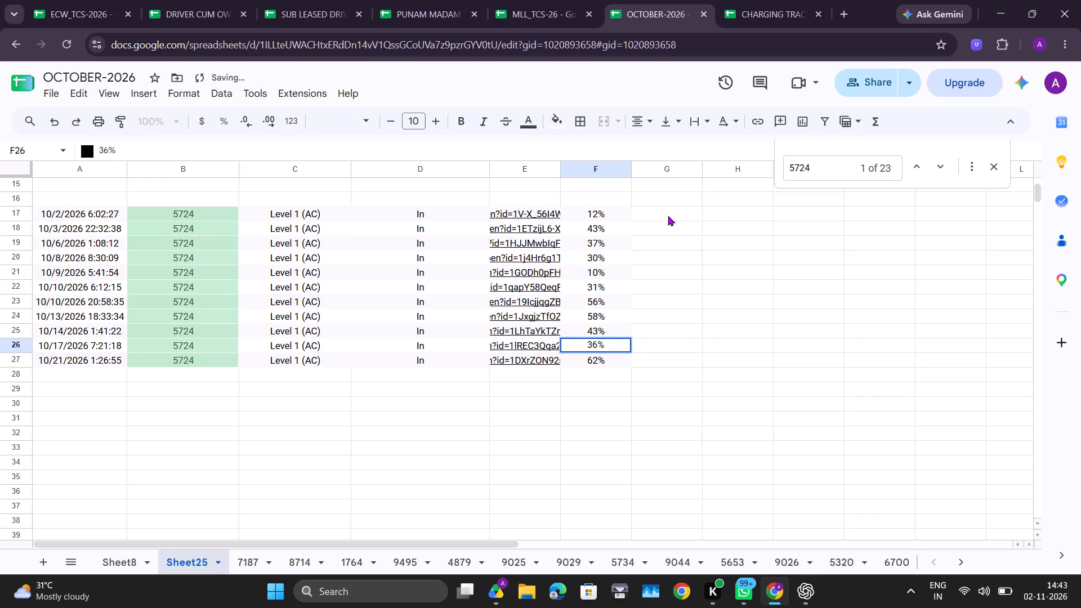
Enter 100% in G17 and fill it down to G27 beside the home-charging entries.
{"action": "left_click", "coordinate": [668, 216]}
{"action": "type", "text": "100%"}
{"action": "key", "text": "Return"}
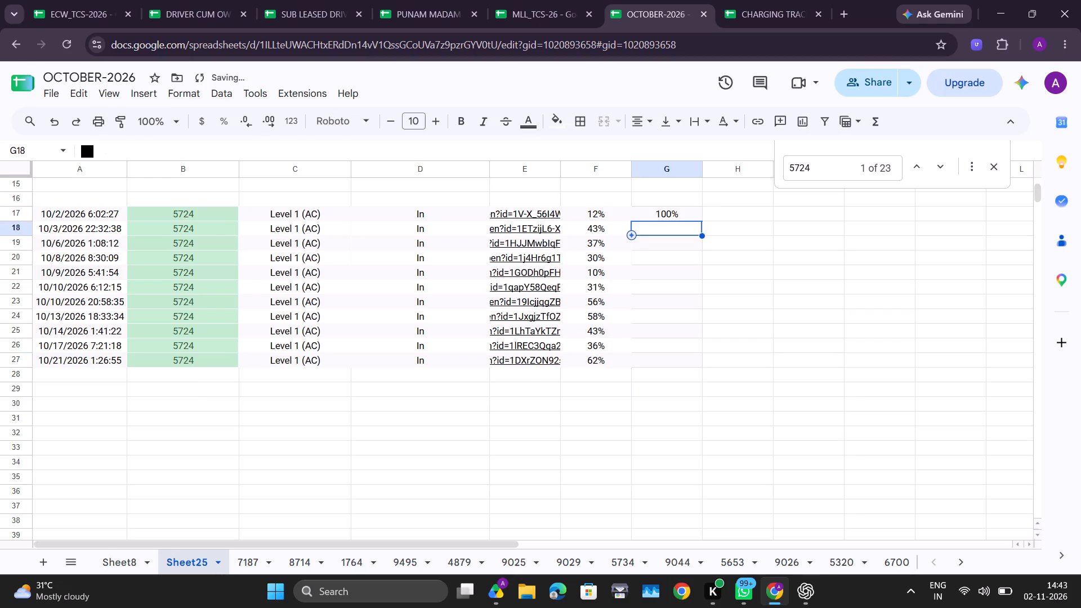
{"action": "left_click", "coordinate": [690, 211]}
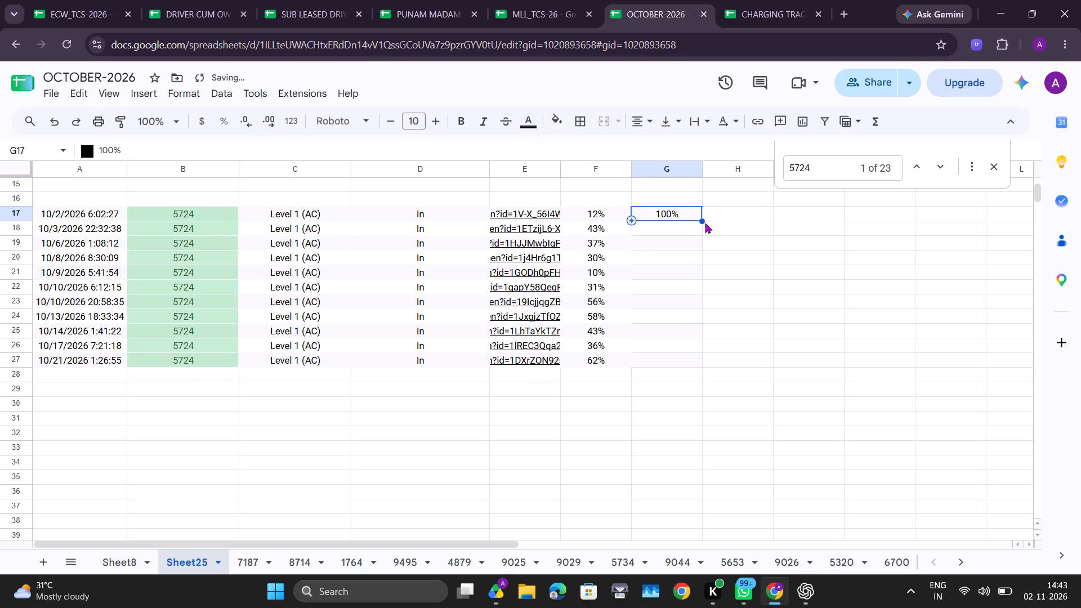
{"action": "left_click_drag", "start_coordinate": [701, 222], "coordinate": [682, 363]}
Calculate the charged percentage in H17 with =G17-F17 and apply the suggested autofill down to H27.
{"action": "left_click", "coordinate": [726, 212]}
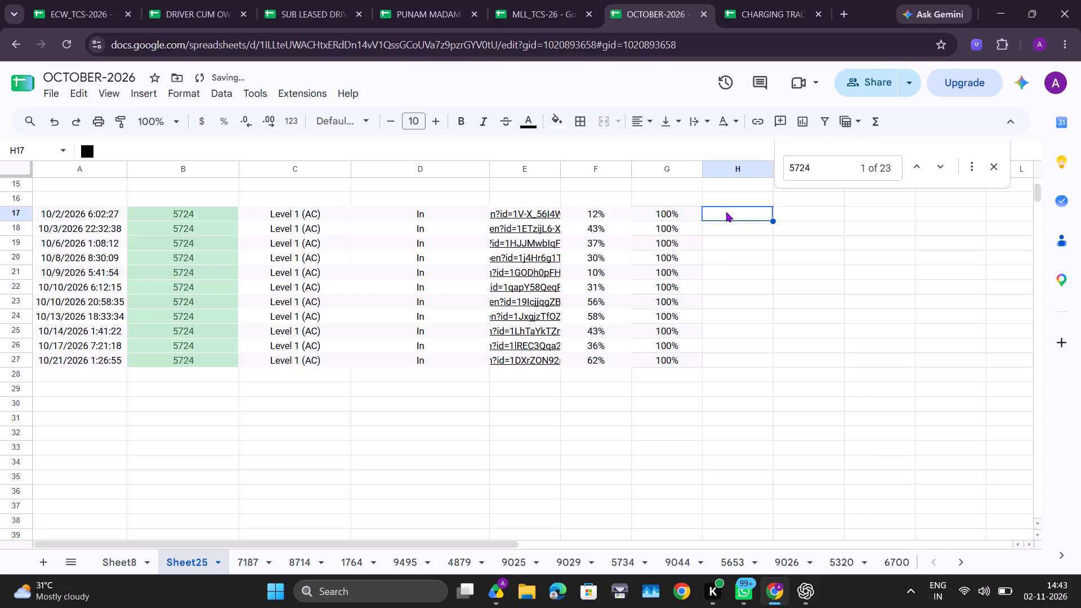
{"action": "key", "text": "equal"}
{"action": "key", "text": "g"}
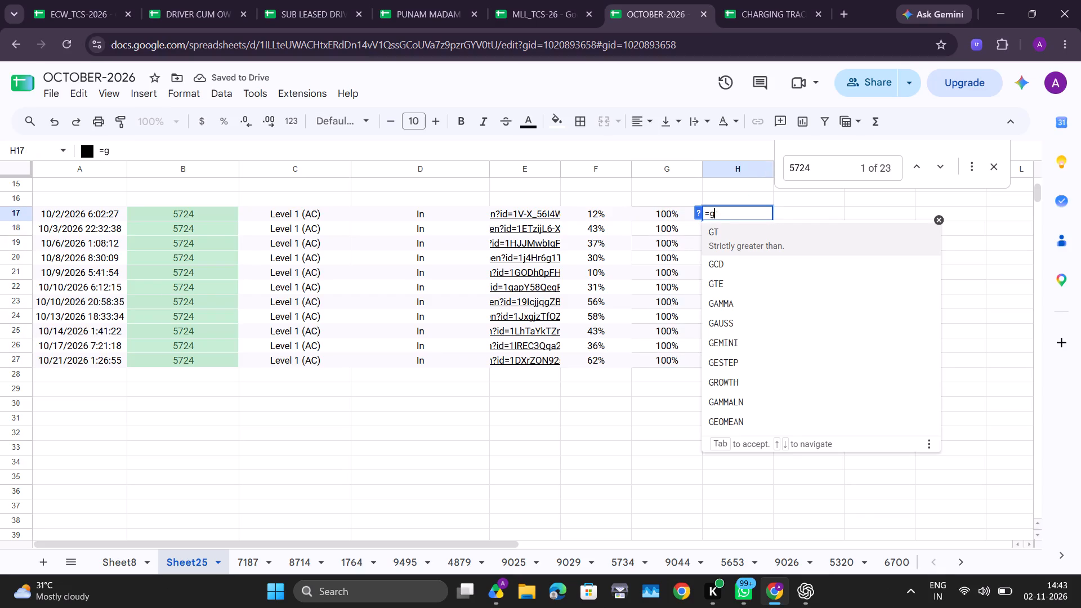
{"action": "type", "text": "17"}
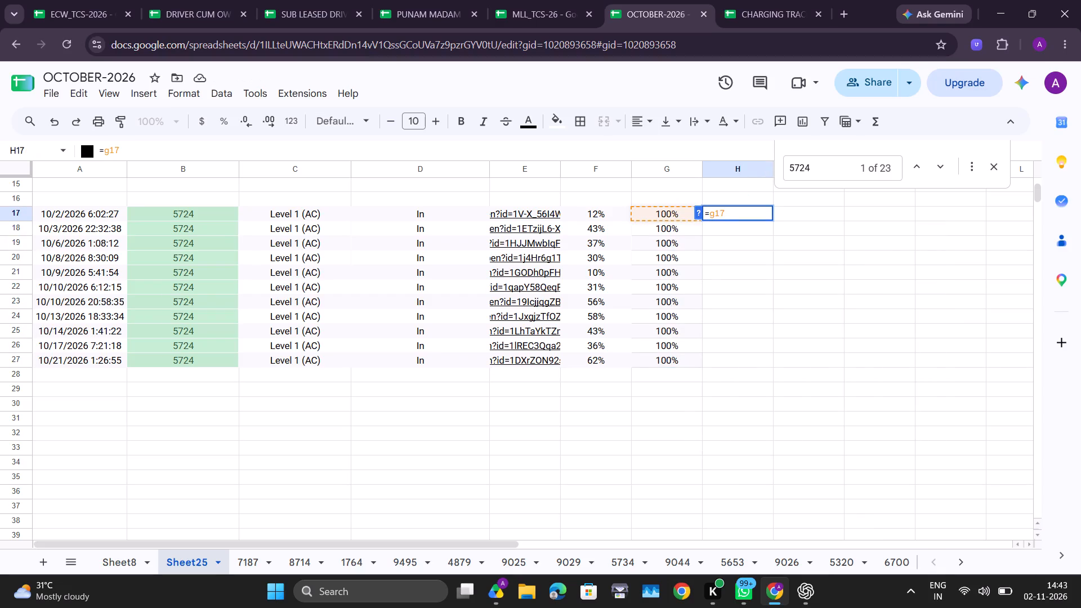
{"action": "type", "text": "-f"}
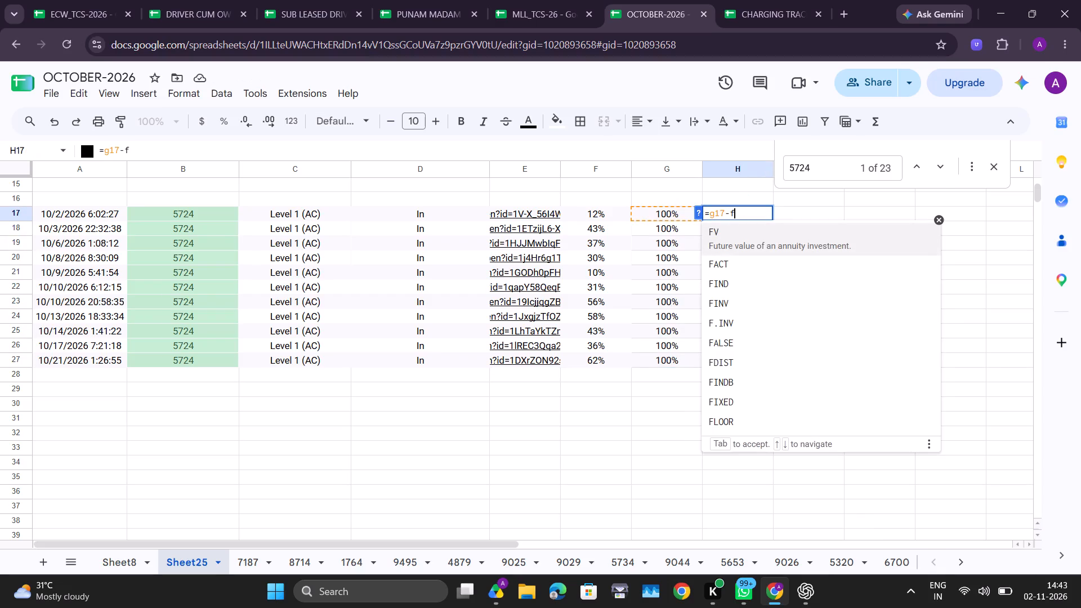
{"action": "type", "text": "`1"}
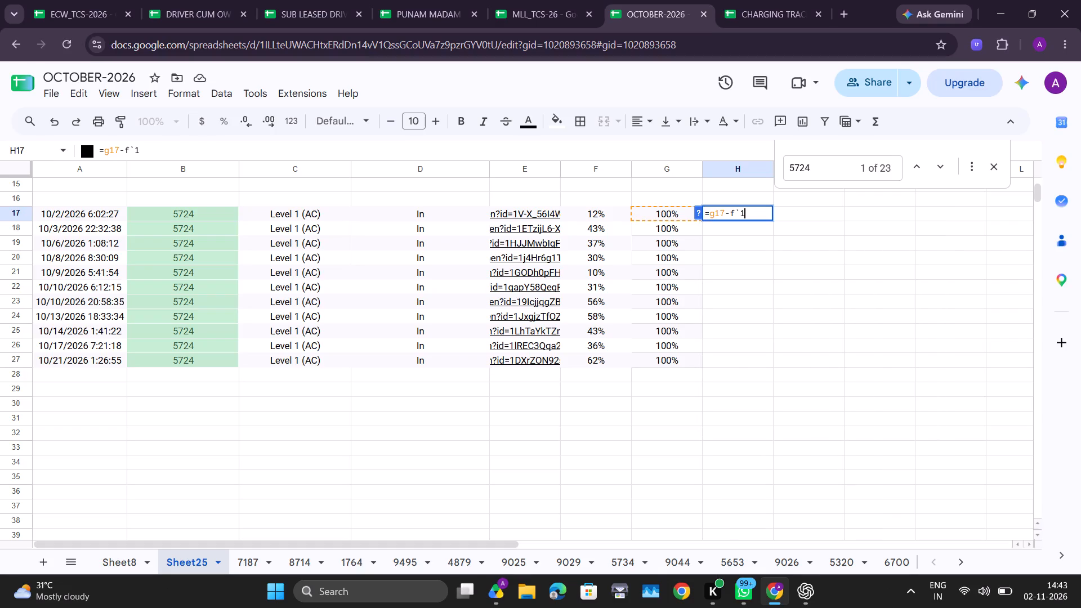
{"action": "key", "text": "BackSpace"}
{"action": "key", "text": "BackSpace"}
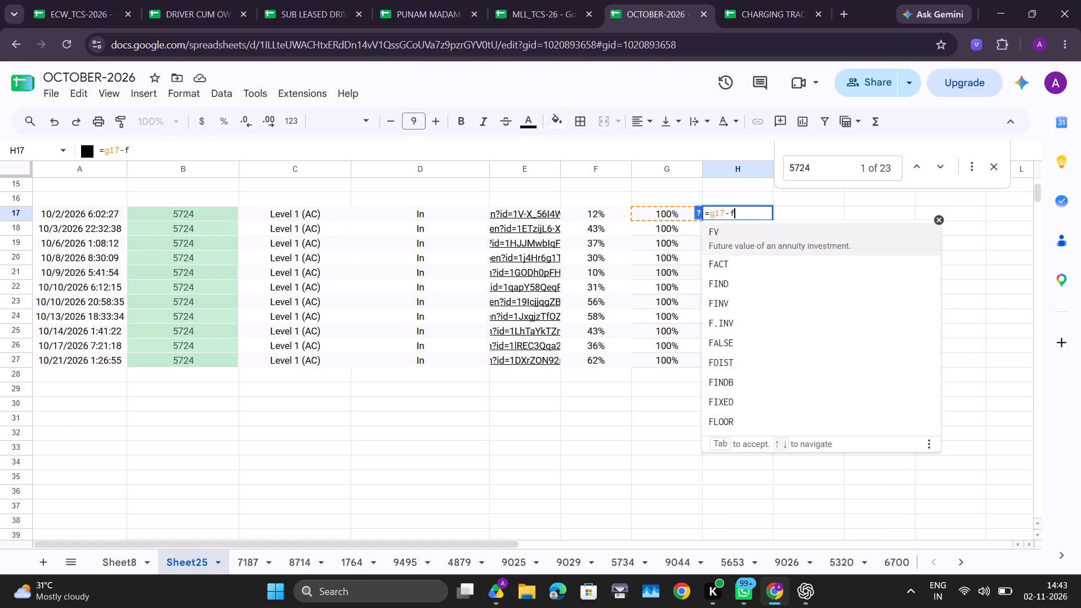
{"action": "type", "text": "15"}
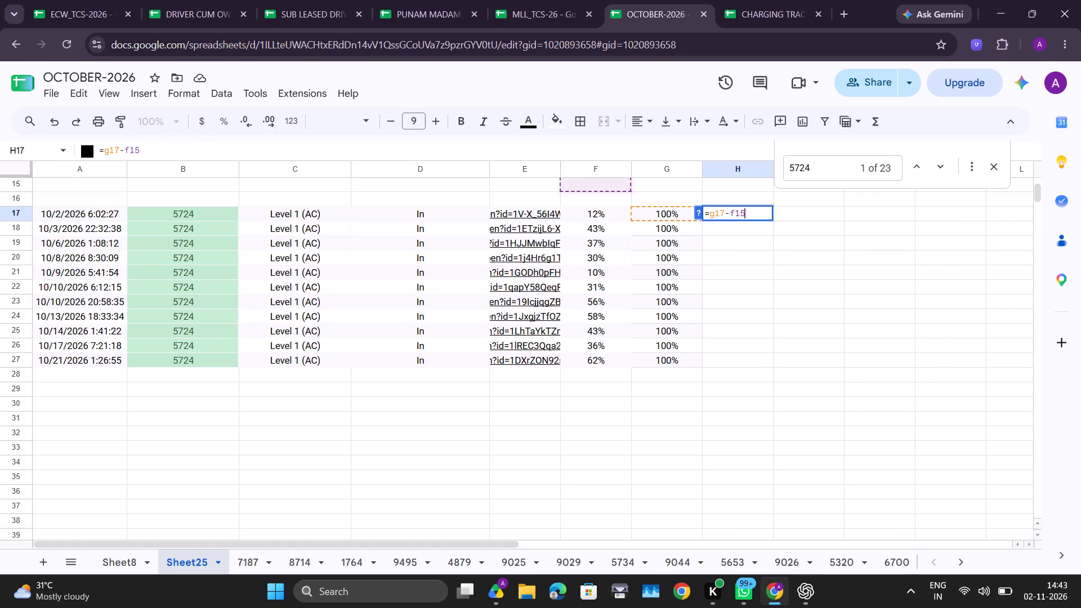
{"action": "key", "text": "BackSpace"}
{"action": "key", "text": "7"}
{"action": "key", "text": "Return"}
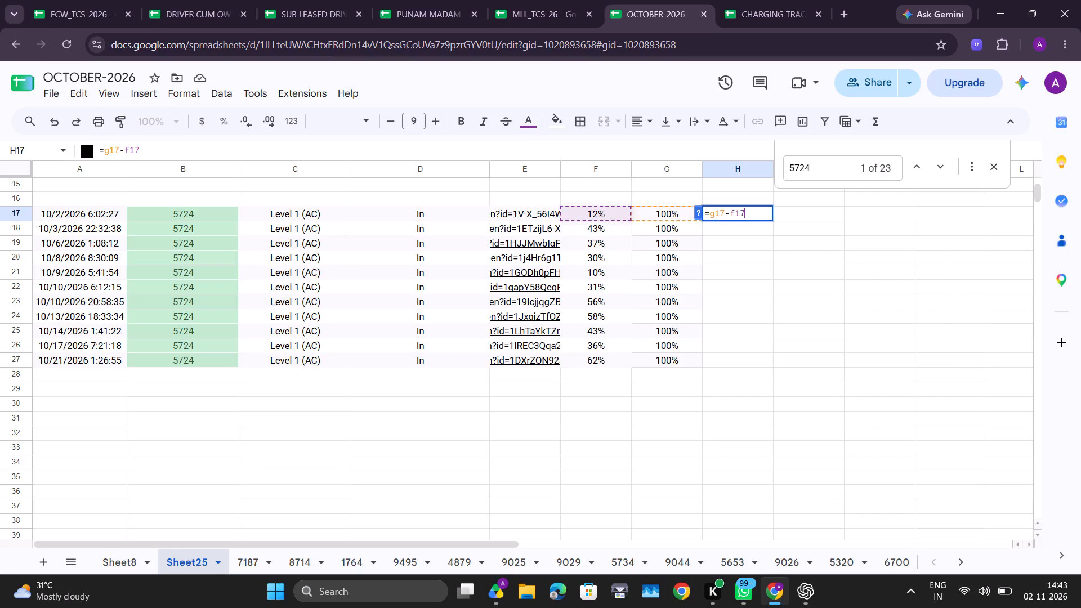
{"action": "left_click", "coordinate": [788, 323]}
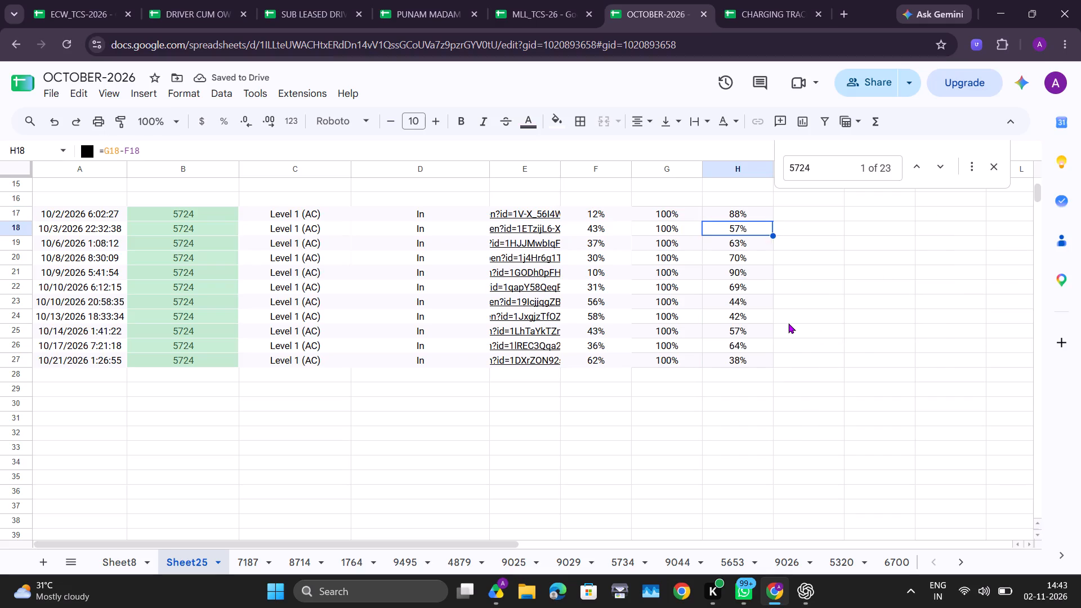
Calculate the charged units in I17 with =H17*32, apply the suggested autofill down to I27, and dismiss the WhatsApp notification.
{"action": "left_click", "coordinate": [788, 216]}
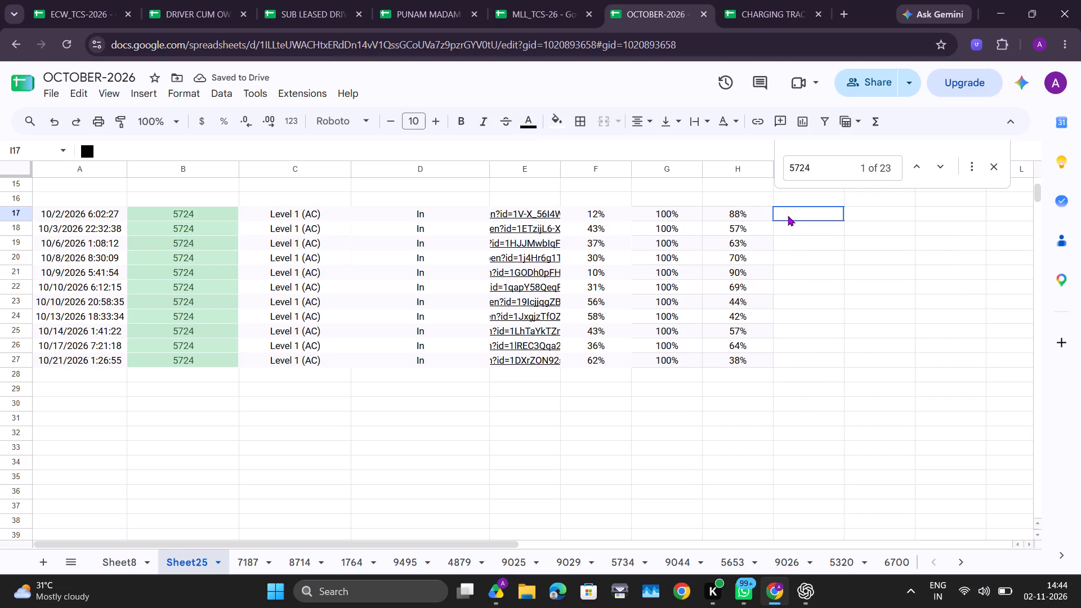
{"action": "key", "text": "equal"}
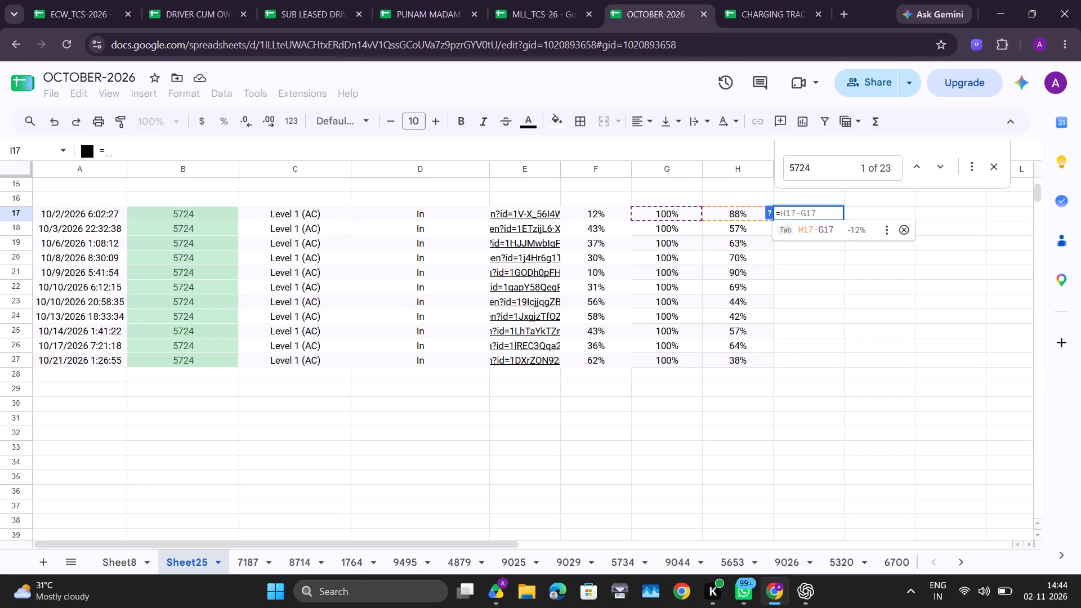
{"action": "key", "text": "h"}
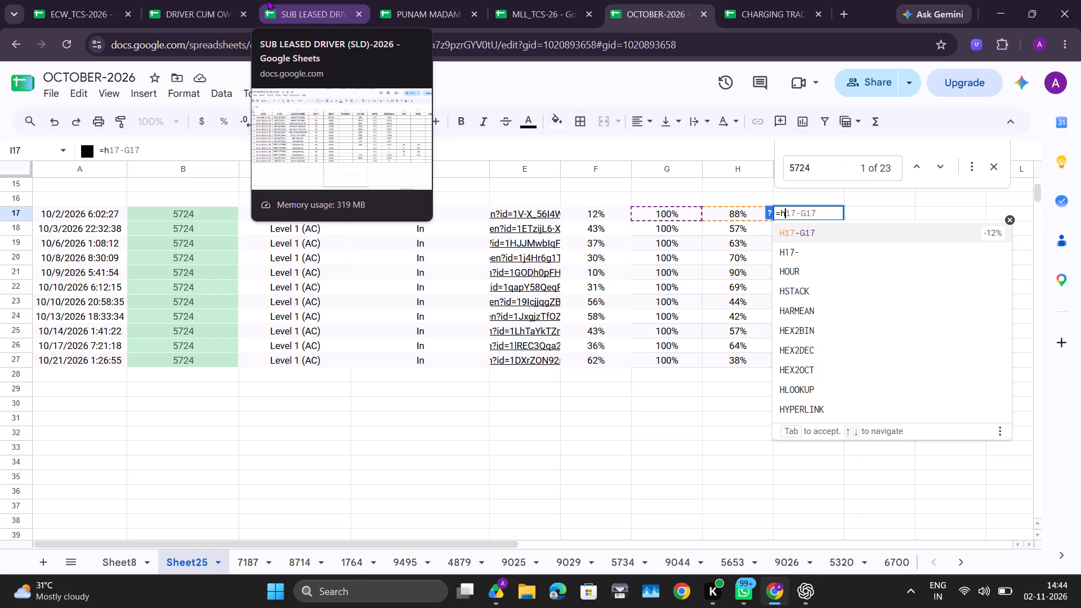
{"action": "type", "text": "17"}
{"action": "type", "text": "*32"}
{"action": "key", "text": "Return"}
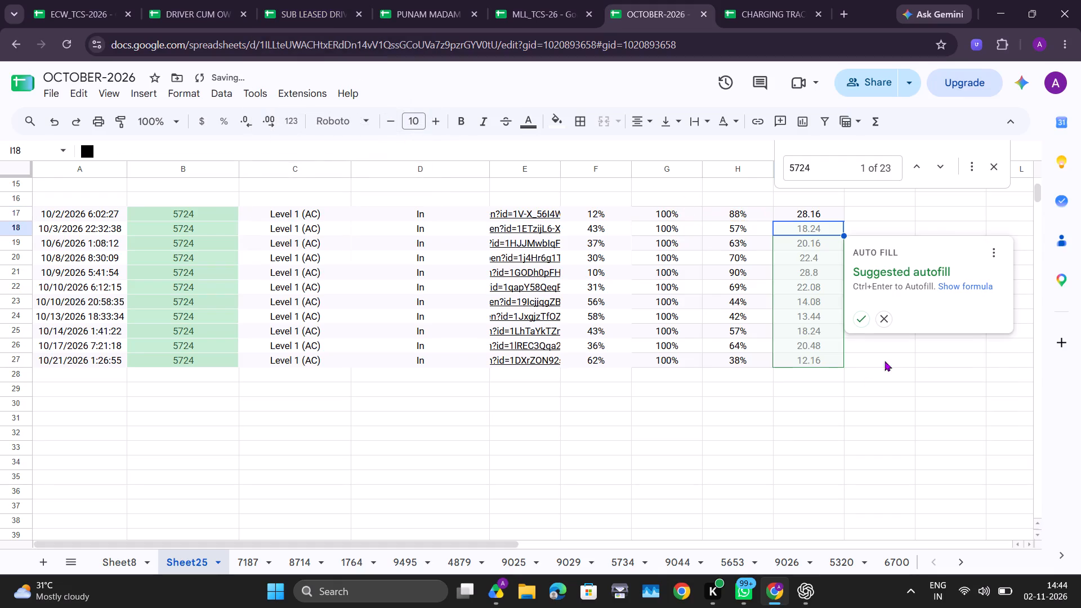
{"action": "left_click", "coordinate": [866, 316]}
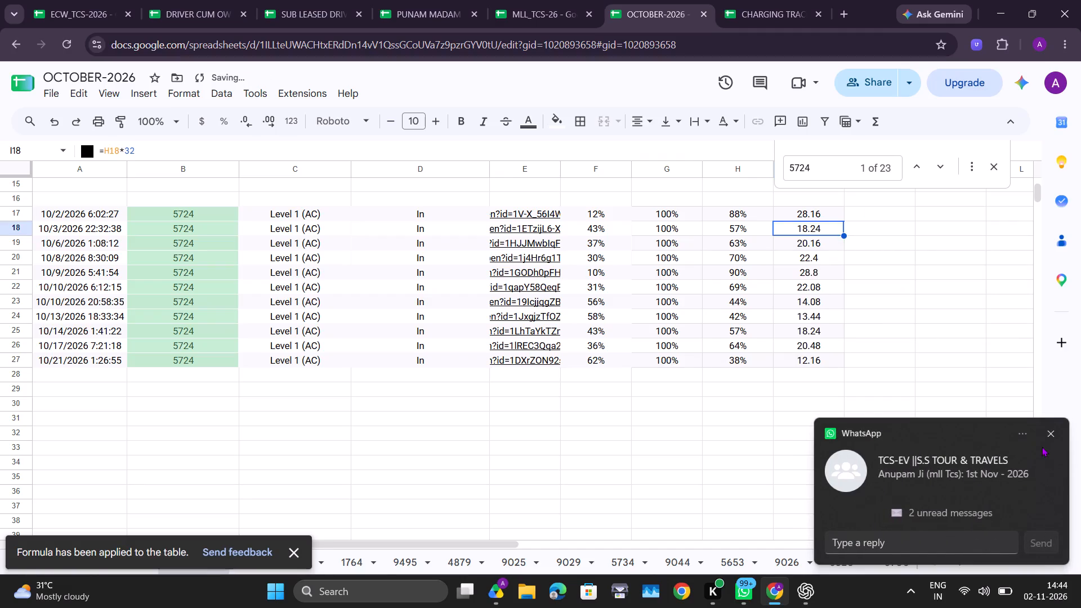
{"action": "left_click", "coordinate": [1049, 432]}
Sum the Total Energy values and the column I home-charging units, and enter 388.94 as 5724's C. UNIT in the DCO partner OCT-26 sheet.
{"action": "scroll", "coordinate": [889, 283], "scroll_direction": "up", "scroll_amount": 13}
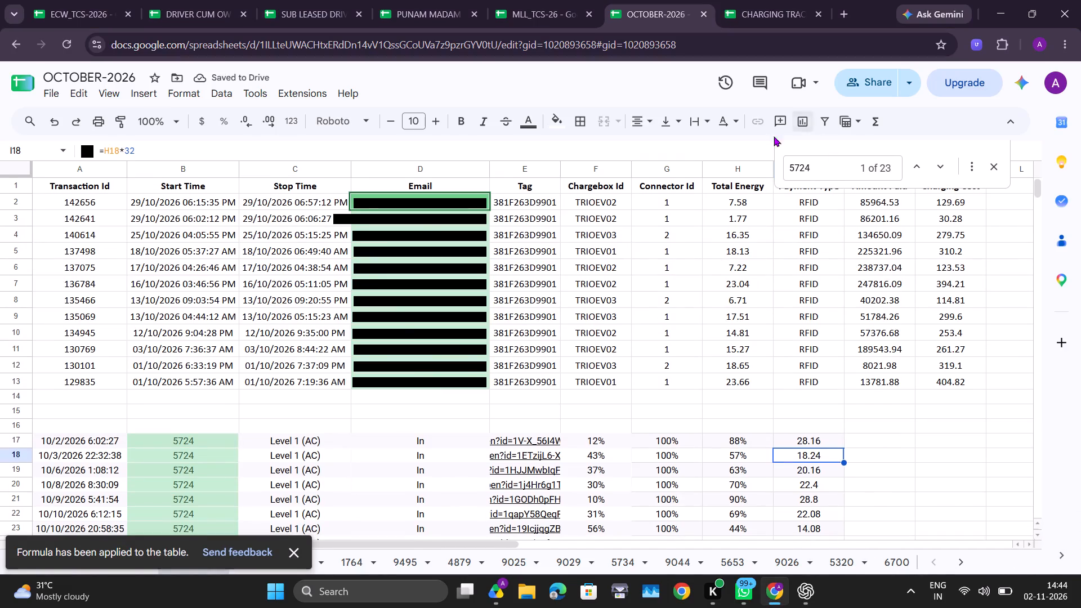
{"action": "left_click_drag", "start_coordinate": [736, 204], "coordinate": [726, 398]}
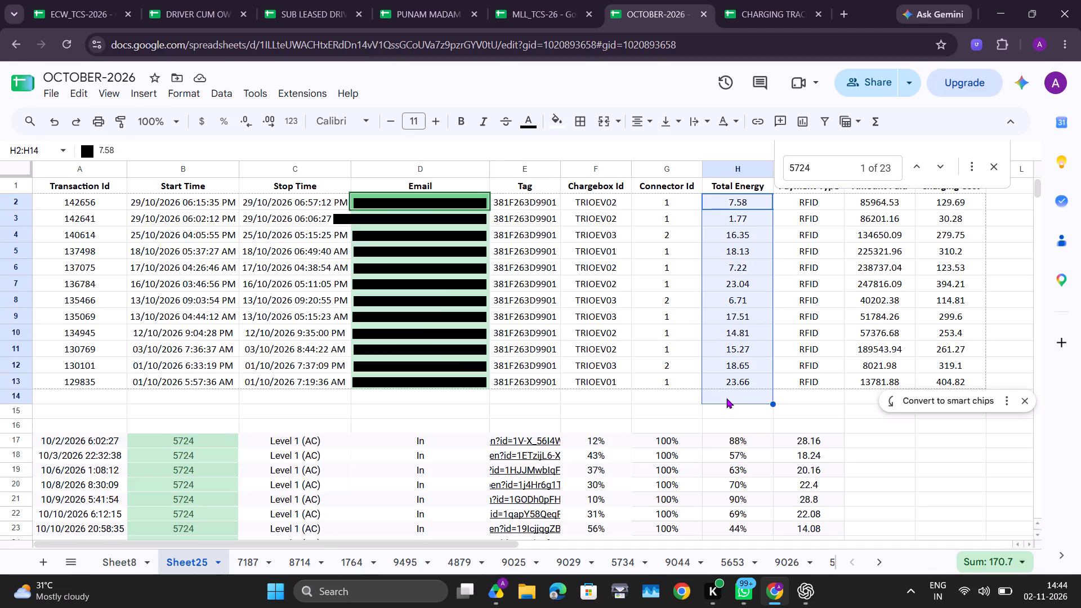
{"action": "left_click_drag", "start_coordinate": [811, 439], "coordinate": [805, 486]}
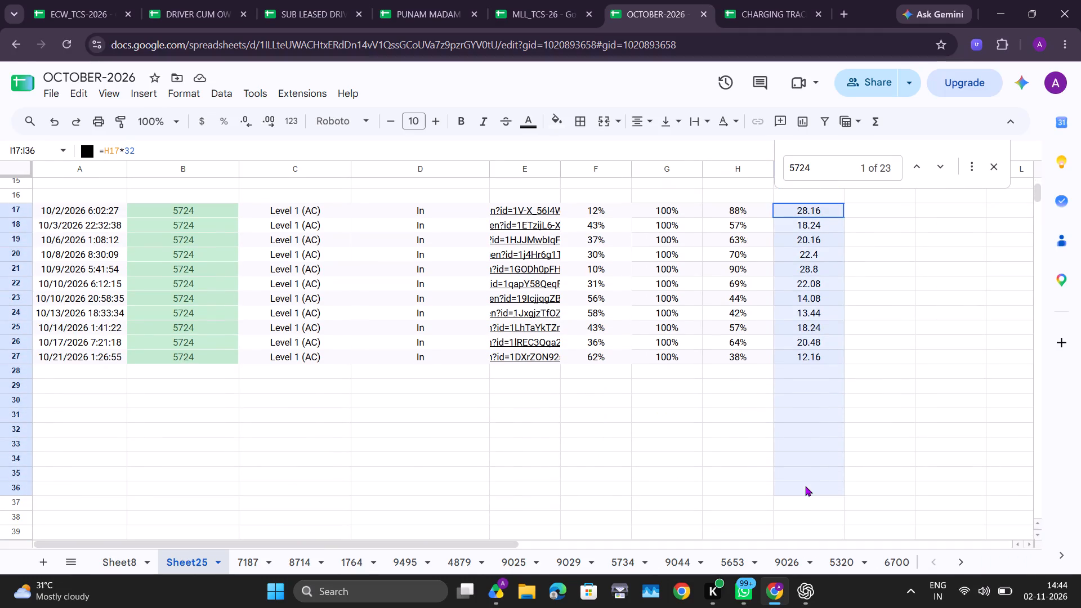
{"action": "left_click_drag", "start_coordinate": [805, 486], "coordinate": [804, 483]}
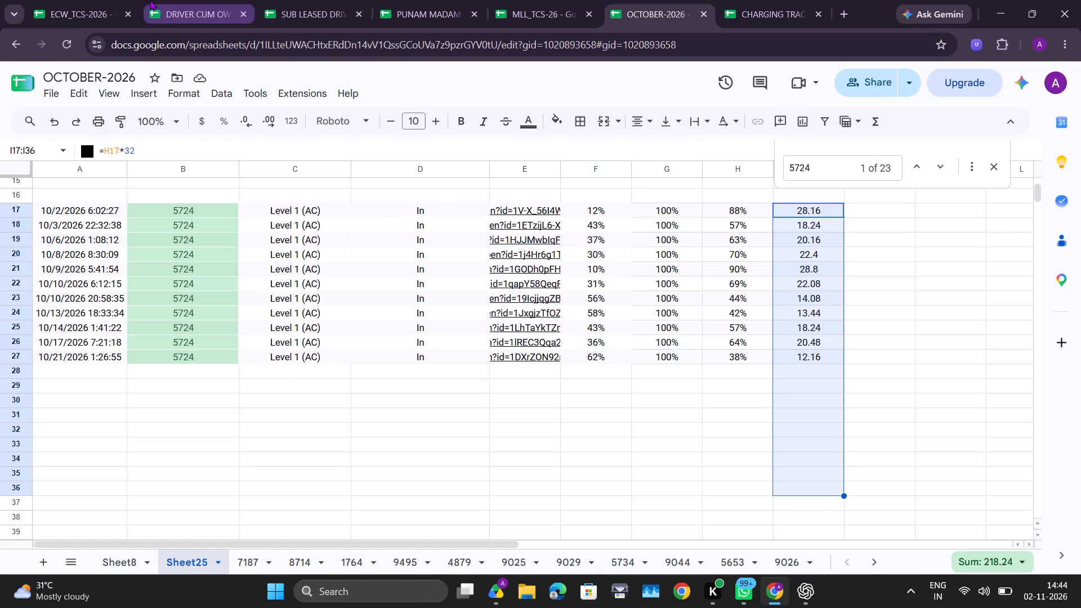
{"action": "left_click", "coordinate": [191, 0]}
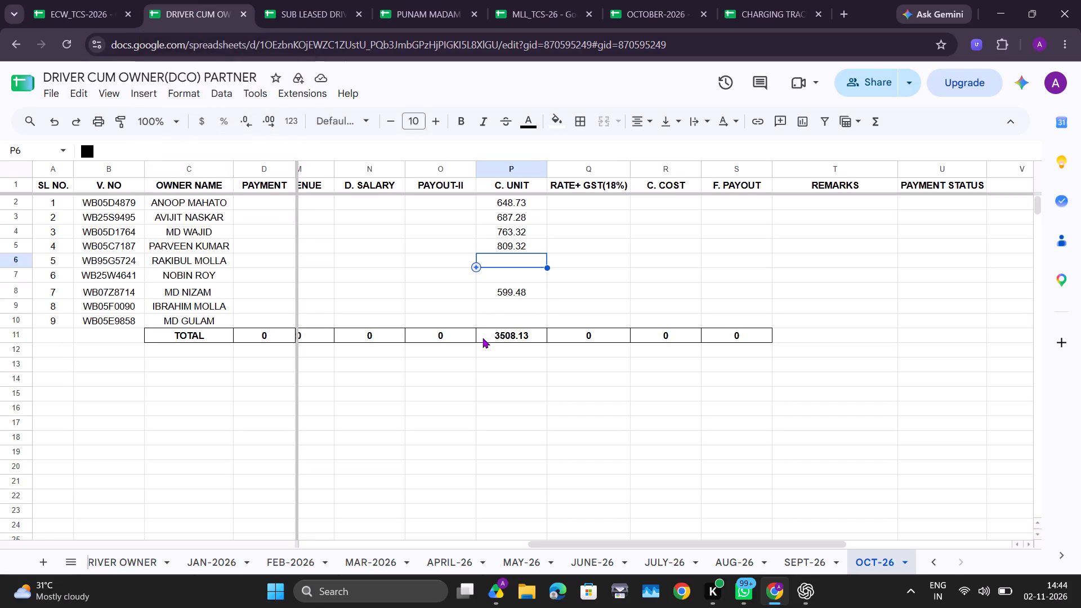
{"action": "type", "text": "388.94"}
{"action": "key", "text": "Return"}
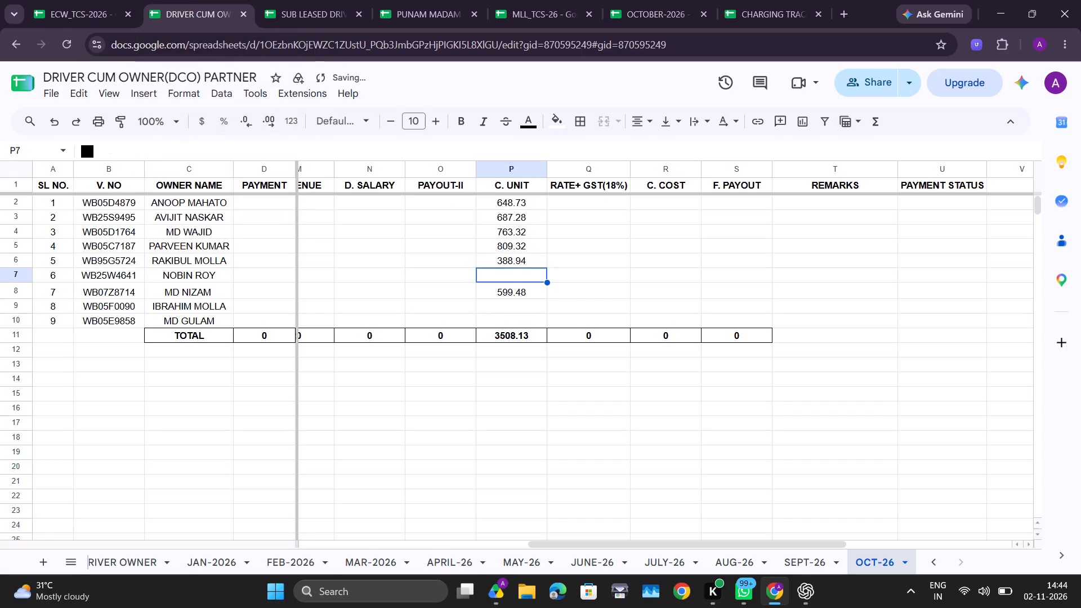
Rename Sheet25 in the OCTOBER-2026 spreadsheet as 5724.
{"action": "left_click", "coordinate": [635, 5]}
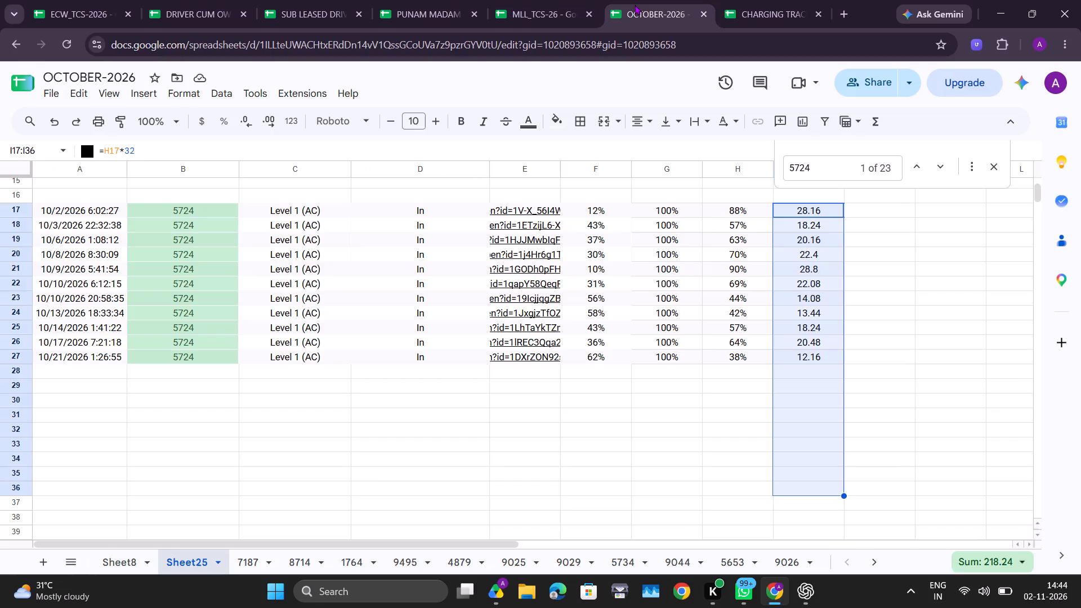
{"action": "double_click", "coordinate": [188, 563]}
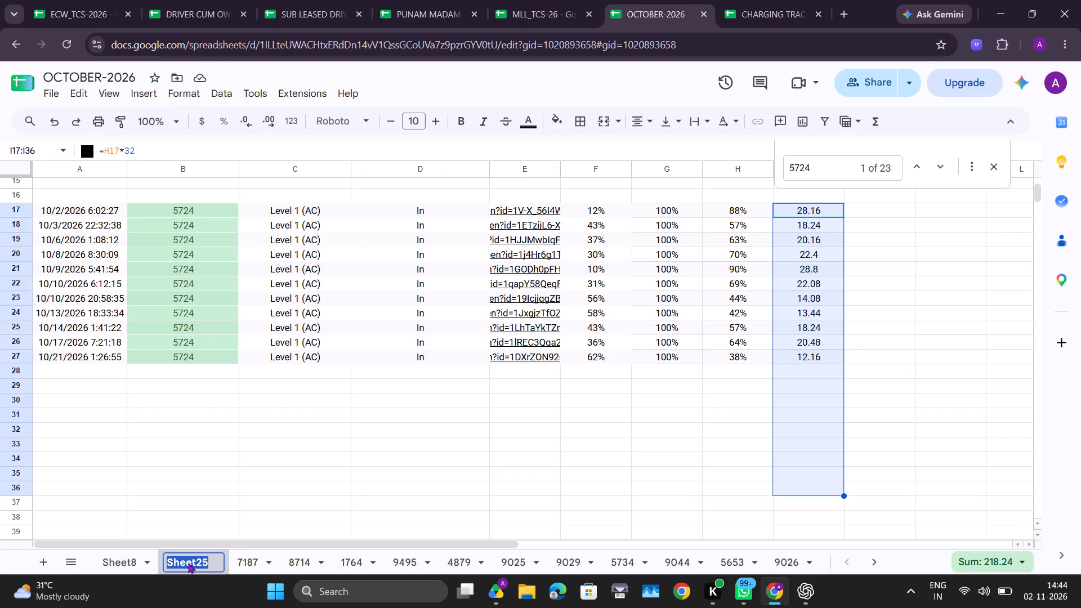
{"action": "type", "text": "5724"}
{"action": "key", "text": "Return"}
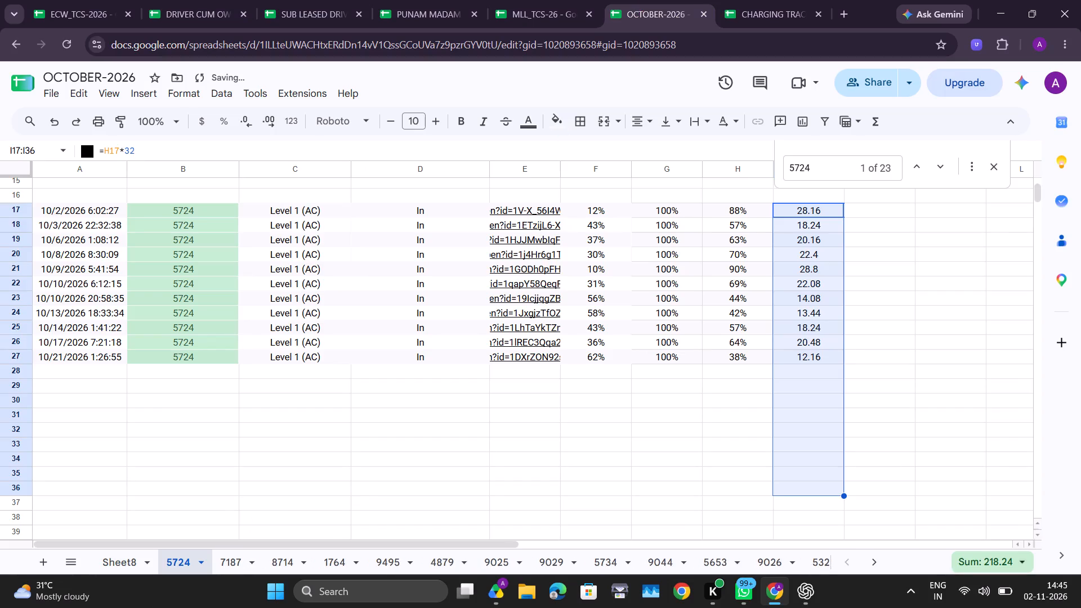
Reset the Email filter on Sheet8 to include all values.
{"action": "left_click", "coordinate": [131, 569]}
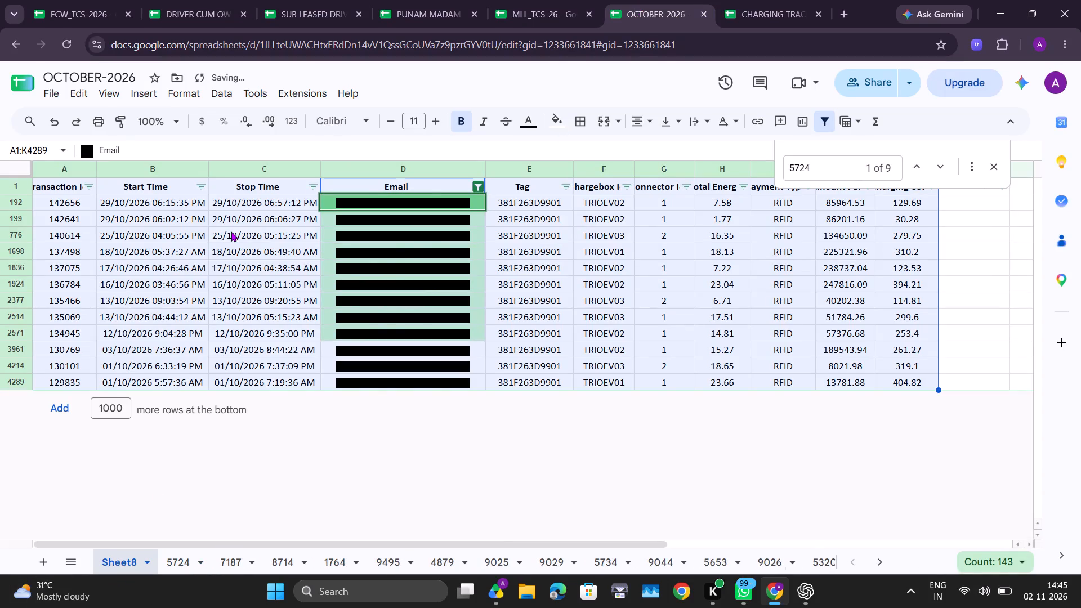
{"action": "left_click", "coordinate": [483, 183]}
{"action": "left_click", "coordinate": [315, 366]}
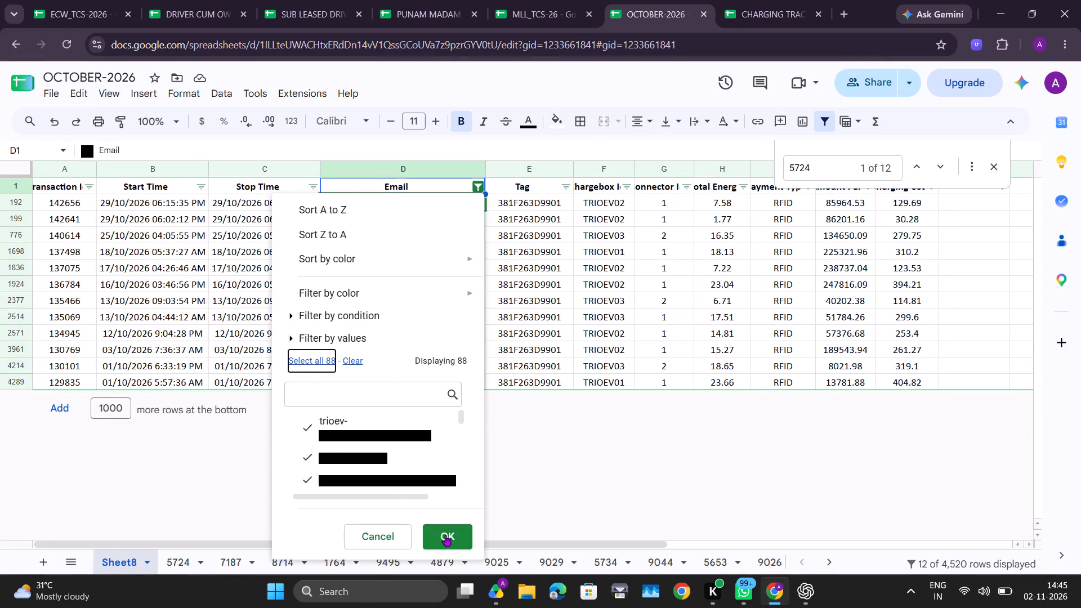
{"action": "left_click", "coordinate": [445, 535]}
Check the next vehicle number in the DCO partner sheet, find 4641 in Sheet8, and copy its matching Email entry.
{"action": "key", "text": "ctrl+f"}
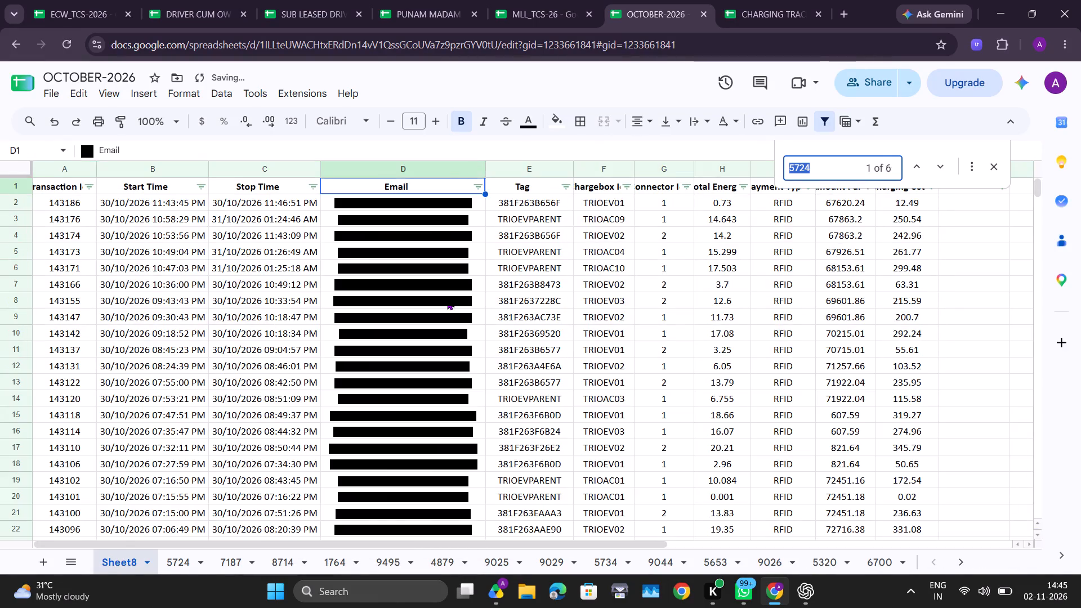
{"action": "left_click", "coordinate": [208, 0]}
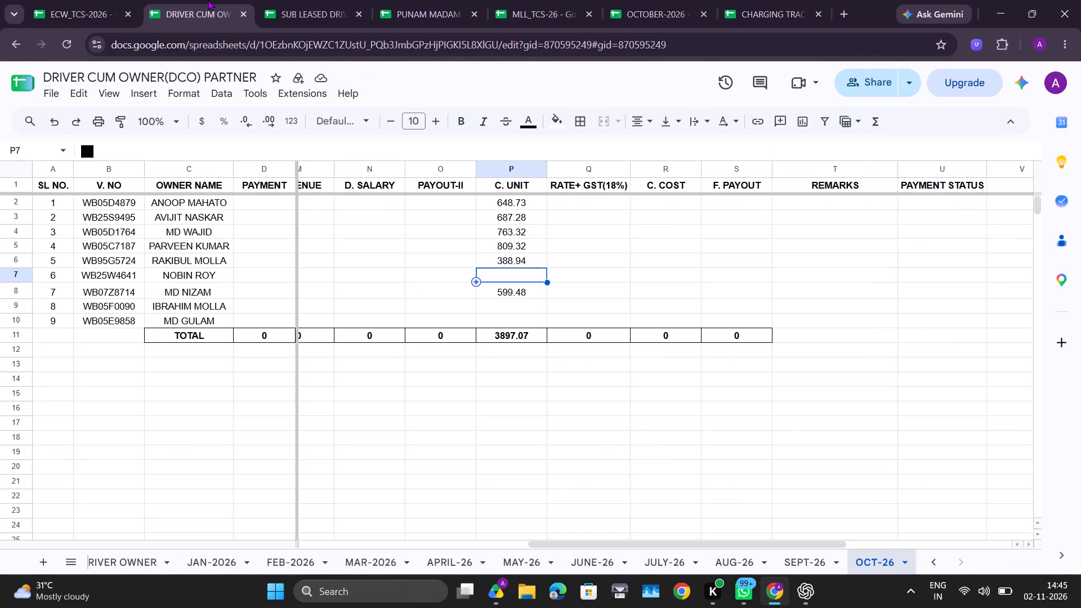
{"action": "left_click", "coordinate": [645, 0]}
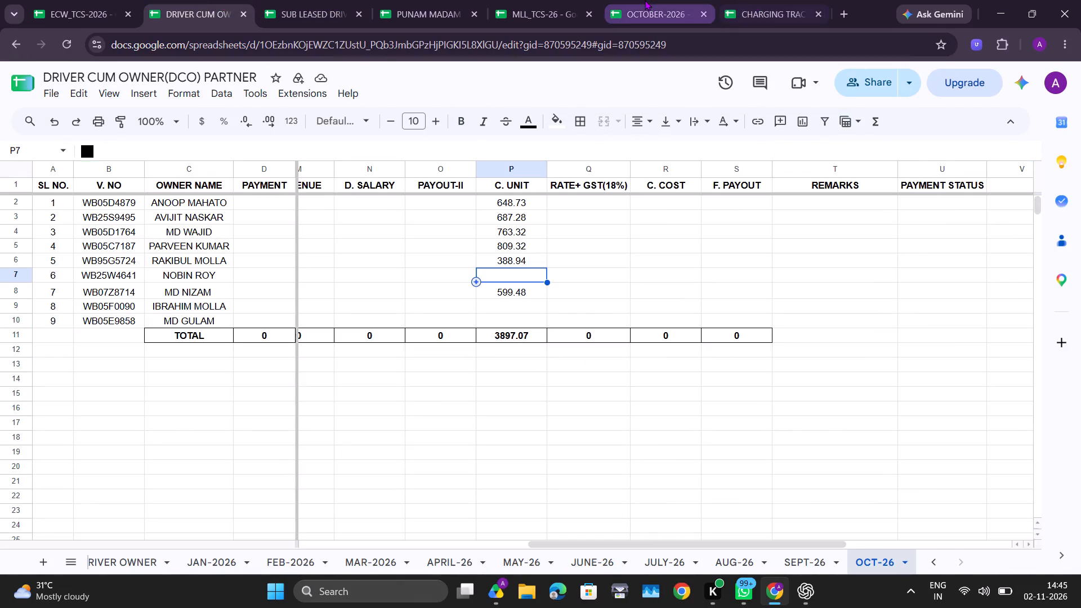
{"action": "type", "text": "41"}
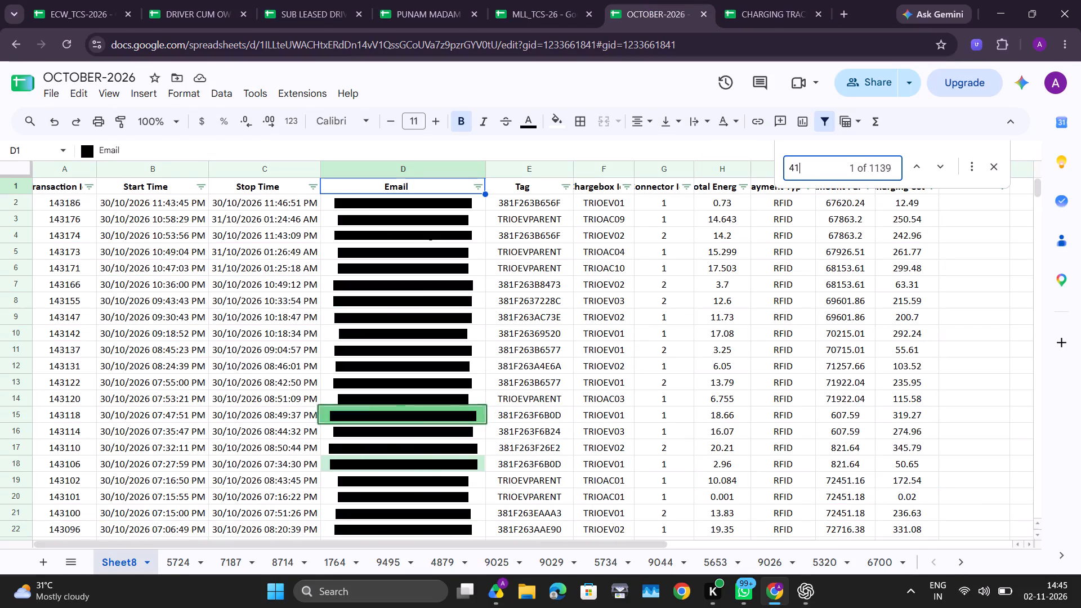
{"action": "key", "text": "BackSpace"}
{"action": "type", "text": "641"}
{"action": "scroll", "coordinate": [472, 164], "scroll_direction": "down", "scroll_amount": 1}
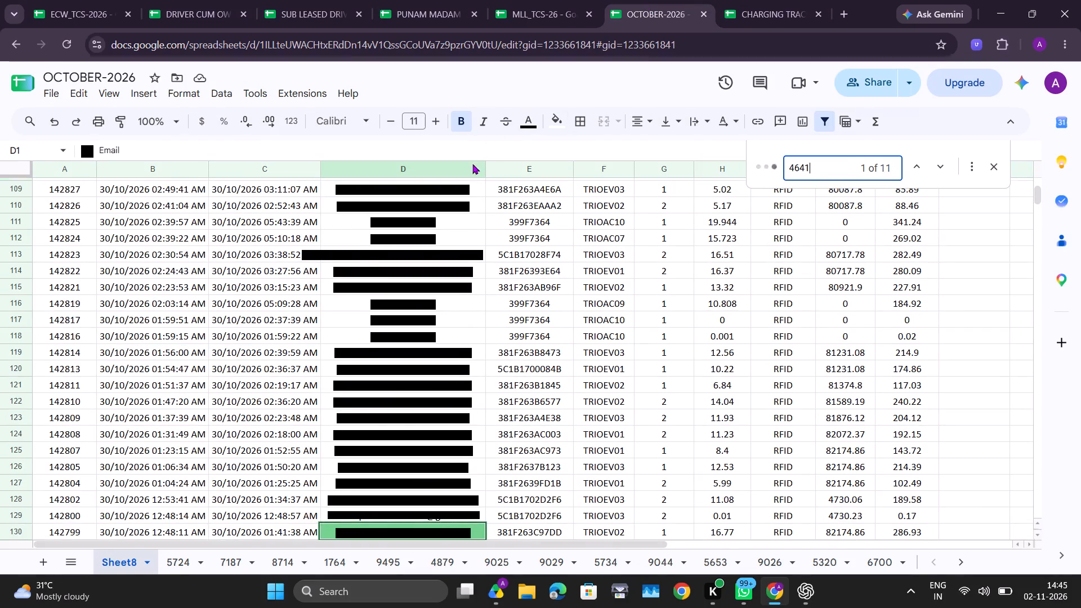
{"action": "scroll", "coordinate": [472, 164], "scroll_direction": "down", "scroll_amount": 2}
{"action": "left_click", "coordinate": [367, 307]}
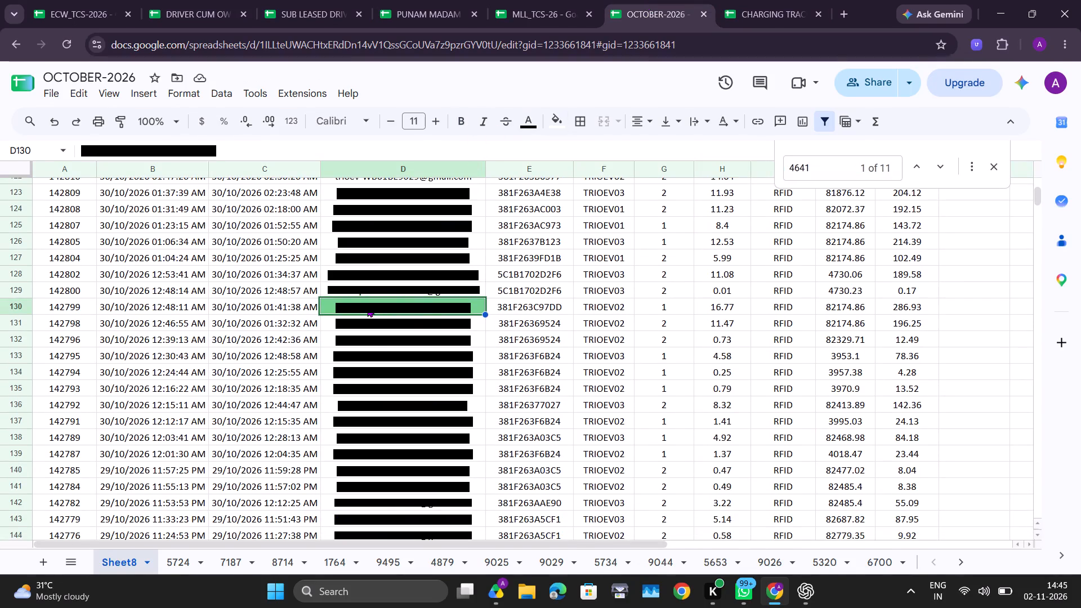
{"action": "key", "text": "ctrl+c"}
Filter Sheet8's Email column to only the copied 4641 account.
{"action": "scroll", "coordinate": [367, 307], "scroll_direction": "up", "scroll_amount": 20}
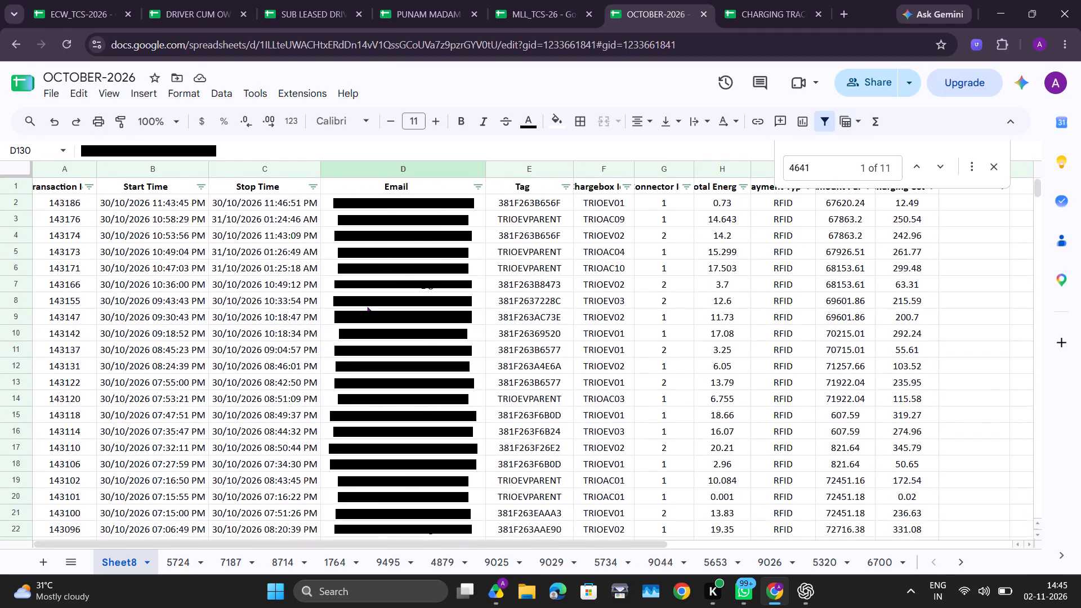
{"action": "scroll", "coordinate": [367, 307], "scroll_direction": "up", "scroll_amount": 7}
{"action": "left_click", "coordinate": [474, 185]}
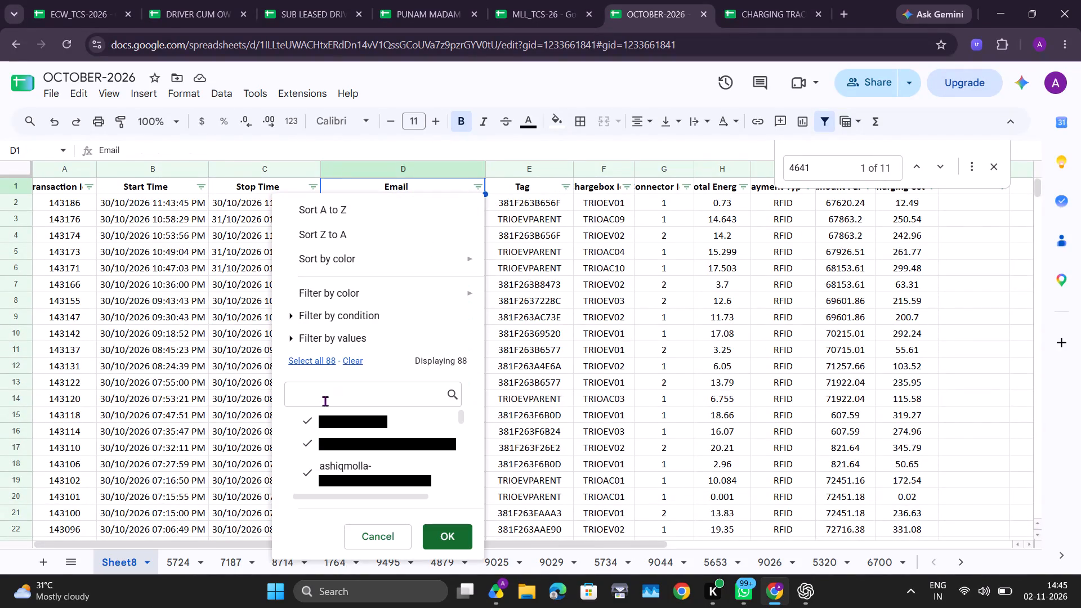
{"action": "left_click", "coordinate": [349, 353]}
{"action": "left_click", "coordinate": [328, 390]}
{"action": "key", "text": "ctrl+v"}
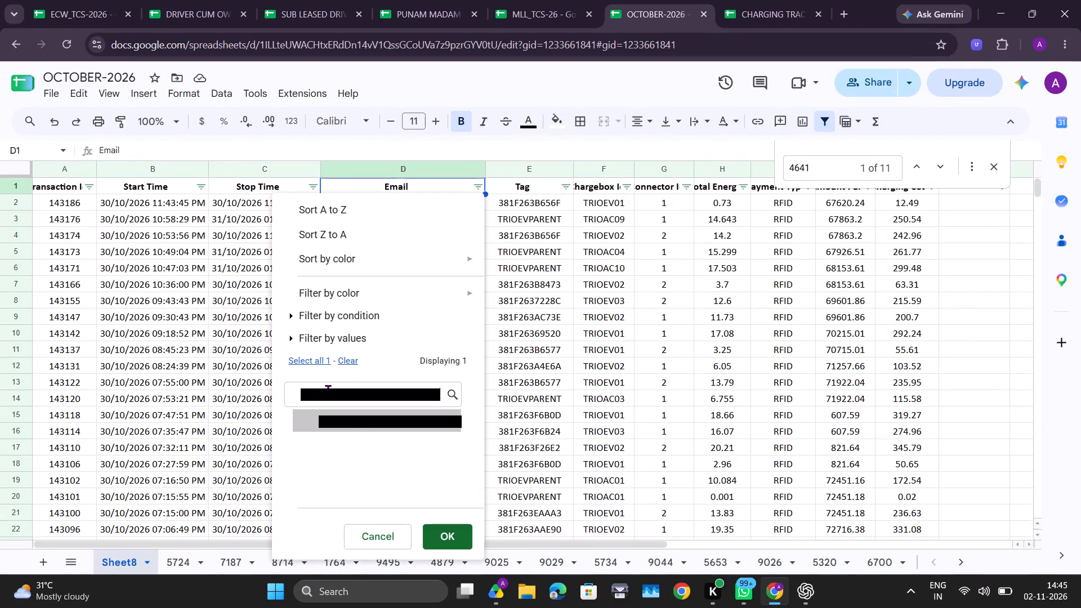
{"action": "left_click", "coordinate": [346, 428]}
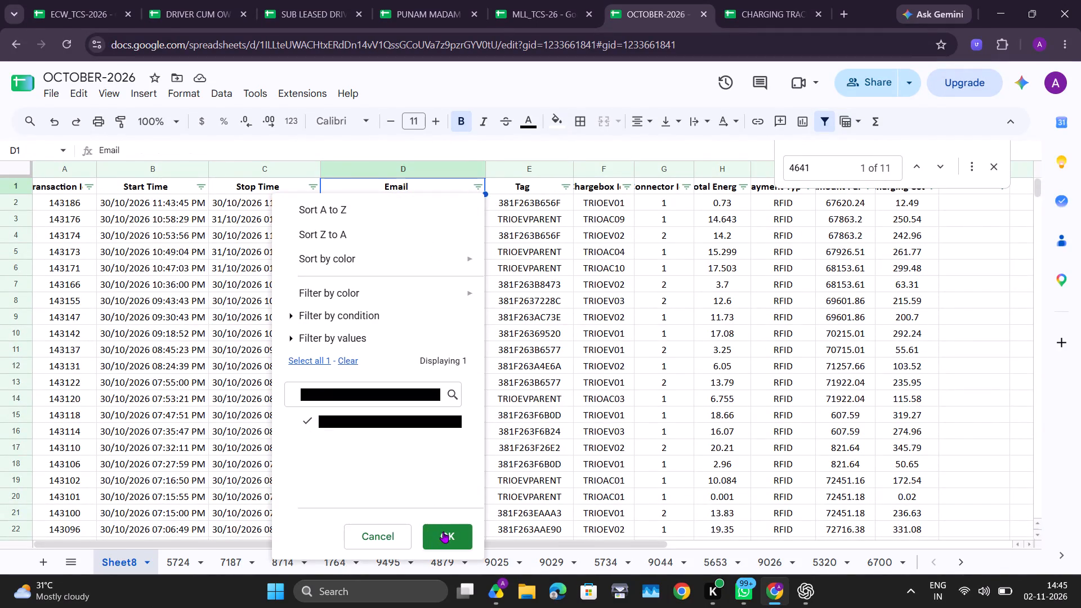
{"action": "left_click", "coordinate": [443, 531]}
Copy the filtered 4641 transactions with their headers into a new sheet starting at A1.
{"action": "scroll", "coordinate": [400, 313], "scroll_direction": "up", "scroll_amount": 6}
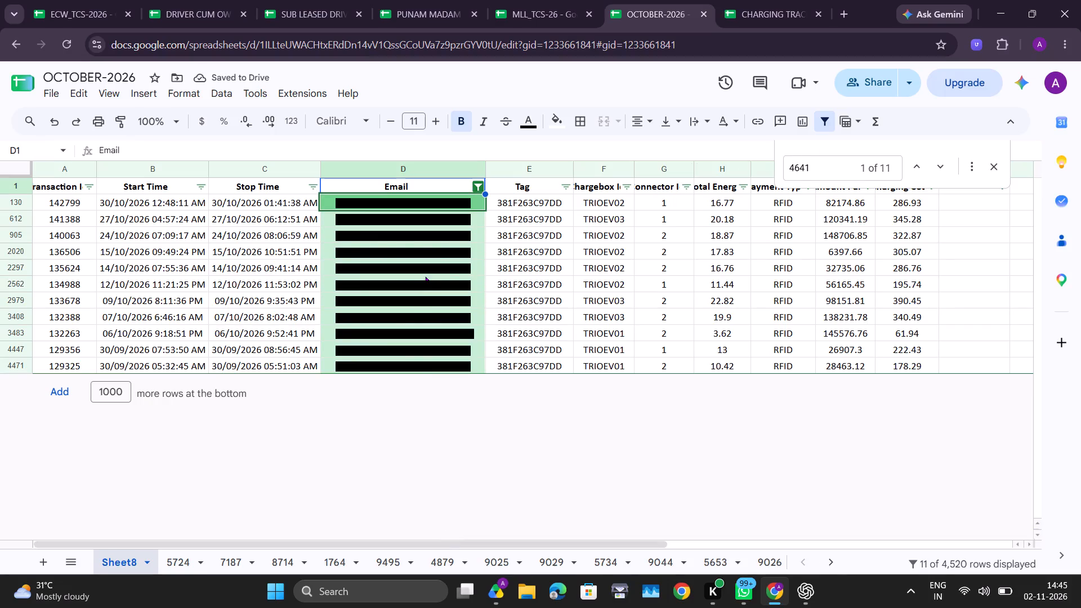
{"action": "key", "text": "ctrl+a"}
{"action": "key", "text": "ctrl+c"}
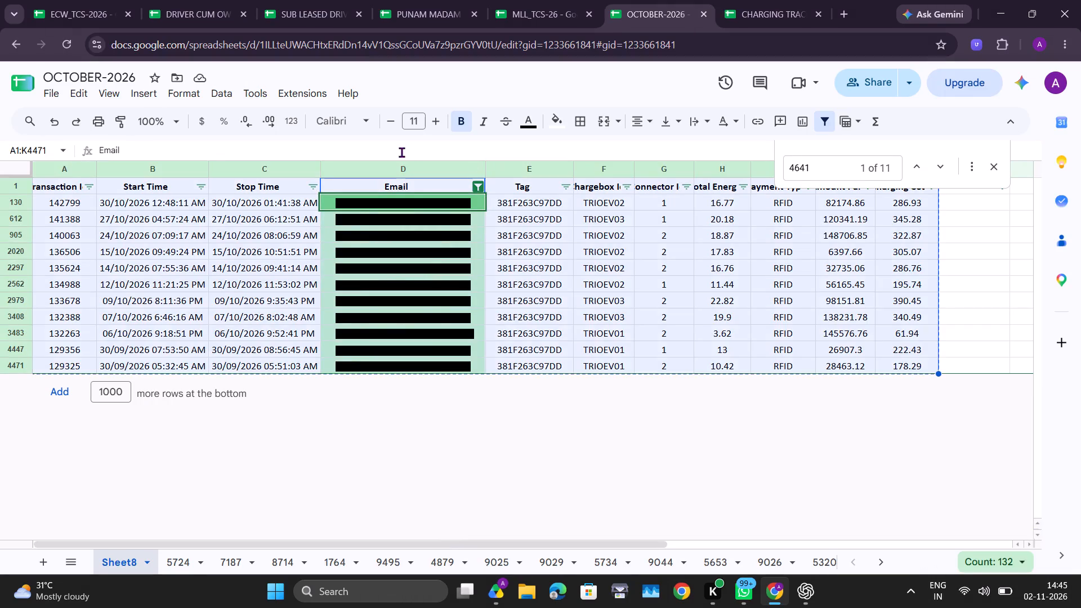
{"action": "left_click", "coordinate": [547, 0]}
{"action": "left_click", "coordinate": [646, 0]}
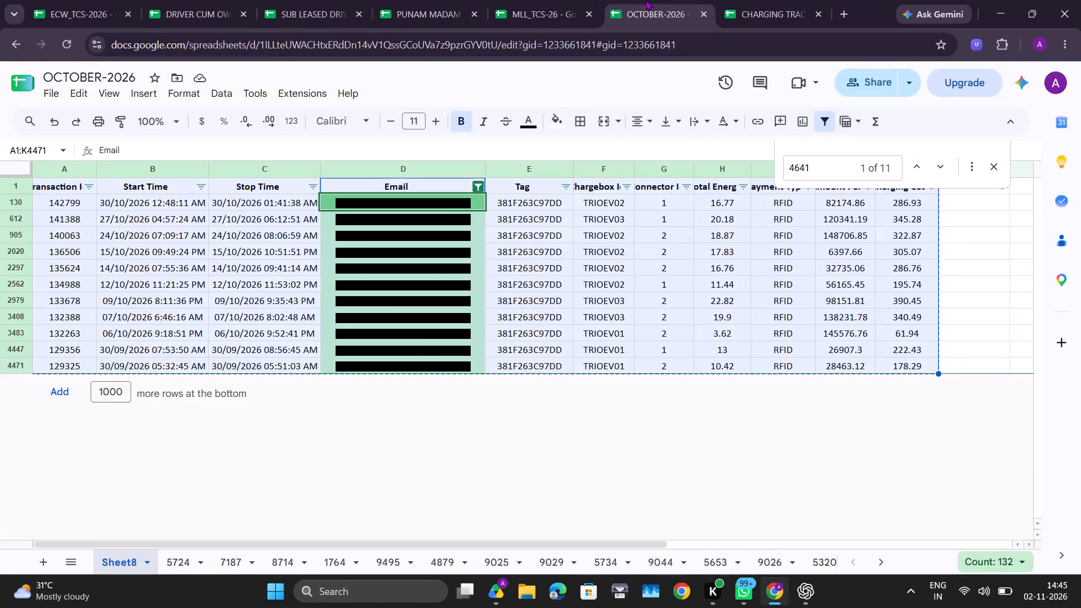
{"action": "left_click", "coordinate": [45, 565]}
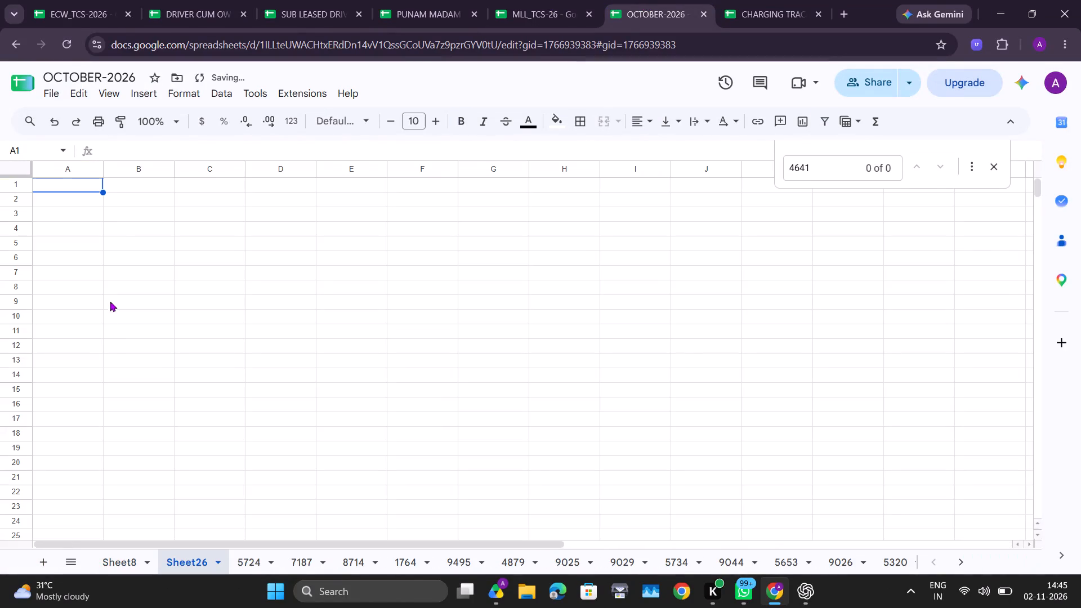
{"action": "key", "text": "ctrl+v"}
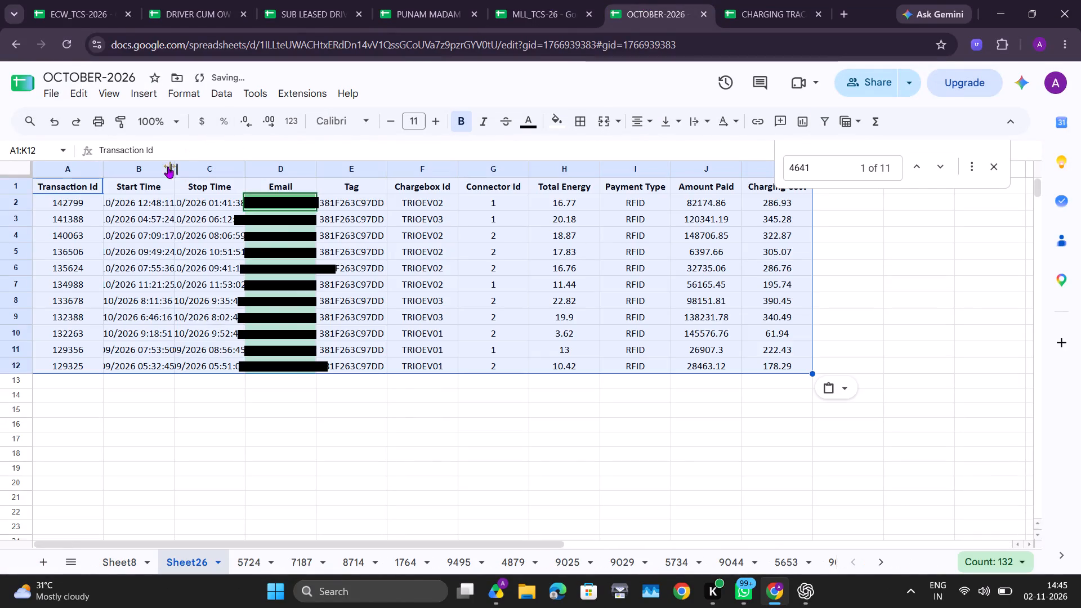
Fit the widths of the Start Time, Stop Time and Email columns to their contents.
{"action": "double_click", "coordinate": [177, 166]}
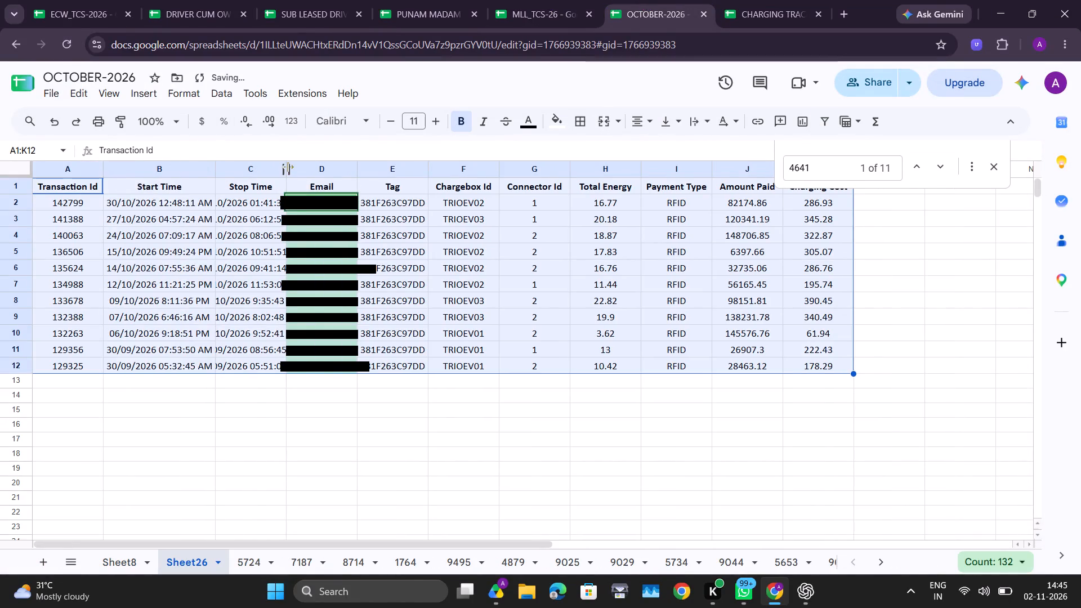
{"action": "double_click", "coordinate": [288, 167]}
{"action": "double_click", "coordinate": [399, 168]}
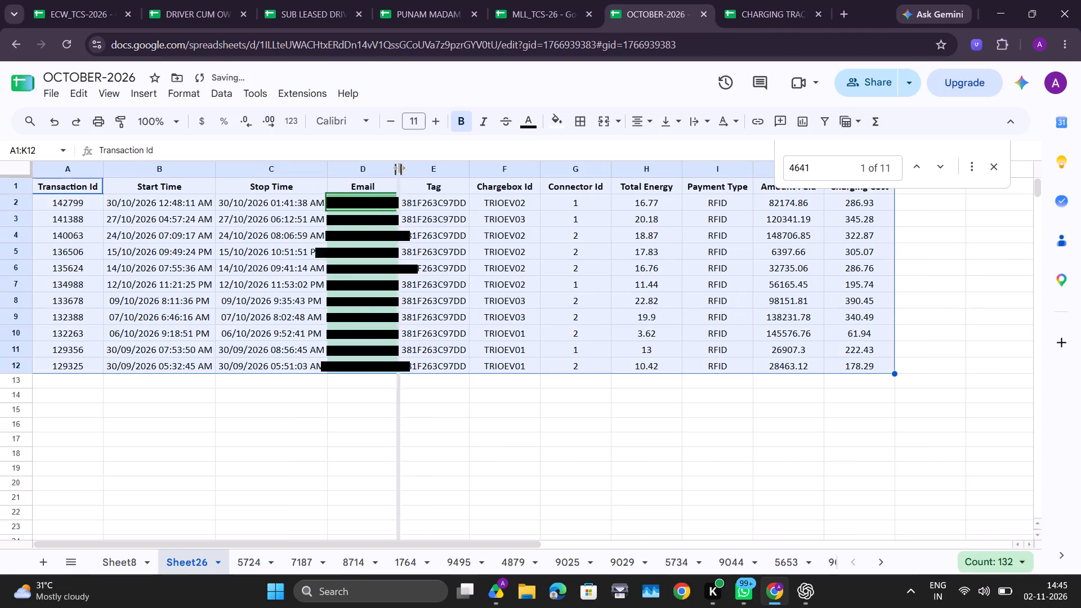
Delete rows 11 and 12 containing the 30/09/2026 transactions, and select A13 below the remaining data.
{"action": "left_click_drag", "start_coordinate": [10, 344], "coordinate": [6, 359]}
{"action": "right_click", "coordinate": [6, 359]}
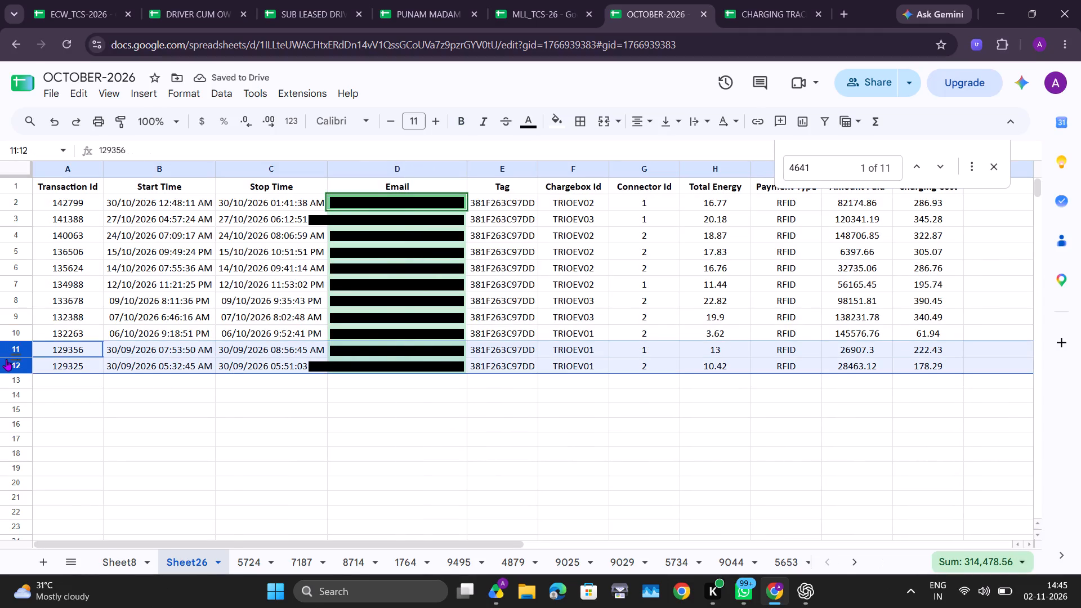
{"action": "left_click", "coordinate": [76, 368]}
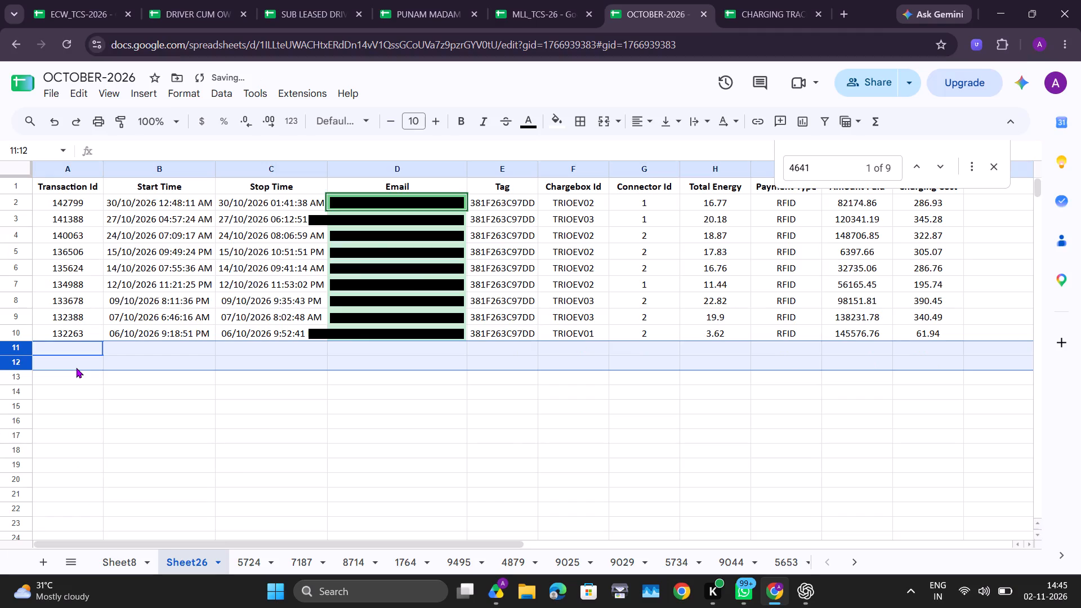
{"action": "left_click", "coordinate": [74, 378]}
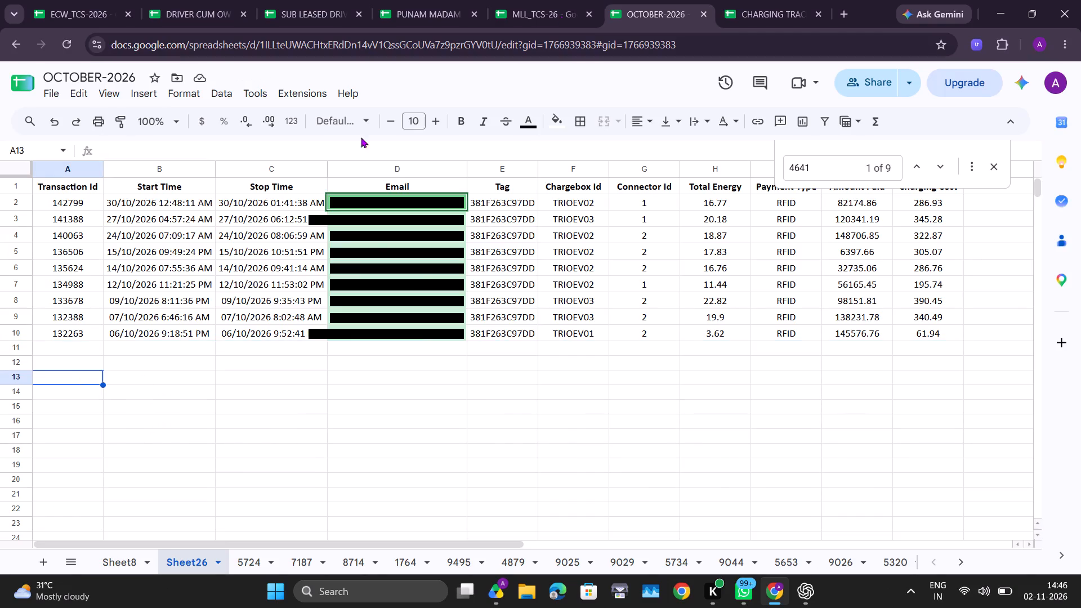
Filter the Vehicle Number column in CHARGING TRACKING DATA's Form Responses 1 to 4641 only.
{"action": "left_click", "coordinate": [755, 12]}
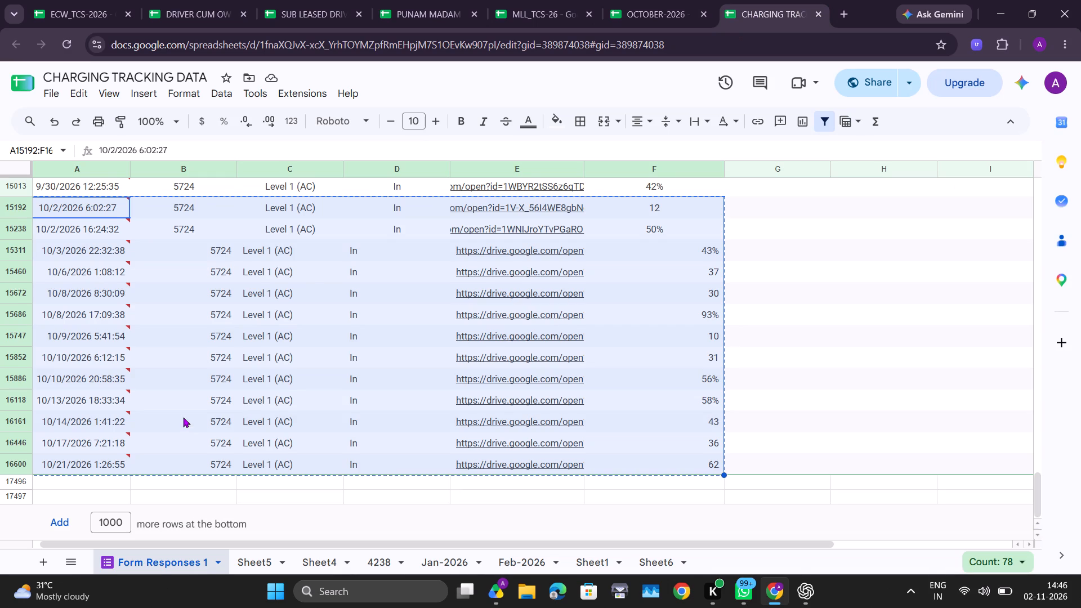
{"action": "scroll", "coordinate": [183, 417], "scroll_direction": "up", "scroll_amount": 20}
{"action": "scroll", "coordinate": [183, 417], "scroll_direction": "up", "scroll_amount": 9}
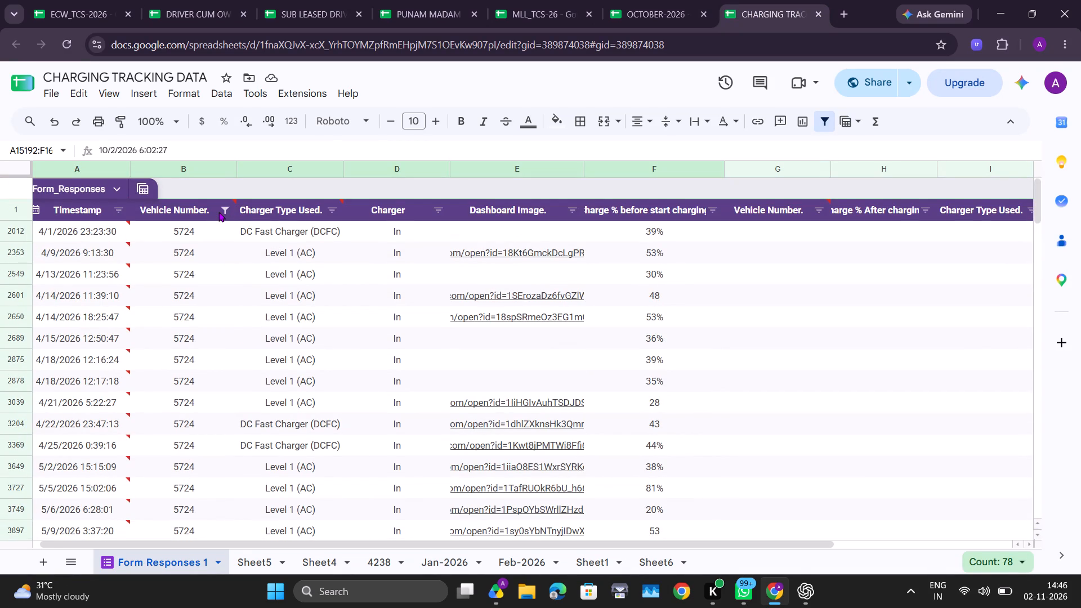
{"action": "left_click", "coordinate": [218, 212]}
{"action": "left_click", "coordinate": [100, 472]}
{"action": "left_click", "coordinate": [106, 450]}
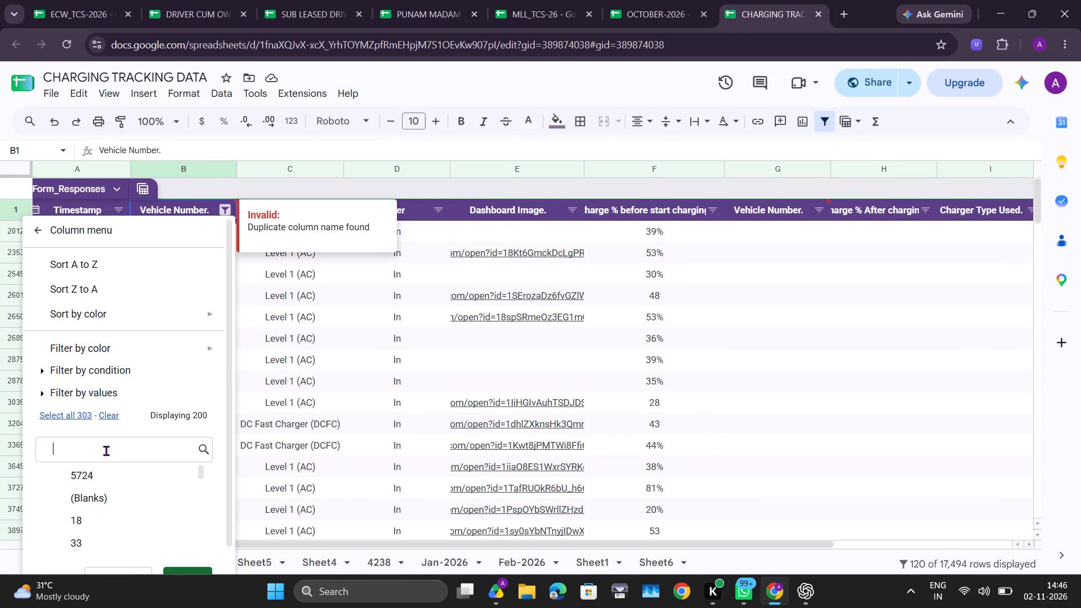
{"action": "type", "text": "4641"}
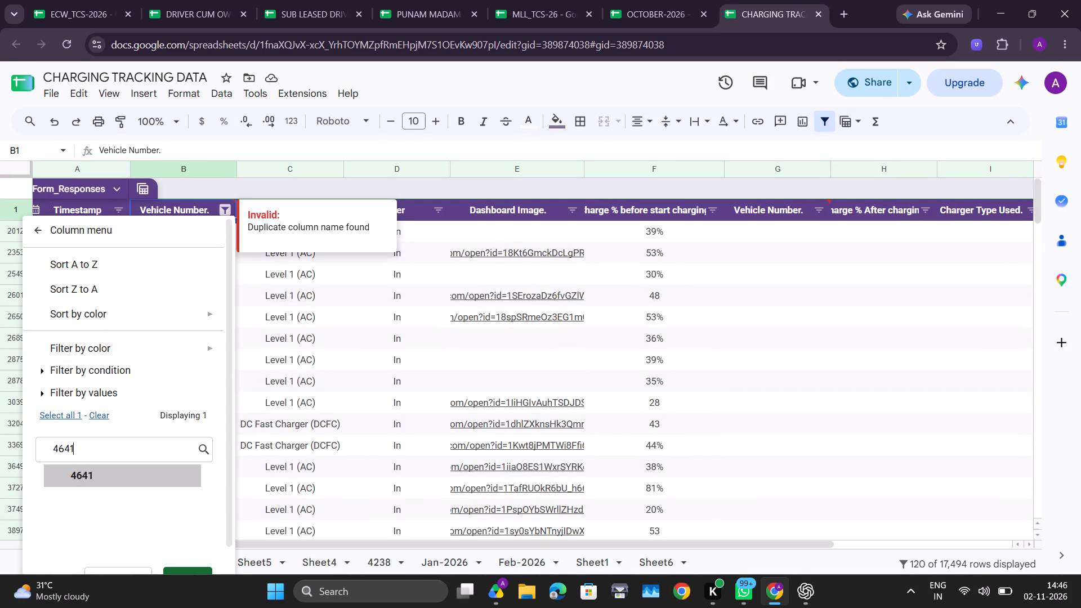
{"action": "left_click", "coordinate": [109, 479]}
{"action": "scroll", "coordinate": [109, 479], "scroll_direction": "down", "scroll_amount": 4}
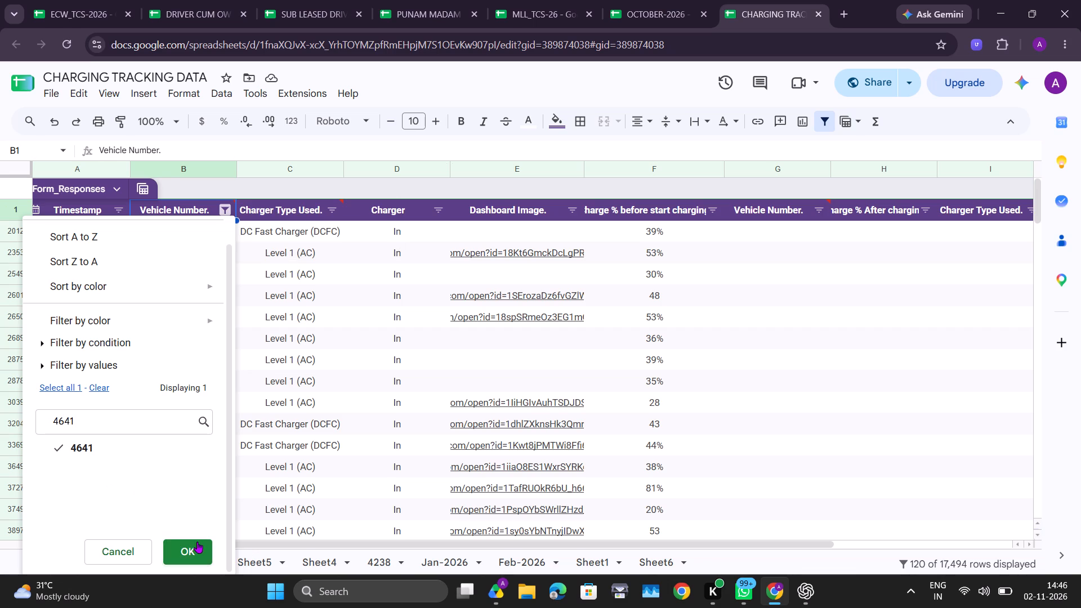
{"action": "left_click", "coordinate": [197, 542]}
Copy columns A to F of 4641's October entries, from 10/1/2026 2:00:41 through 10/30/2026 8:21:53.
{"action": "scroll", "coordinate": [257, 351], "scroll_direction": "down", "scroll_amount": 11}
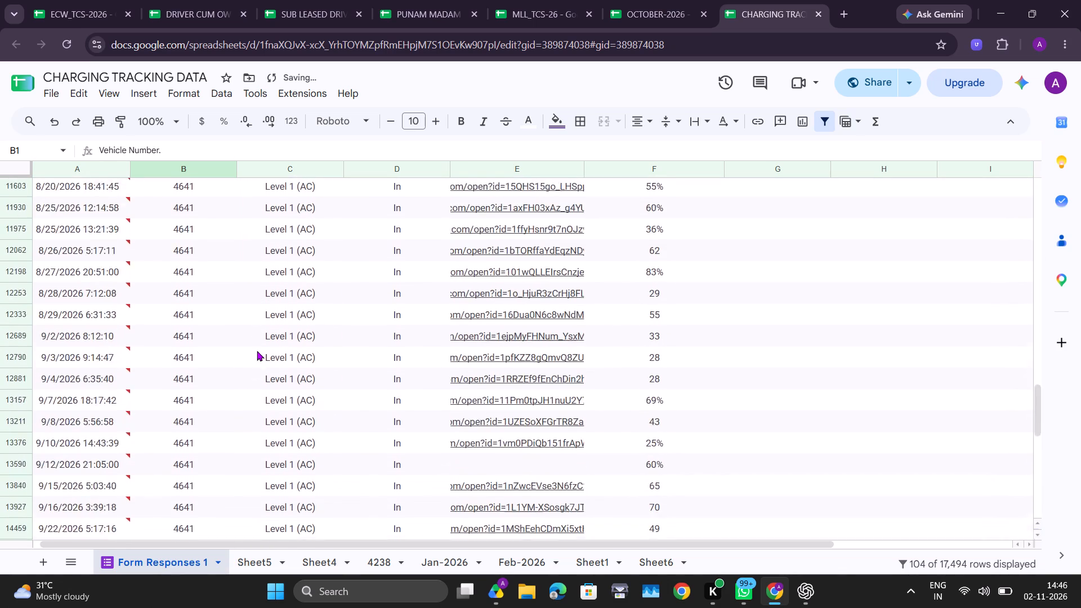
{"action": "scroll", "coordinate": [257, 351], "scroll_direction": "down", "scroll_amount": 4}
{"action": "scroll", "coordinate": [257, 351], "scroll_direction": "up", "scroll_amount": 1}
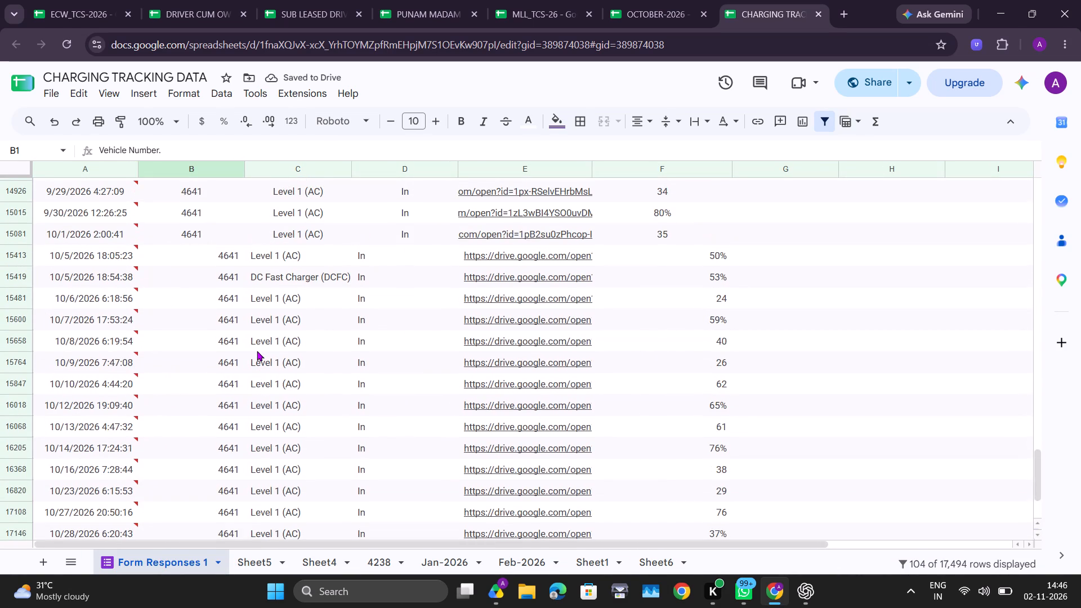
{"action": "left_click_drag", "start_coordinate": [46, 233], "coordinate": [692, 577]}
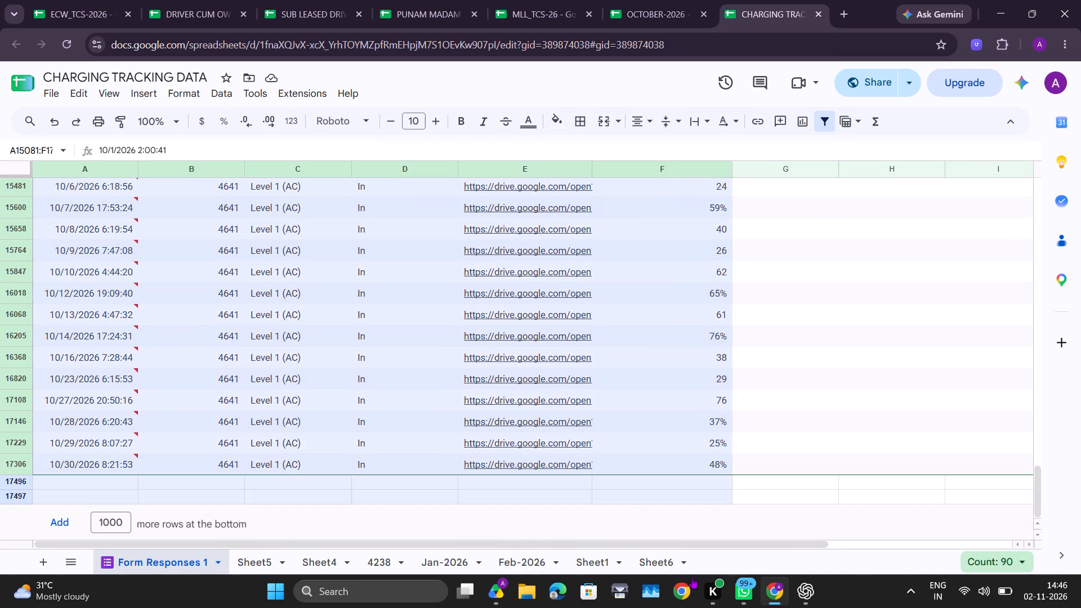
{"action": "left_click_drag", "start_coordinate": [692, 577], "coordinate": [709, 464]}
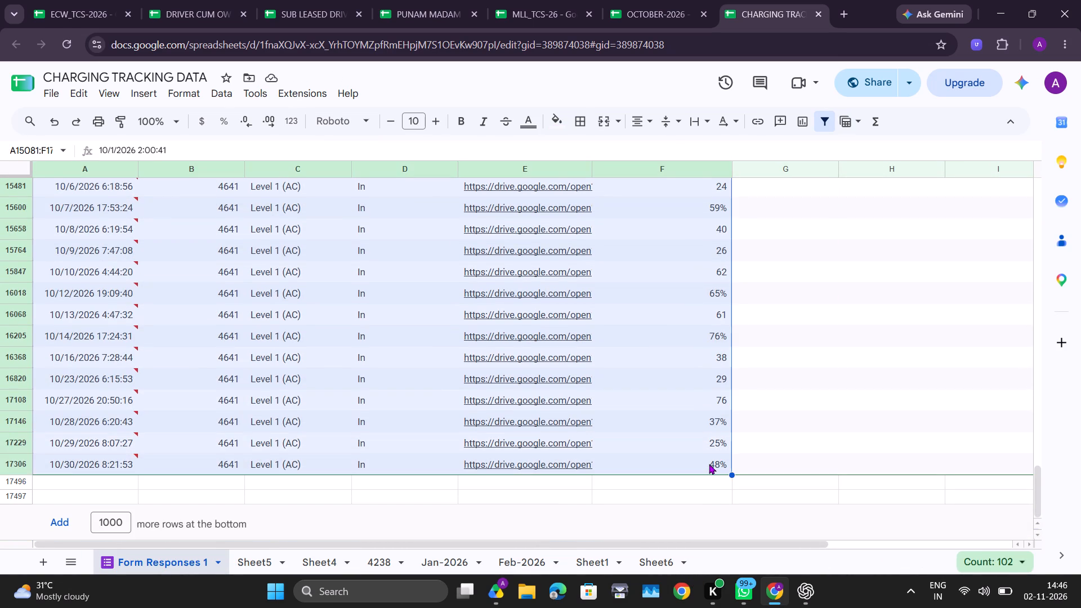
{"action": "key", "text": "ctrl+c"}
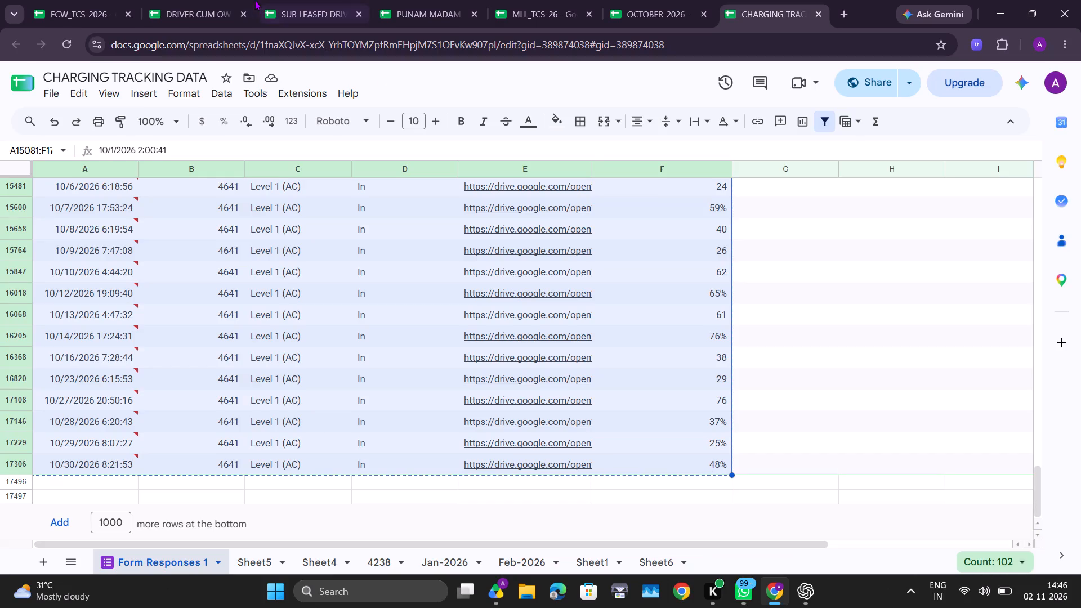
Paste 4641's copied October entries at A13 of Sheet26 in the OCTOBER-2026 spreadsheet.
{"action": "left_click", "coordinate": [688, 0]}
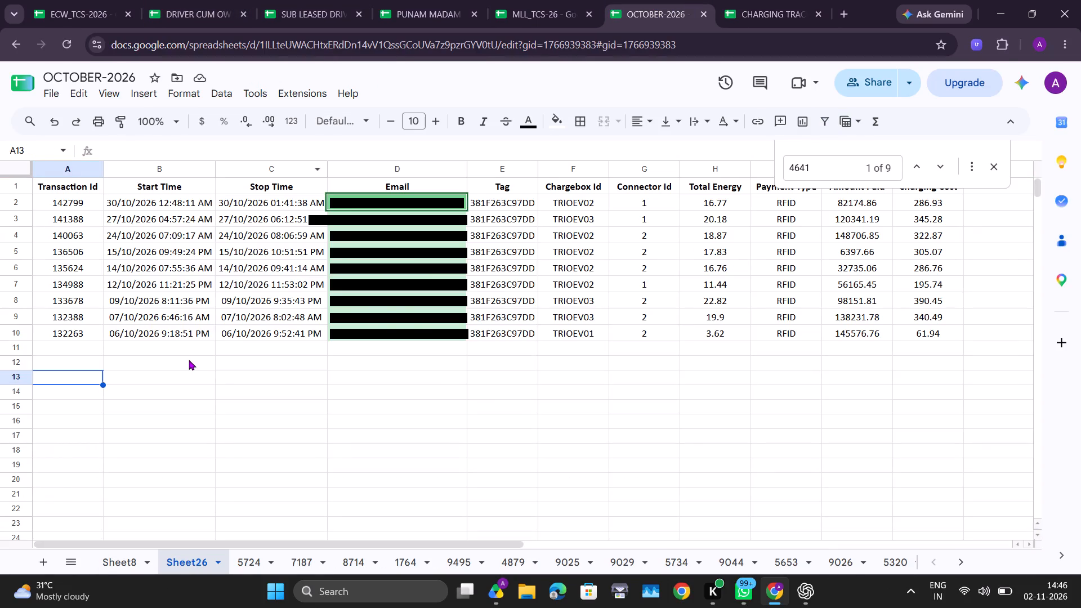
{"action": "key", "text": "ctrl+v"}
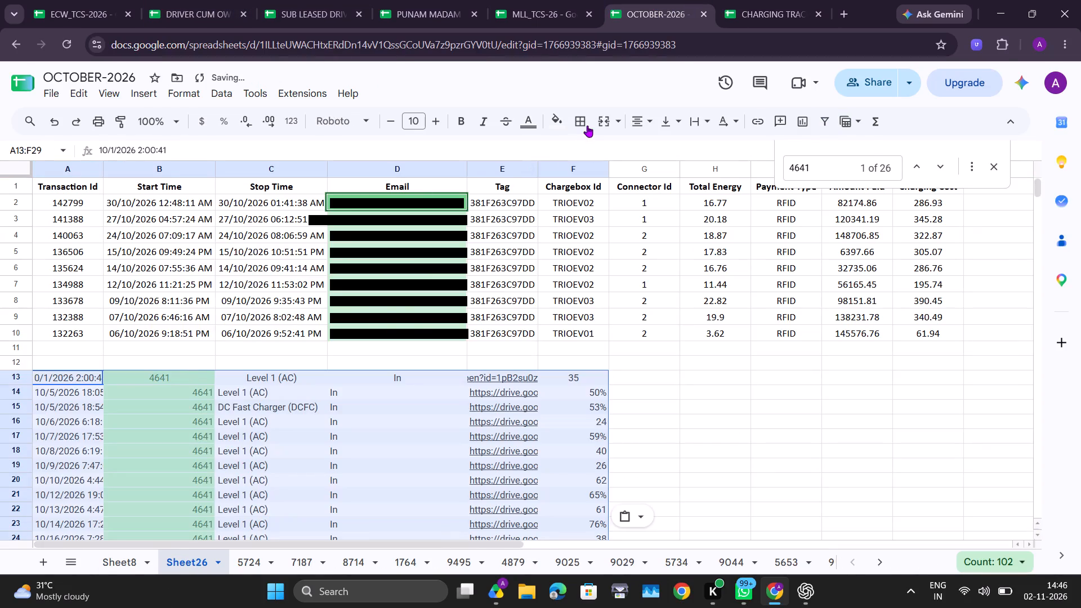
Format the pasted entries with centred alignment and black text, and fit column A's width to its contents.
{"action": "left_click", "coordinate": [648, 127]}
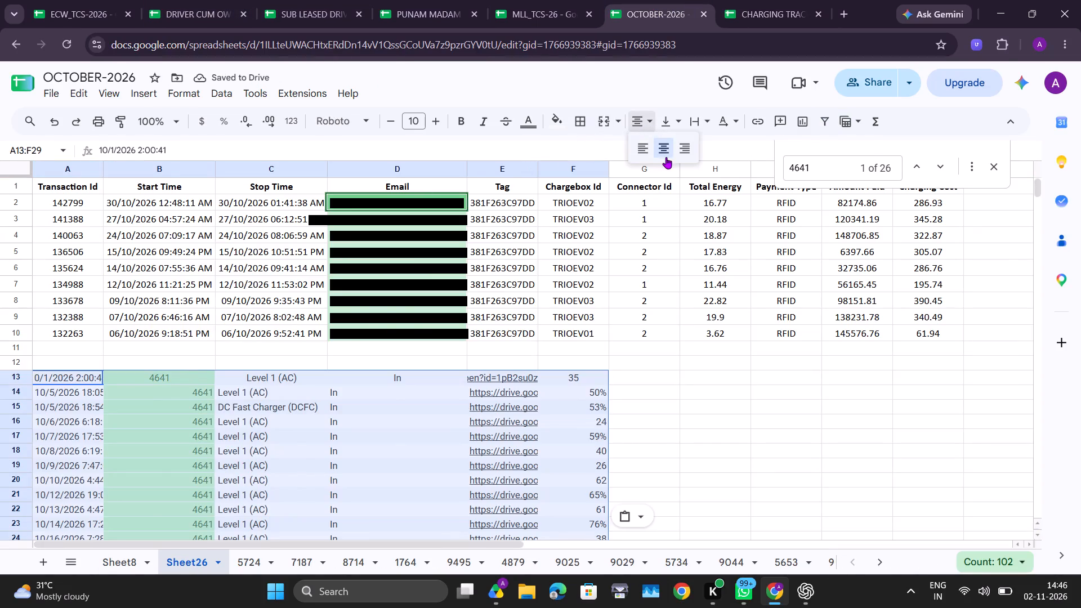
{"action": "left_click", "coordinate": [666, 157]}
{"action": "left_click", "coordinate": [531, 124]}
{"action": "left_click", "coordinate": [534, 169]}
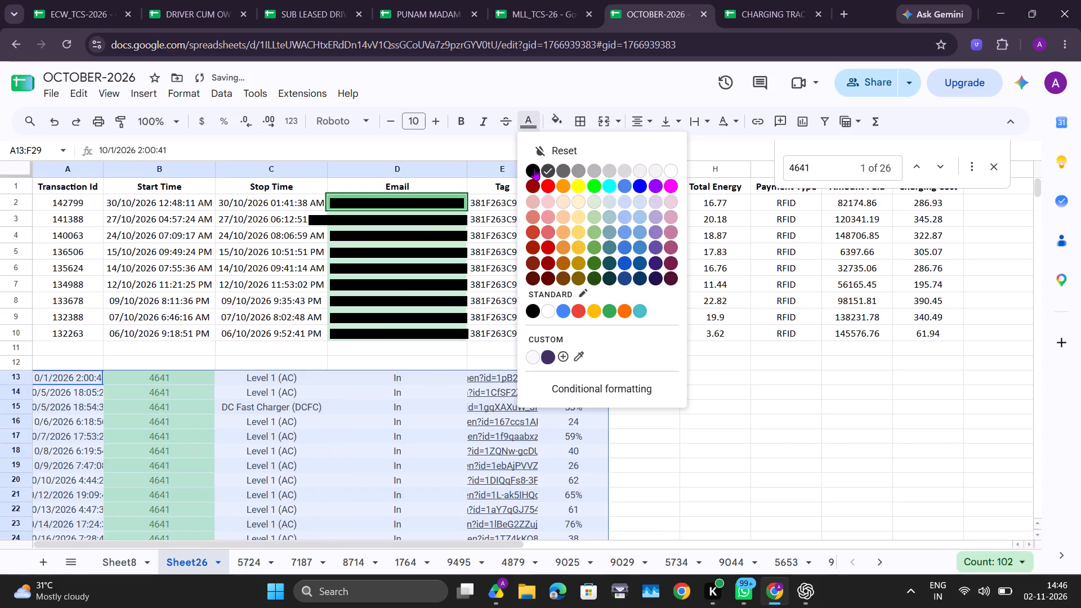
{"action": "double_click", "coordinate": [103, 167]}
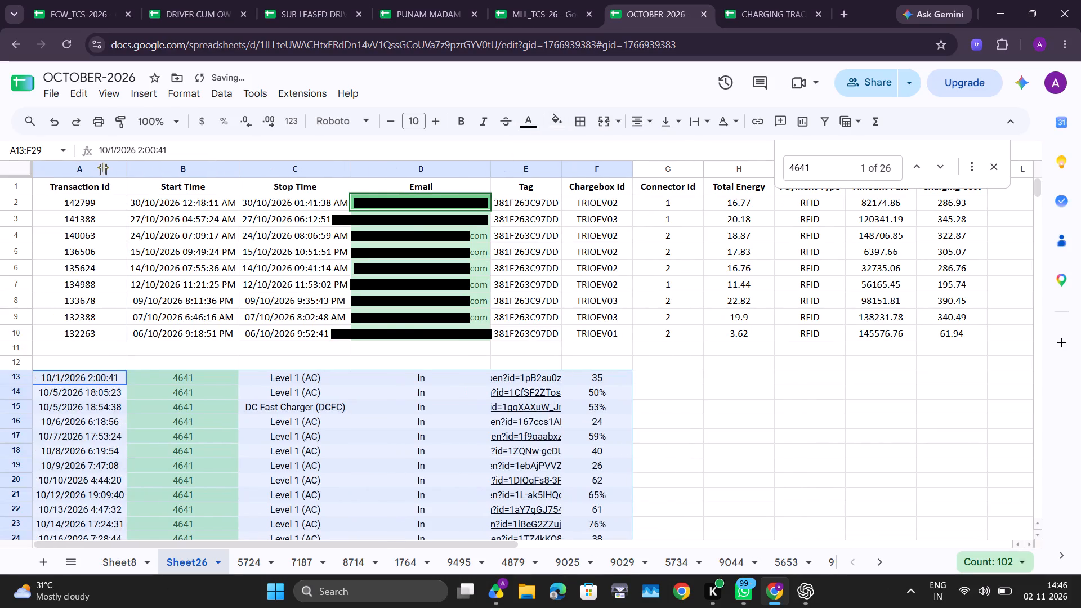
Delete row 15 containing the DC Fast Charger (DCFC) entry of 10/5/2026 18:54:38.
{"action": "scroll", "coordinate": [221, 319], "scroll_direction": "down", "scroll_amount": 1}
{"action": "left_click", "coordinate": [15, 260]}
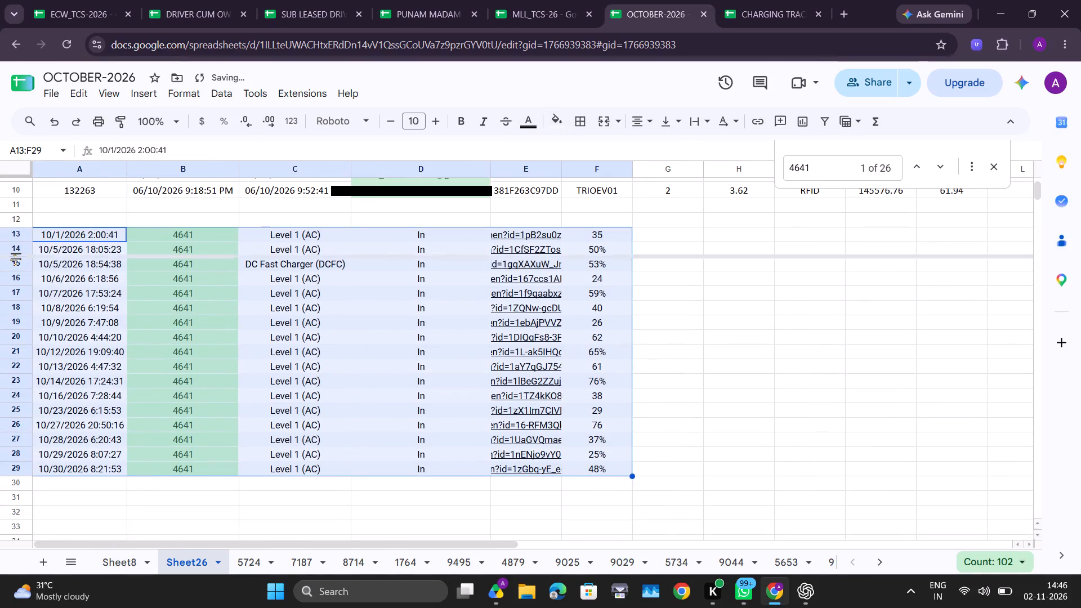
{"action": "left_click", "coordinate": [15, 267]}
{"action": "right_click", "coordinate": [15, 267]}
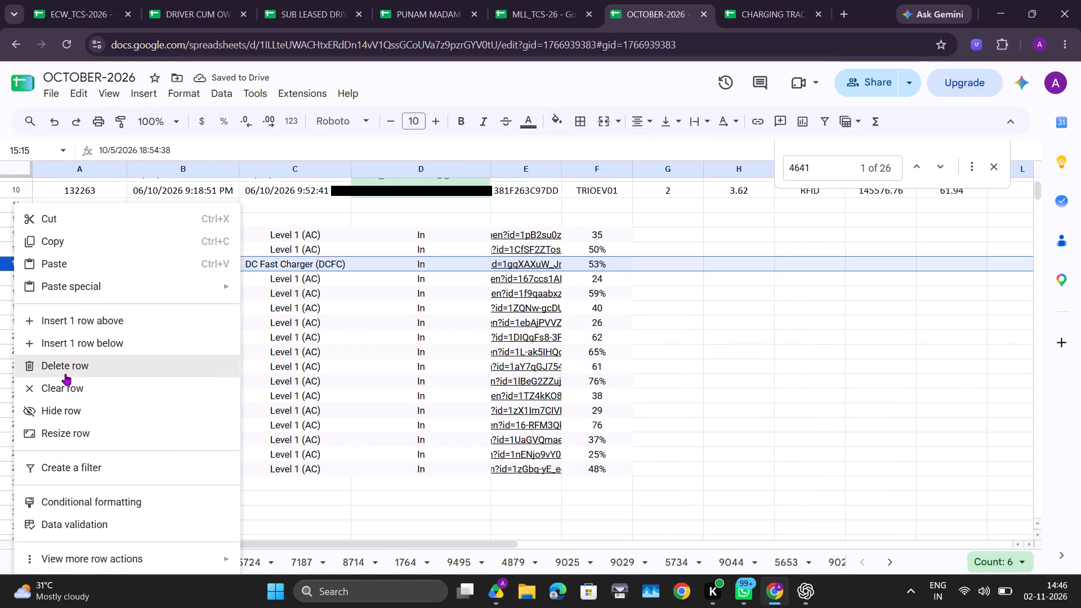
{"action": "left_click", "coordinate": [64, 375]}
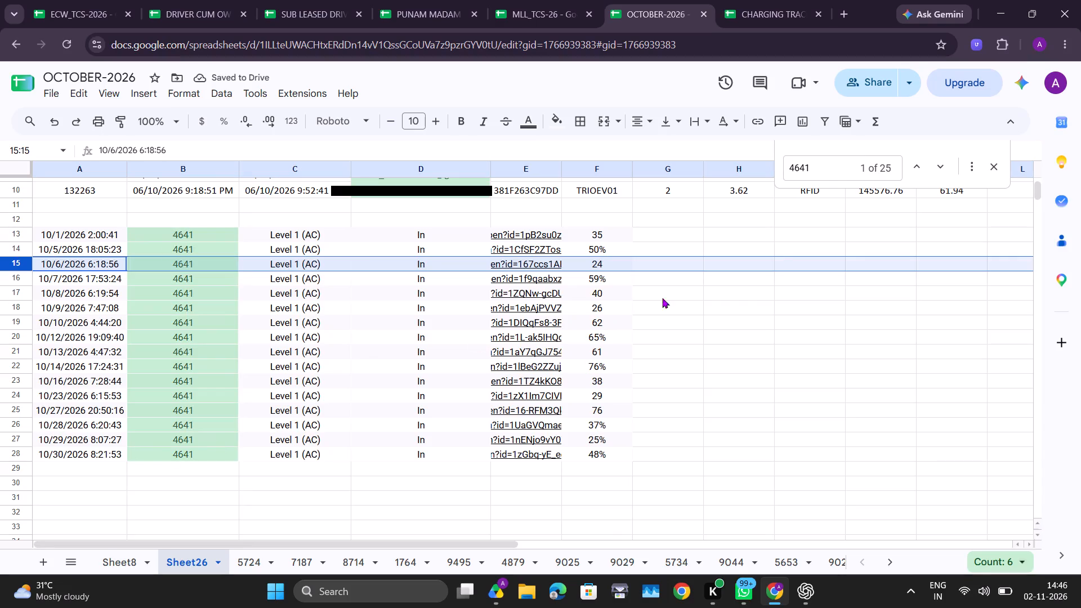
Set the charge level in F13 to 35%.
{"action": "double_click", "coordinate": [622, 235]}
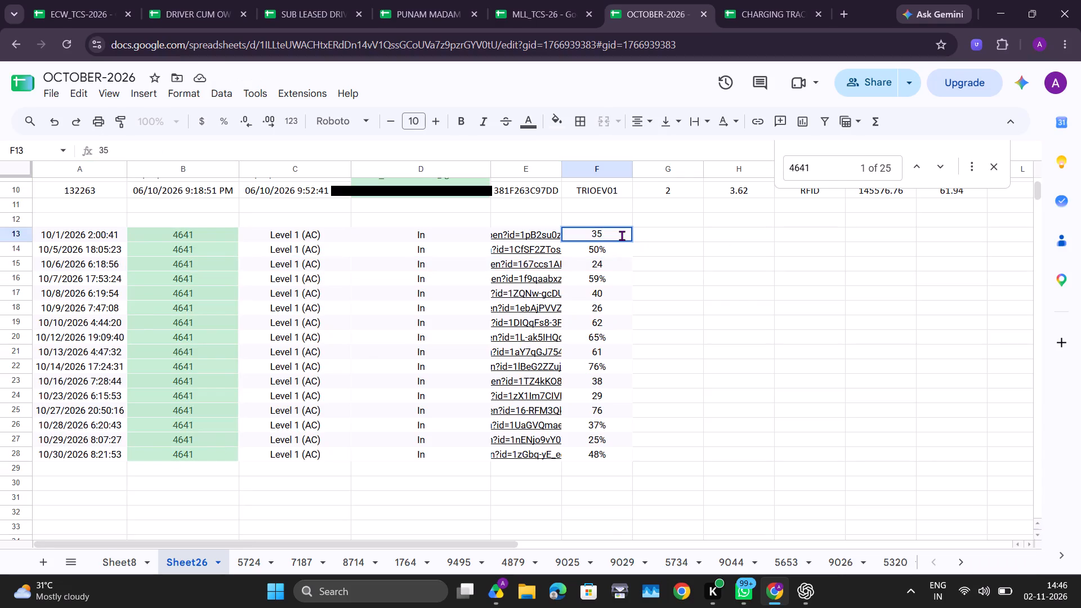
{"action": "key", "text": "shift+percent"}
{"action": "key", "text": "Return"}
{"action": "key", "text": "Return"}
{"action": "key", "text": "Return"}
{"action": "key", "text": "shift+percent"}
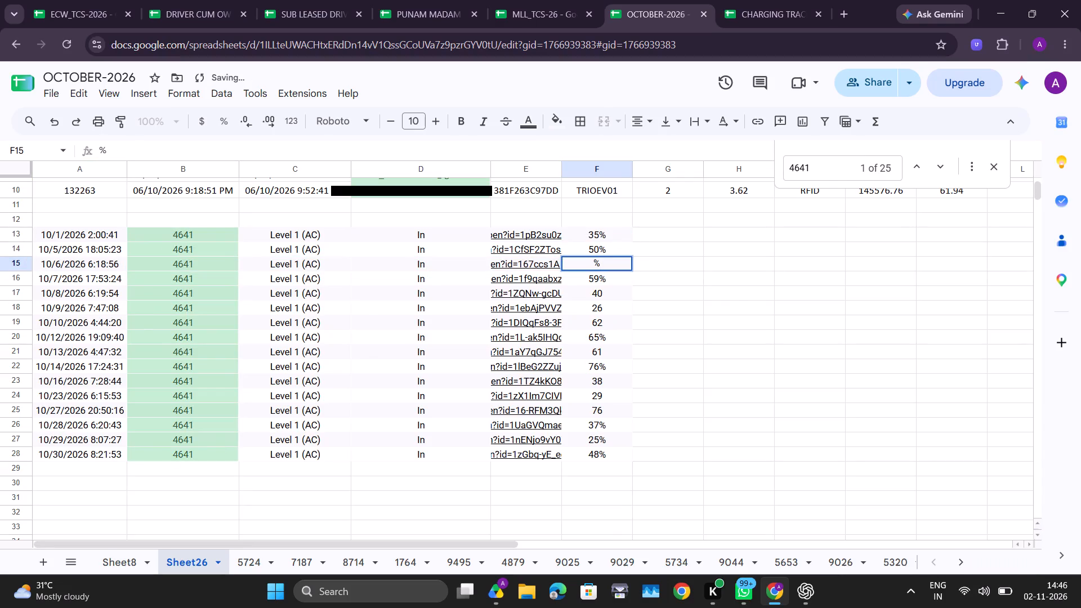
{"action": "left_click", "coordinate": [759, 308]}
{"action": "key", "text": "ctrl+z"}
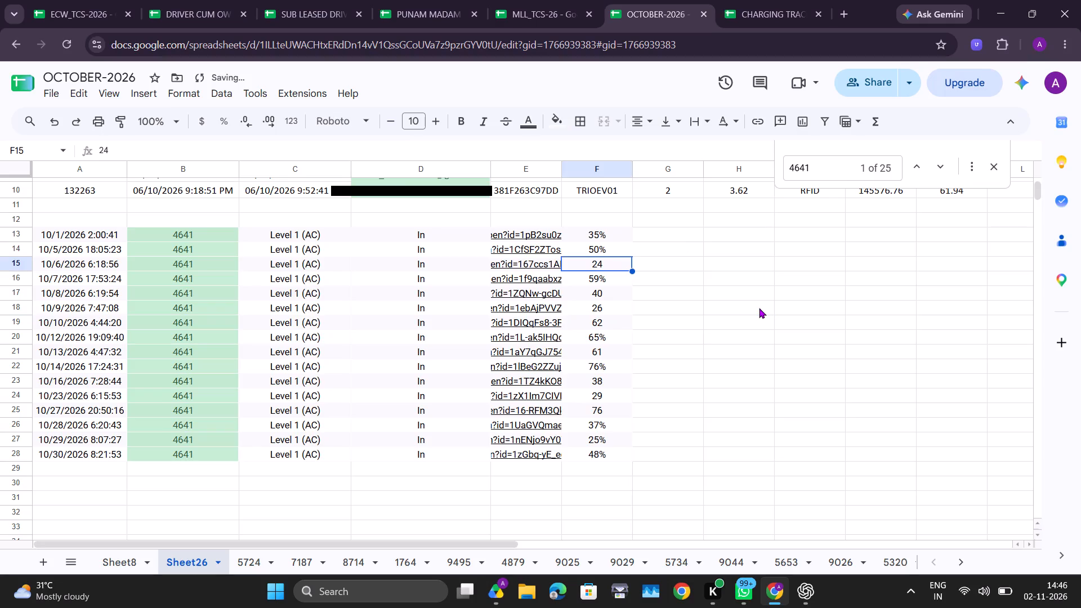
Add the percent sign to the charge levels in F15 and F17, making them 24% and 40%.
{"action": "key", "text": "Return"}
{"action": "key", "text": "shift+percent"}
{"action": "key", "text": "Return"}
{"action": "key", "text": "Return"}
{"action": "key", "text": "Return"}
{"action": "key", "text": "Return"}
{"action": "key", "text": "shift+percent"}
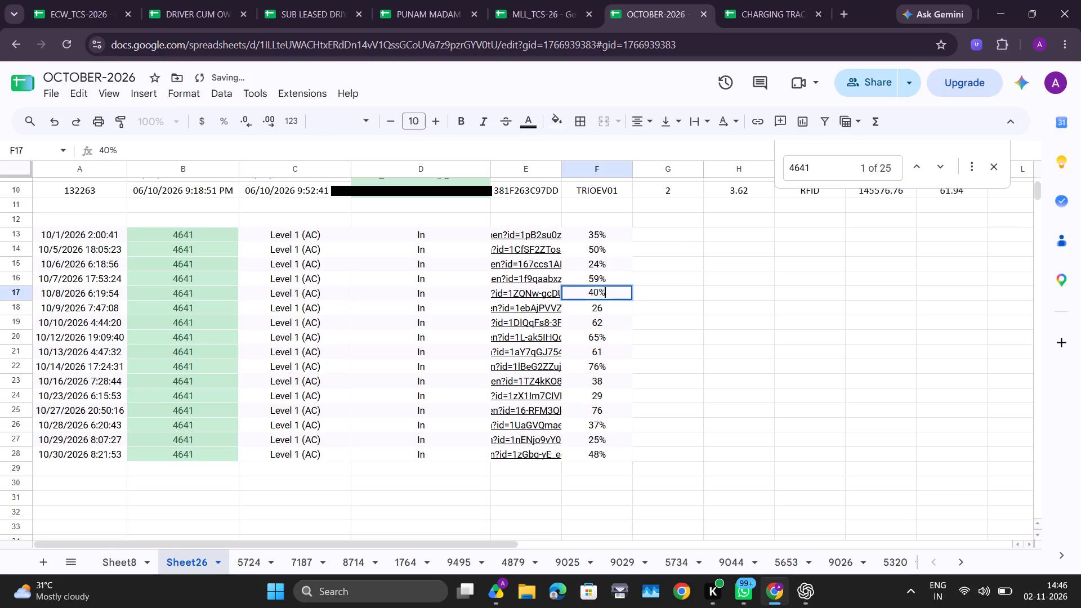
{"action": "key", "text": "Return"}
Add the percent sign to the charge levels in F18 and F19, making them 26% and 62%.
{"action": "key", "text": "Return"}
{"action": "key", "text": "shift+percent"}
{"action": "key", "text": "Return"}
{"action": "key", "text": "Return"}
{"action": "key", "text": "Return"}
{"action": "key", "text": "Down"}
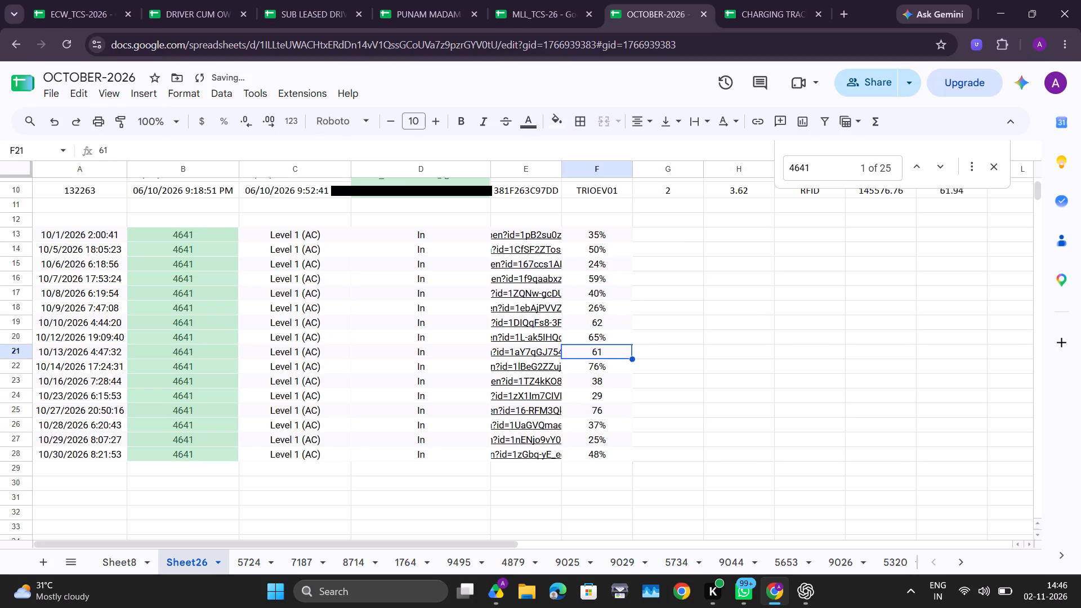
{"action": "key", "text": "Up"}
{"action": "key", "text": "Up"}
{"action": "key", "text": "Return"}
{"action": "key", "text": "shift+percent"}
{"action": "key", "text": "Return"}
Add the percent sign to the charge levels in F21 and F23, making them 61% and 38%.
{"action": "key", "text": "Return"}
{"action": "key", "text": "Return"}
{"action": "key", "text": "Return"}
{"action": "key", "text": "shift+percent"}
{"action": "key", "text": "Return"}
{"action": "key", "text": "Return"}
{"action": "key", "text": "Return"}
{"action": "key", "text": "Return"}
{"action": "key", "text": "shift+percent"}
{"action": "key", "text": "shift+Return"}
{"action": "key", "text": "Return"}
{"action": "key", "text": "Return"}
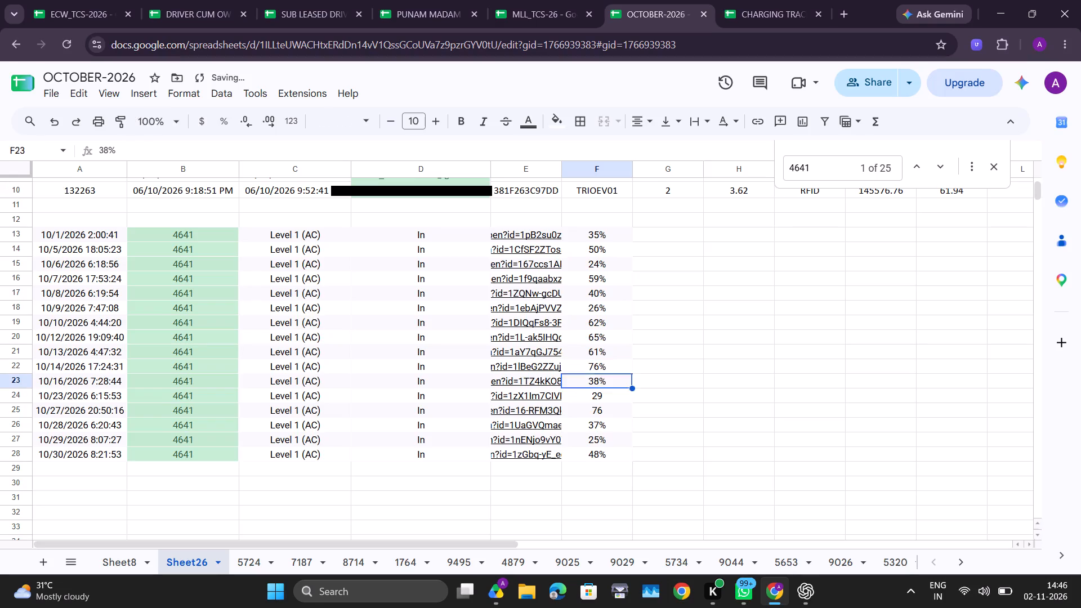
Add the percent sign to the charge levels in F24 and F25, making them 29% and 76%.
{"action": "key", "text": "Return"}
{"action": "key", "text": "Return"}
{"action": "key", "text": "Return"}
{"action": "key", "text": "shift+percent"}
{"action": "key", "text": "shift+Return"}
{"action": "key", "text": "Return"}
{"action": "key", "text": "Return"}
{"action": "key", "text": "Return"}
{"action": "key", "text": "Return"}
{"action": "key", "text": "Return"}
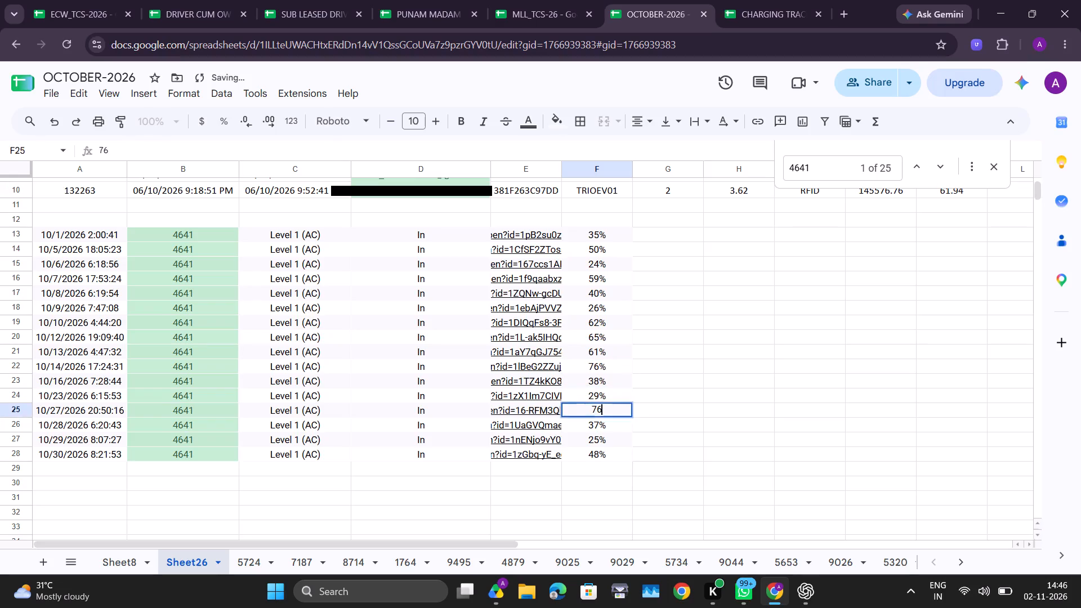
{"action": "key", "text": "Return"}
{"action": "key", "text": "Up"}
{"action": "key", "text": "Return"}
{"action": "key", "text": "shift+percent"}
{"action": "key", "text": "shift+Return"}
{"action": "key", "text": "Return"}
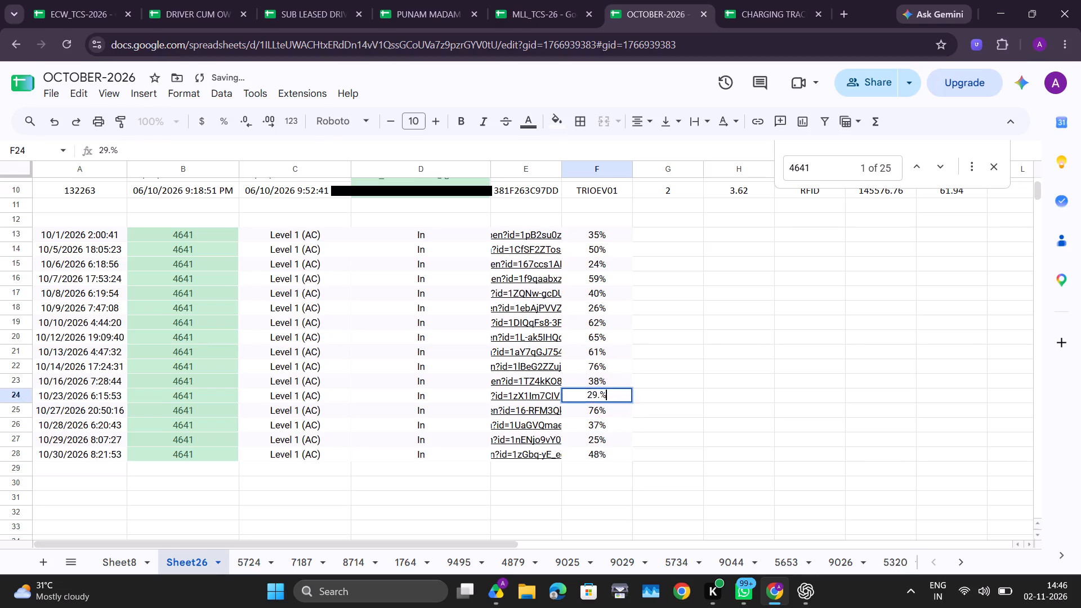
{"action": "key", "text": "Return"}
Enter 100% in G13 as the full-charge level beside the first home-charging entry.
{"action": "key", "text": "Right"}
{"action": "key", "text": "Up"}
{"action": "key", "text": "Up"}
{"action": "key", "text": "Up"}
{"action": "key", "text": "Up"}
{"action": "key", "text": "Up"}
{"action": "key", "text": "Up"}
{"action": "key", "text": "Up"}
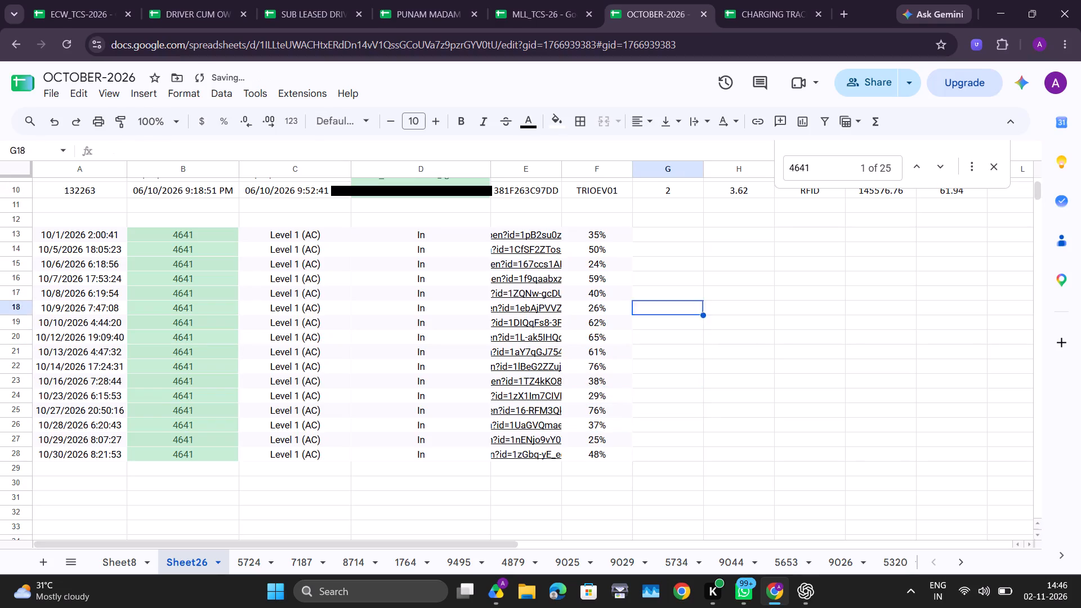
{"action": "key", "text": "Up"}
{"action": "key", "text": "Up"}
{"action": "key", "text": "Up"}
{"action": "key", "text": "Up"}
{"action": "key", "text": "Up"}
{"action": "type", "text": "100%"}
{"action": "key", "text": "Return"}
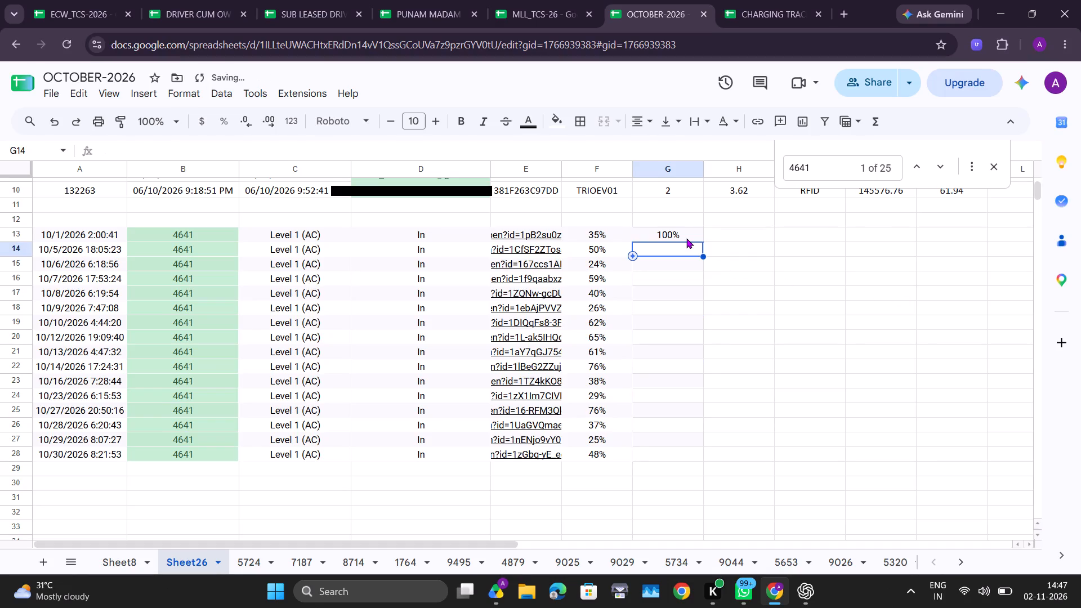
Fill the 100% value from G13 down through G28.
{"action": "left_click", "coordinate": [686, 238]}
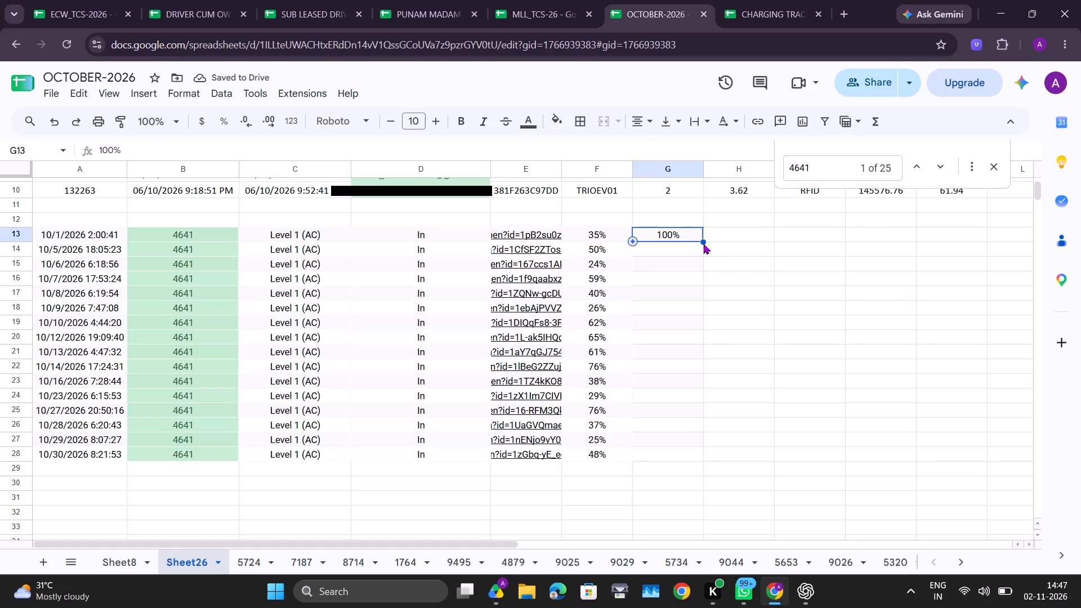
{"action": "left_click_drag", "start_coordinate": [703, 239], "coordinate": [672, 446]}
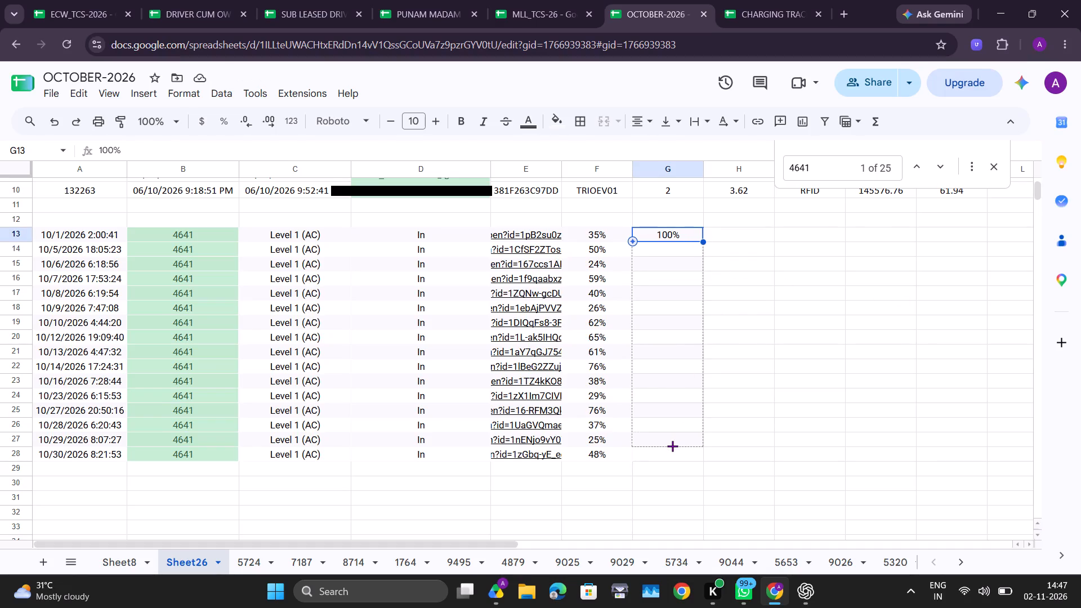
{"action": "left_click_drag", "start_coordinate": [672, 446], "coordinate": [669, 454]}
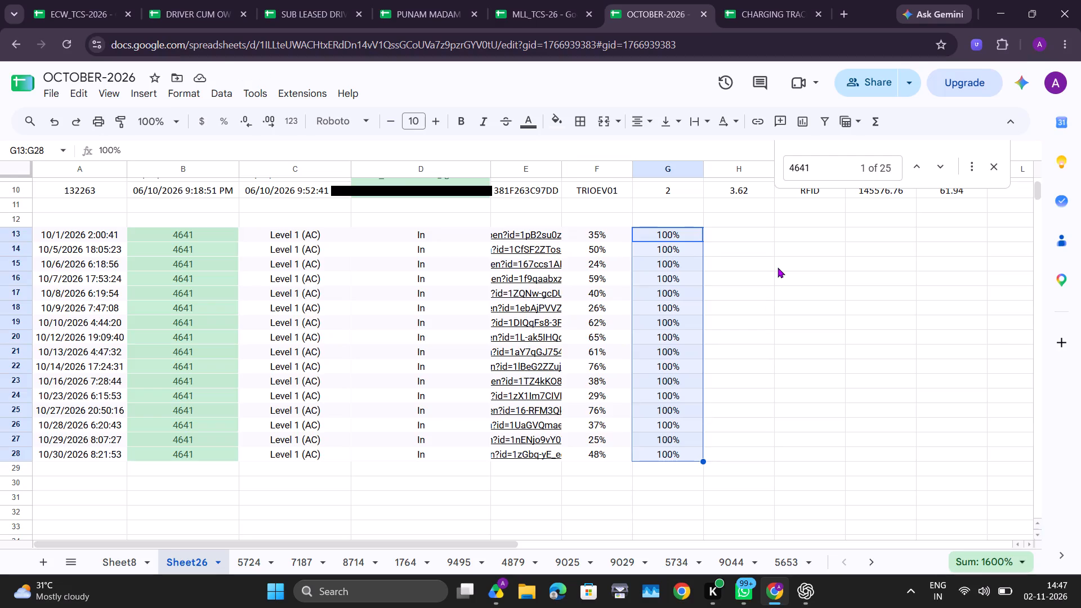
Calculate each entry's charged percentage in H13:H28 with =G13-F13, accepting the suggested autofill for the remaining rows.
{"action": "left_click", "coordinate": [742, 241]}
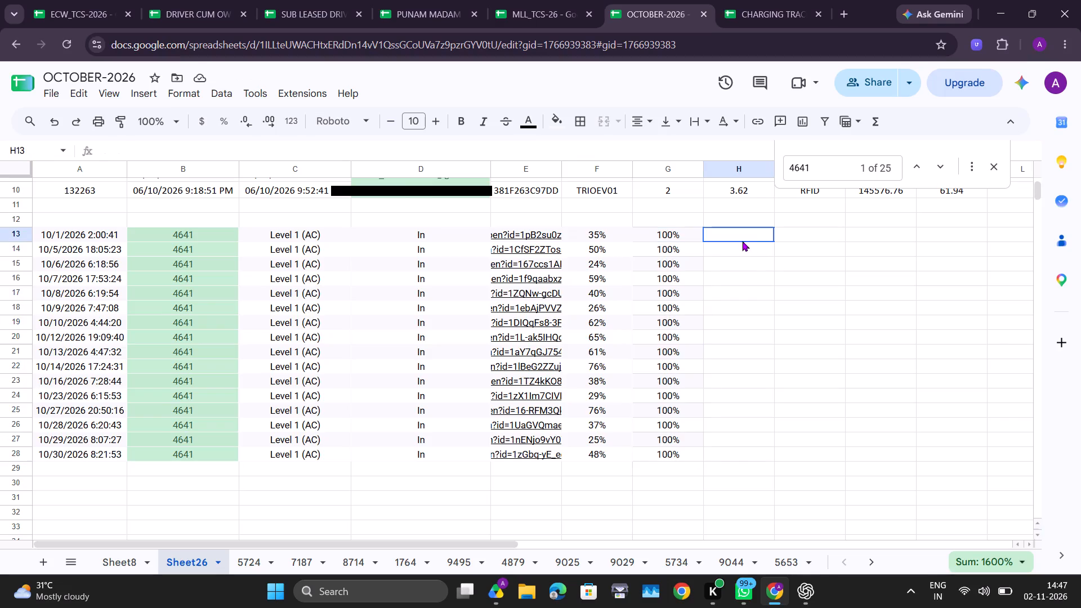
{"action": "key", "text": "equal"}
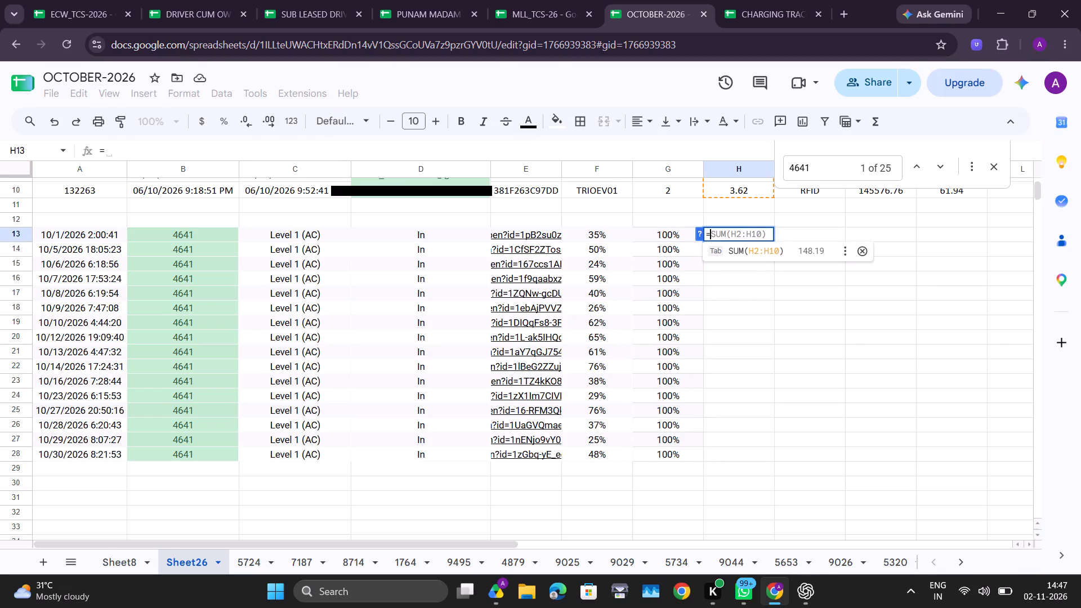
{"action": "key", "text": "g"}
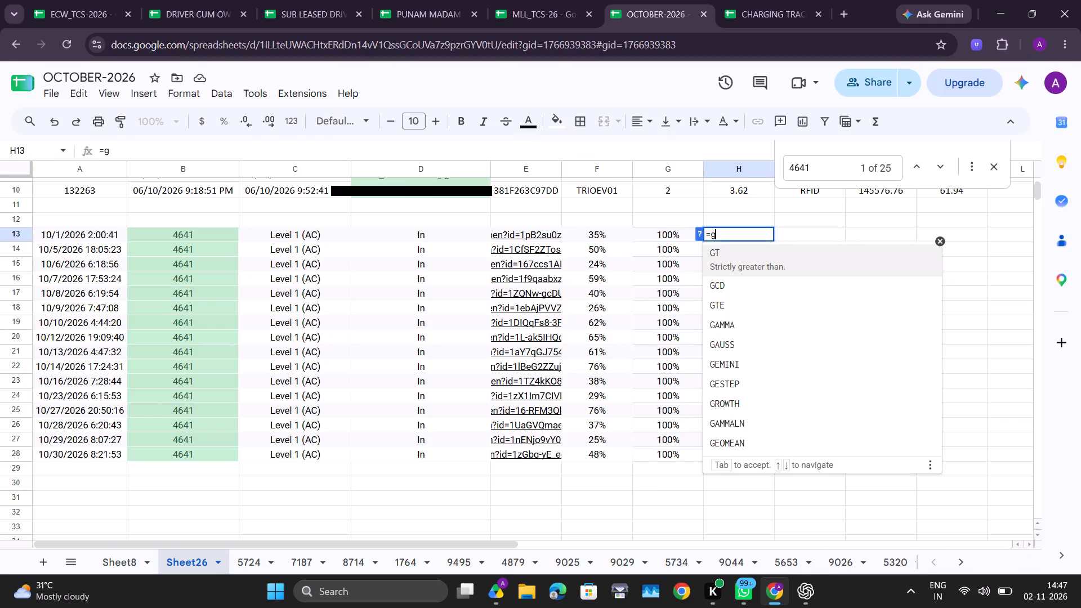
{"action": "type", "text": "13-f13"}
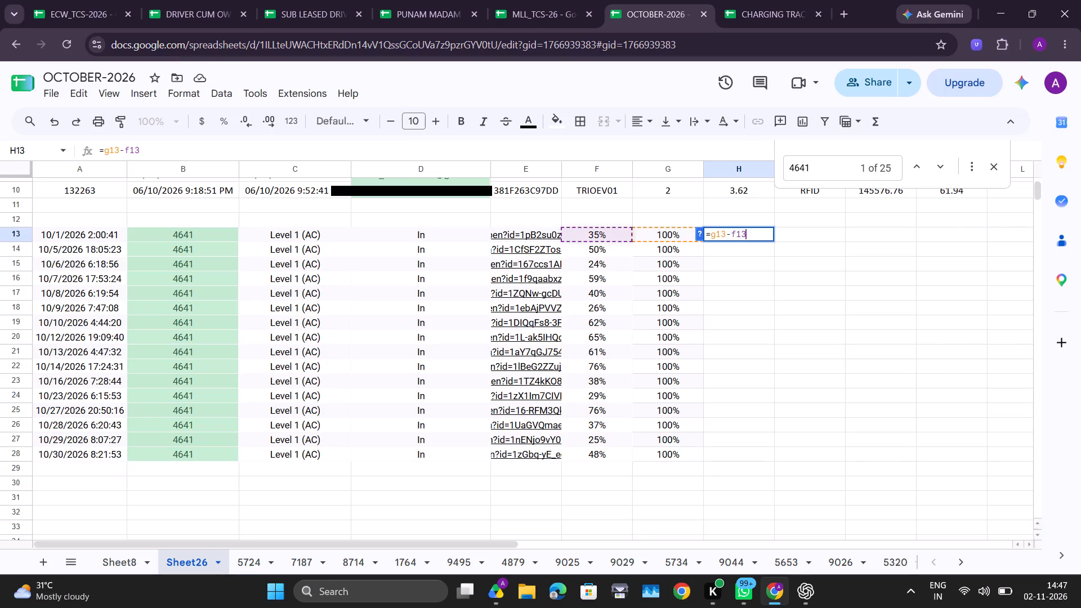
{"action": "key", "text": "Return"}
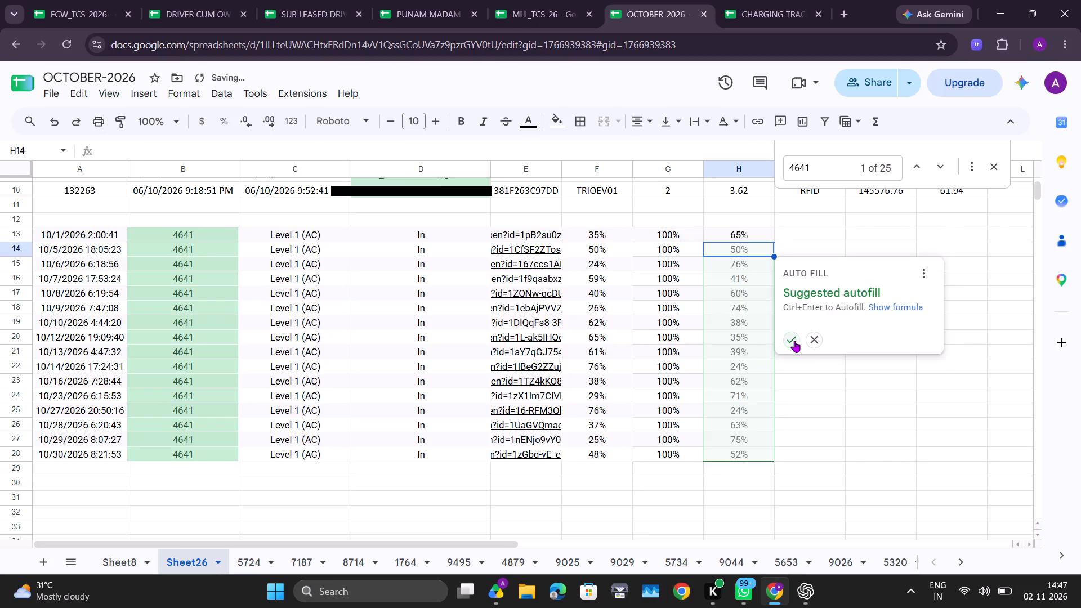
{"action": "left_click", "coordinate": [794, 341]}
Calculate each entry's energy in I13:I28 with =H13*32, accepting the suggested autofill for the remaining rows.
{"action": "left_click", "coordinate": [796, 227]}
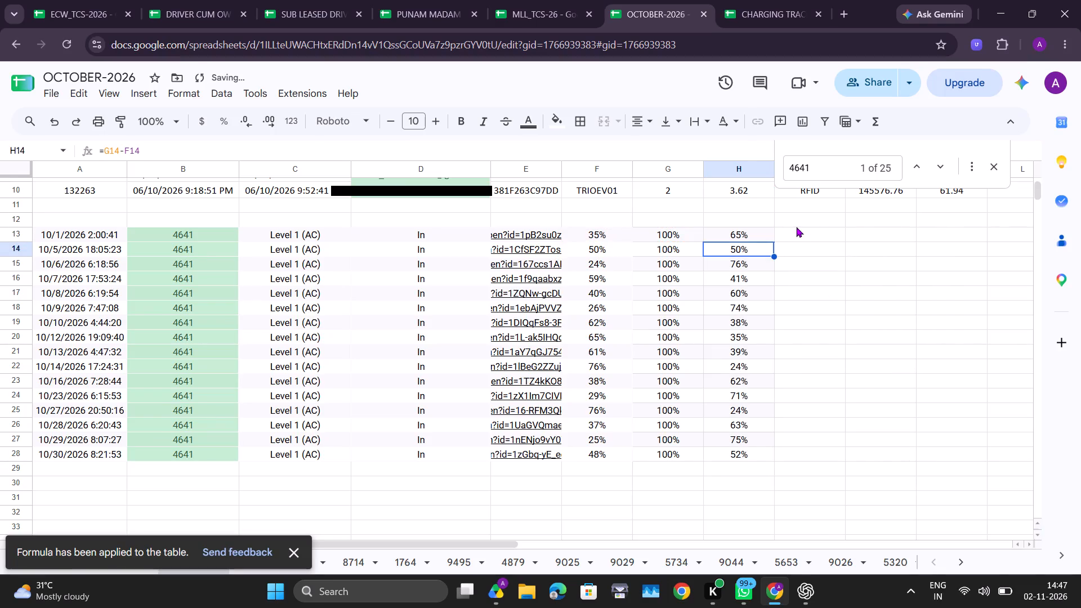
{"action": "left_click", "coordinate": [788, 238]}
{"action": "key", "text": "equal"}
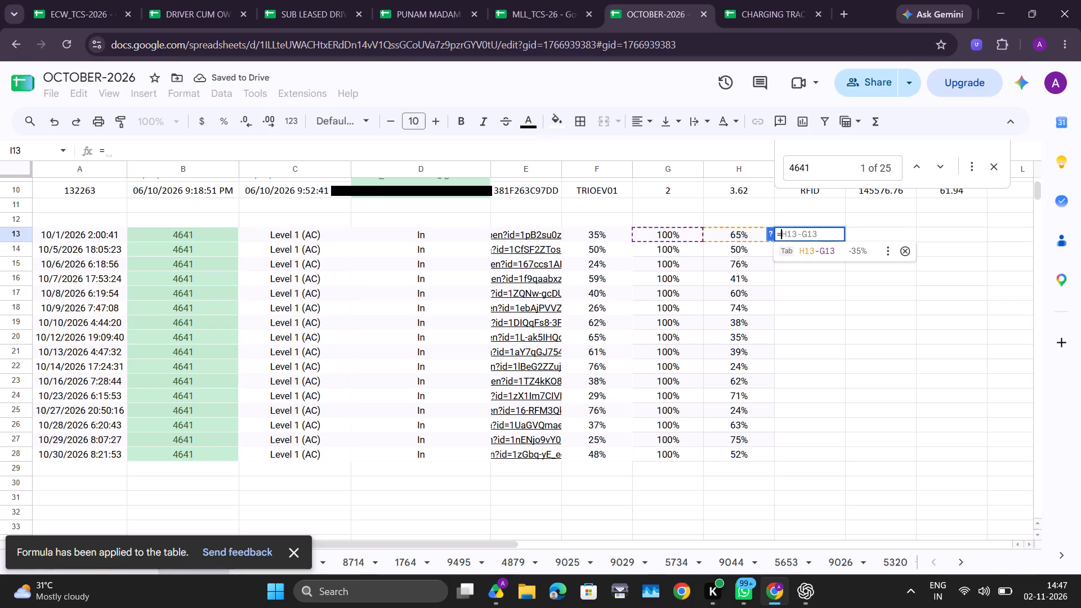
{"action": "type", "text": "h13"}
{"action": "key", "text": "shift+asterisk"}
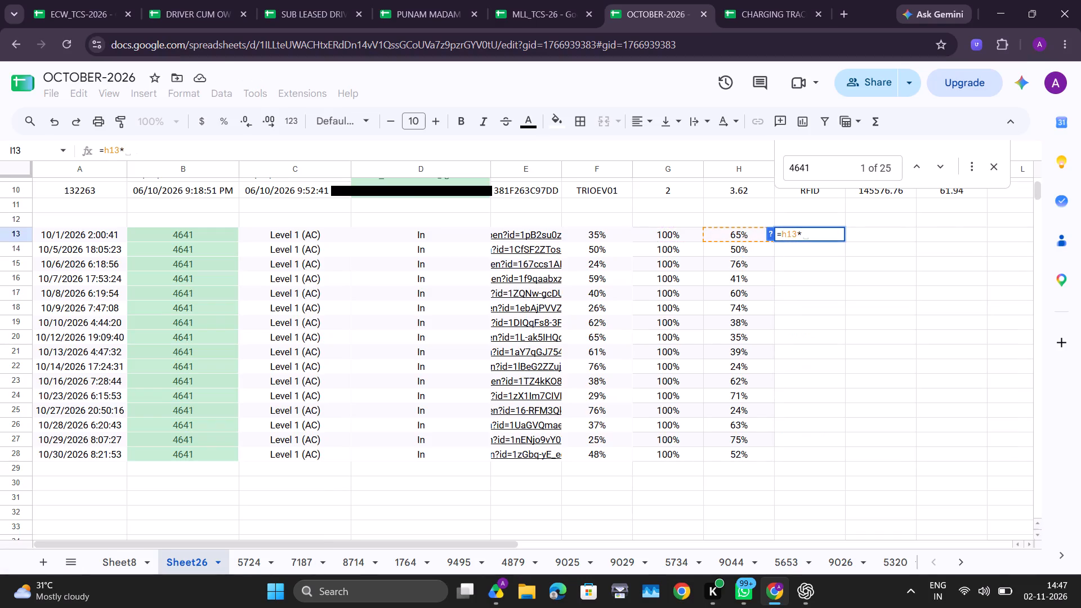
{"action": "type", "text": "24"}
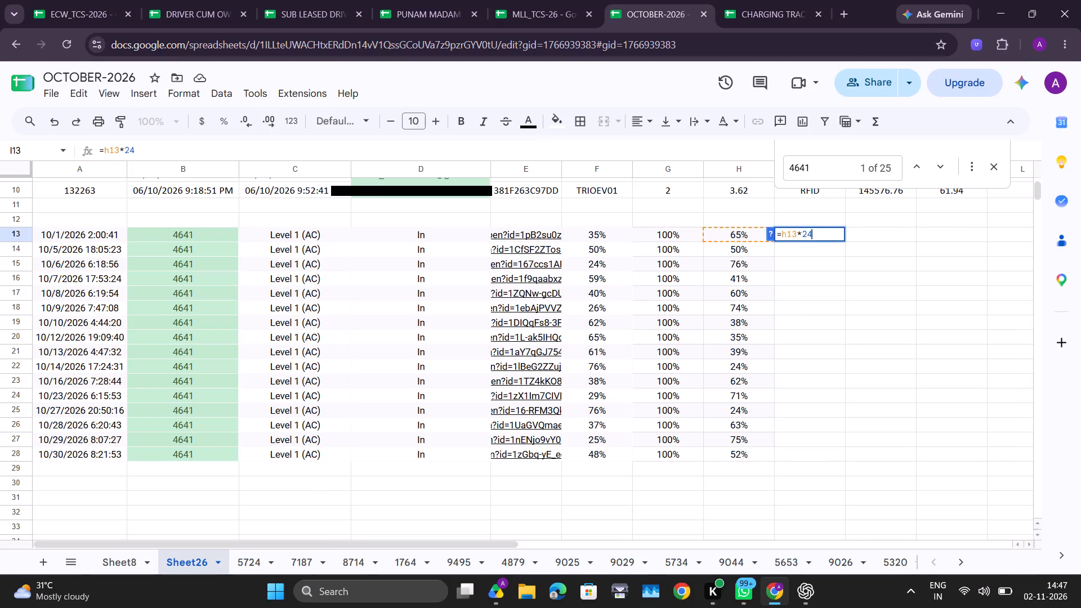
{"action": "key", "text": "BackSpace"}
{"action": "key", "text": "BackSpace"}
{"action": "type", "text": "32"}
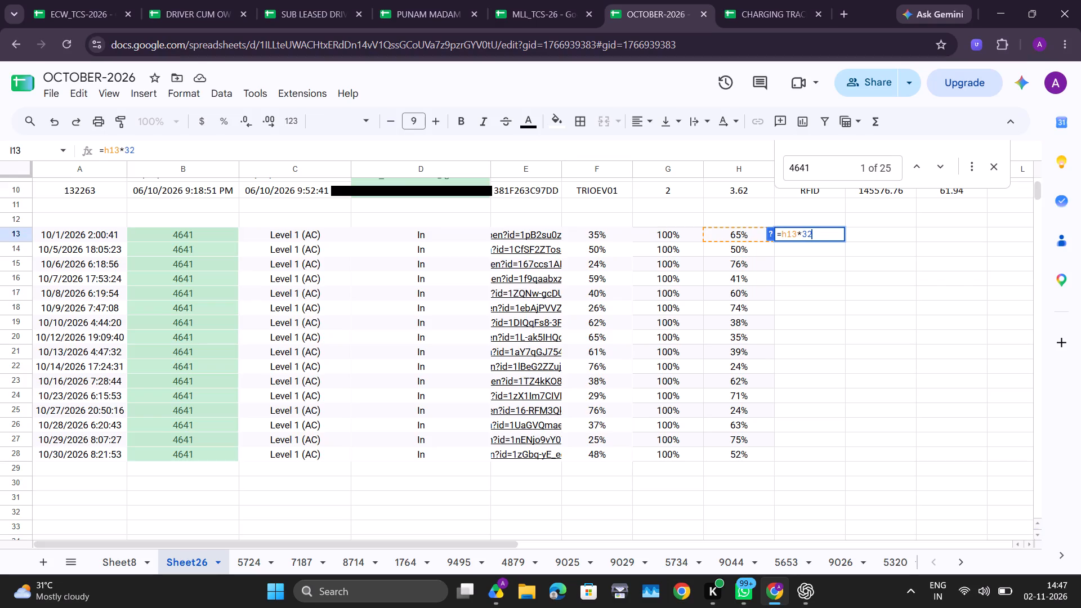
{"action": "key", "text": "Return"}
{"action": "left_click", "coordinate": [863, 343]}
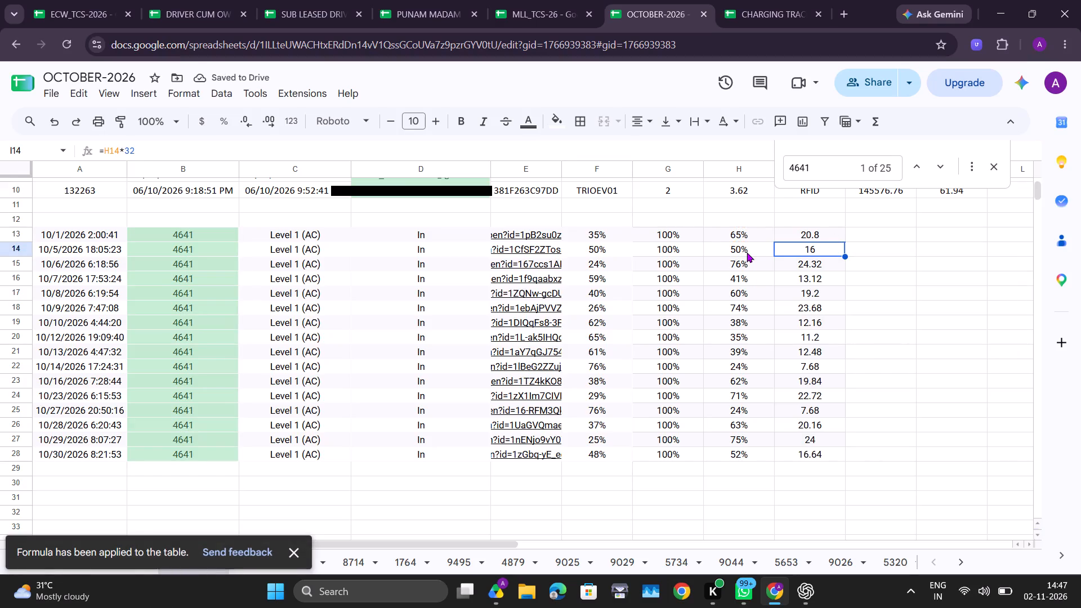
Close the in-sheet search for 4641.
{"action": "left_click", "coordinate": [996, 166]}
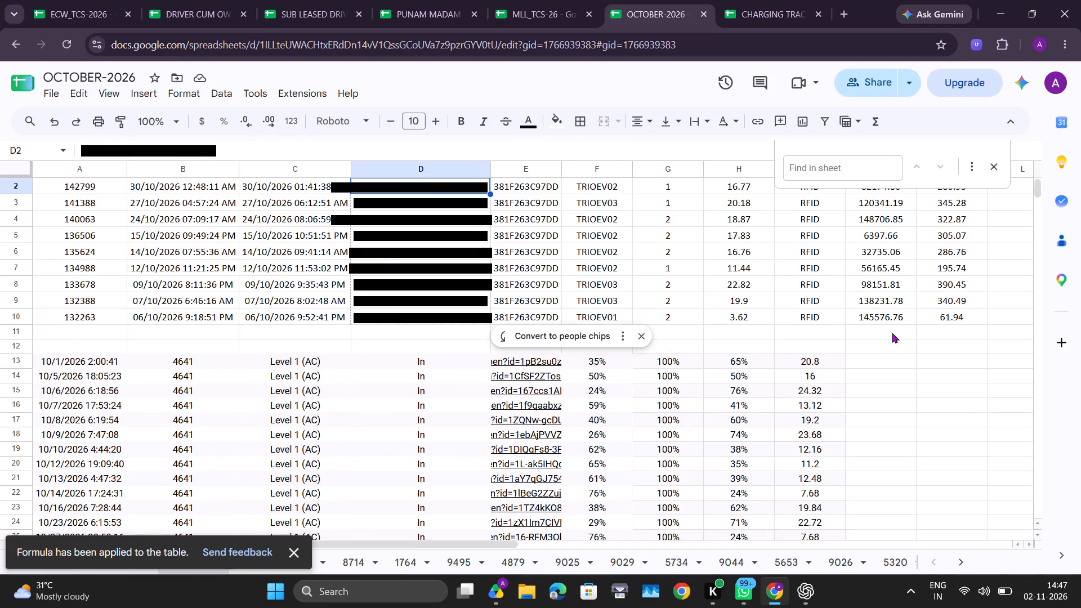
{"action": "scroll", "coordinate": [892, 333], "scroll_direction": "up", "scroll_amount": 13}
{"action": "left_click_drag", "start_coordinate": [734, 204], "coordinate": [724, 298]}
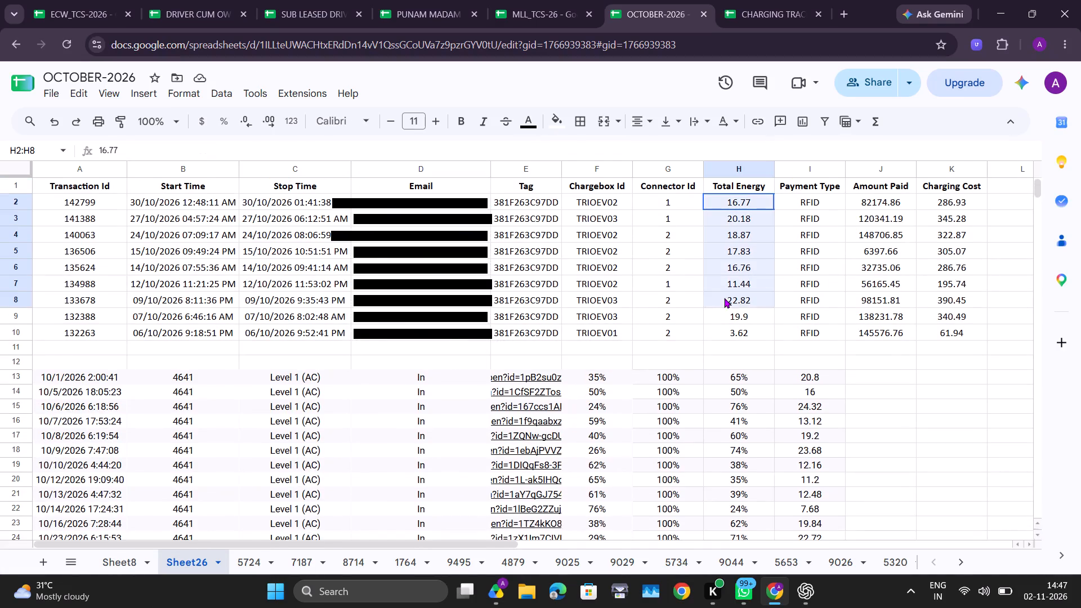
{"action": "left_click_drag", "start_coordinate": [724, 298], "coordinate": [725, 342]}
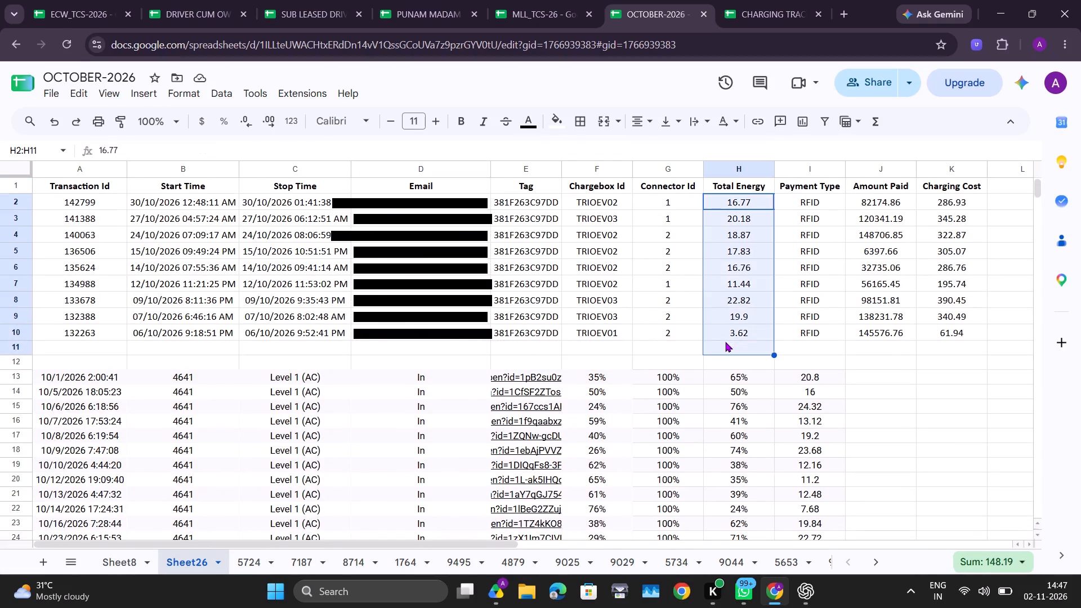
{"action": "left_click", "coordinate": [812, 377]}
{"action": "left_click_drag", "start_coordinate": [812, 372], "coordinate": [799, 591]}
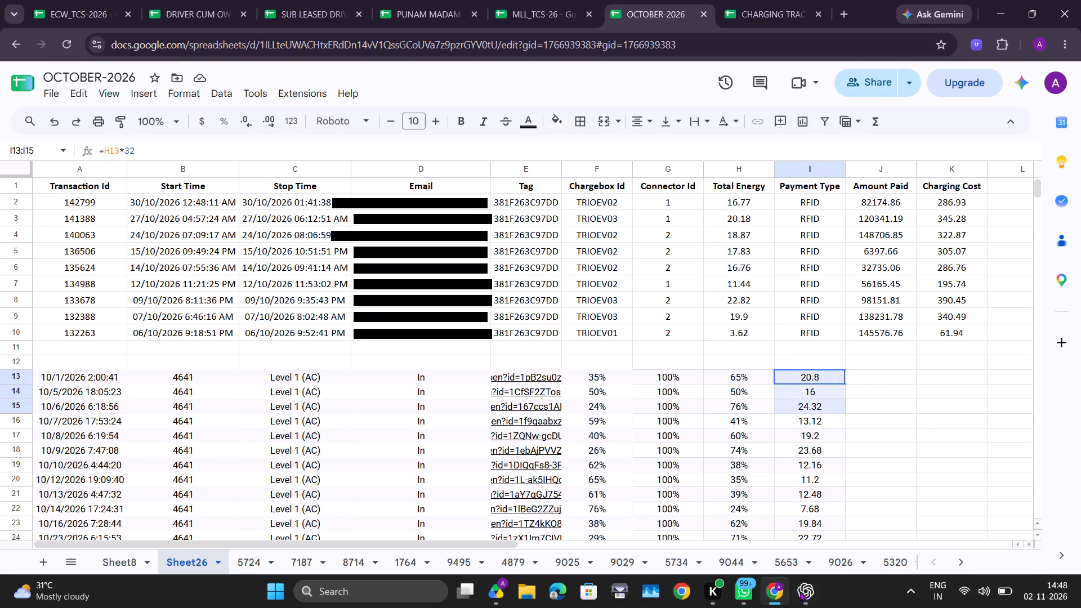
{"action": "left_click_drag", "start_coordinate": [799, 591], "coordinate": [797, 441]}
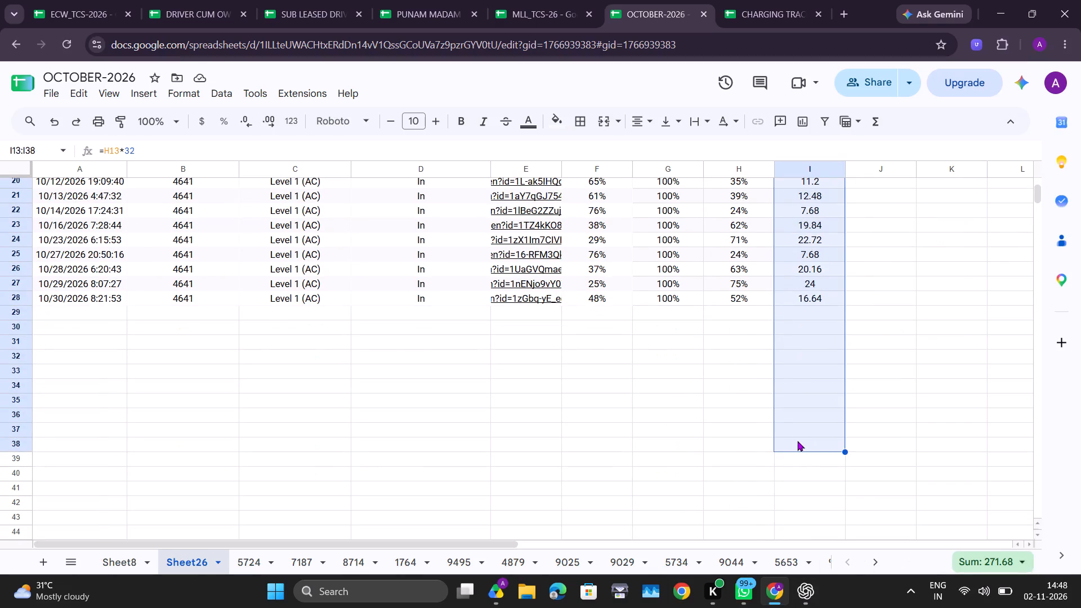
{"action": "left_click", "coordinate": [177, 0]}
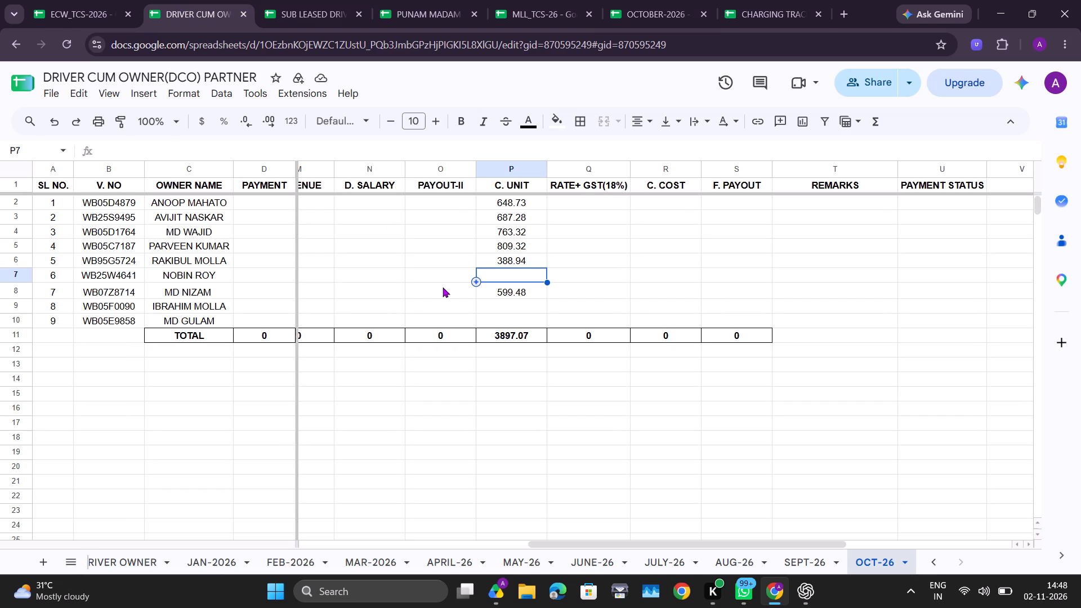
{"action": "type", "text": "419"}
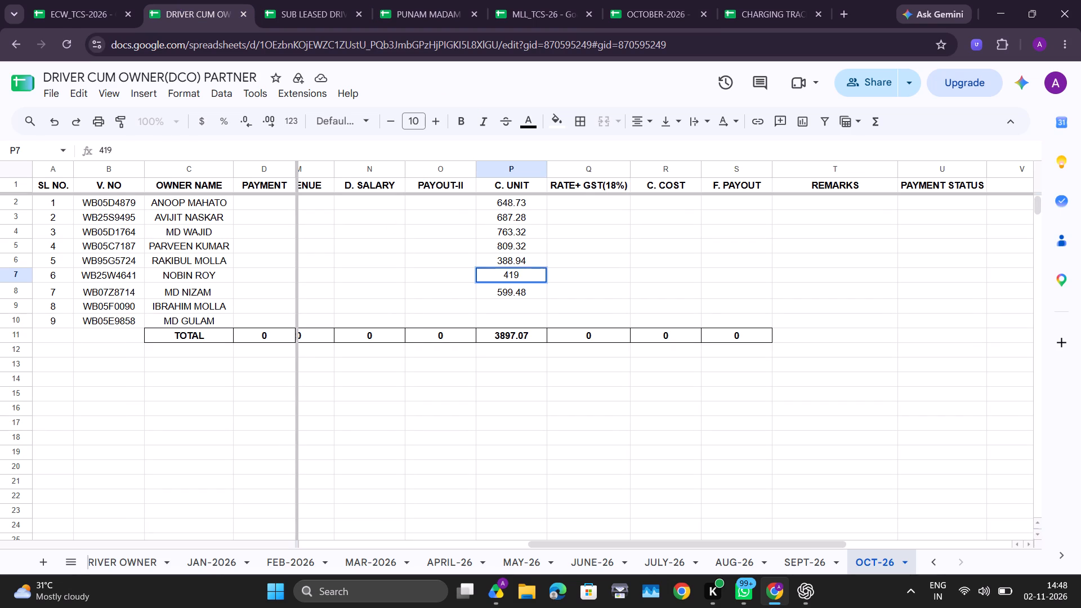
{"action": "type", "text": ".87"}
{"action": "key", "text": "Return"}
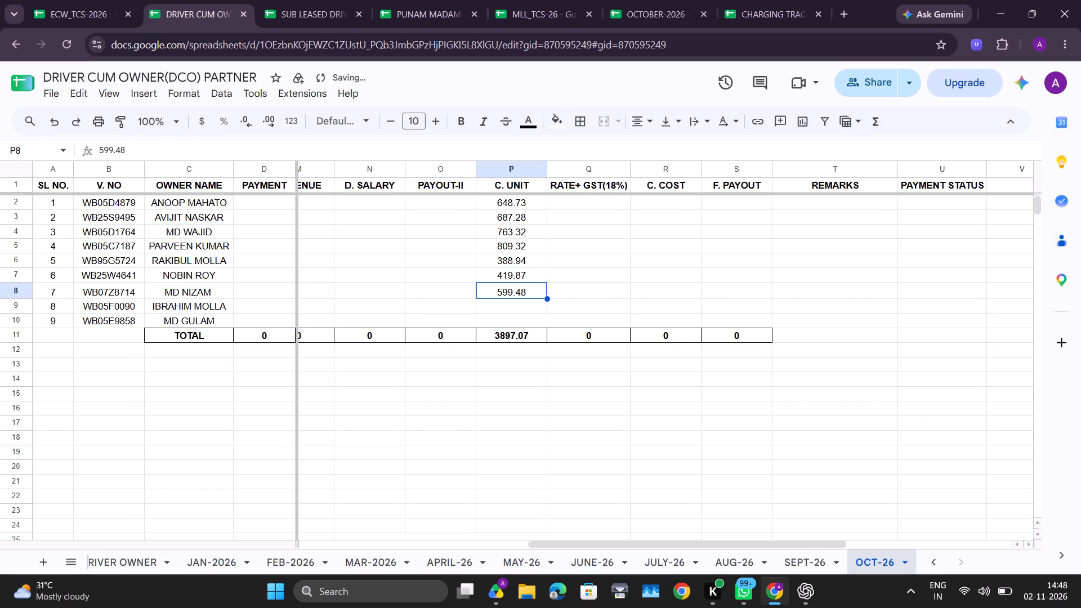
{"action": "key", "text": "Down"}
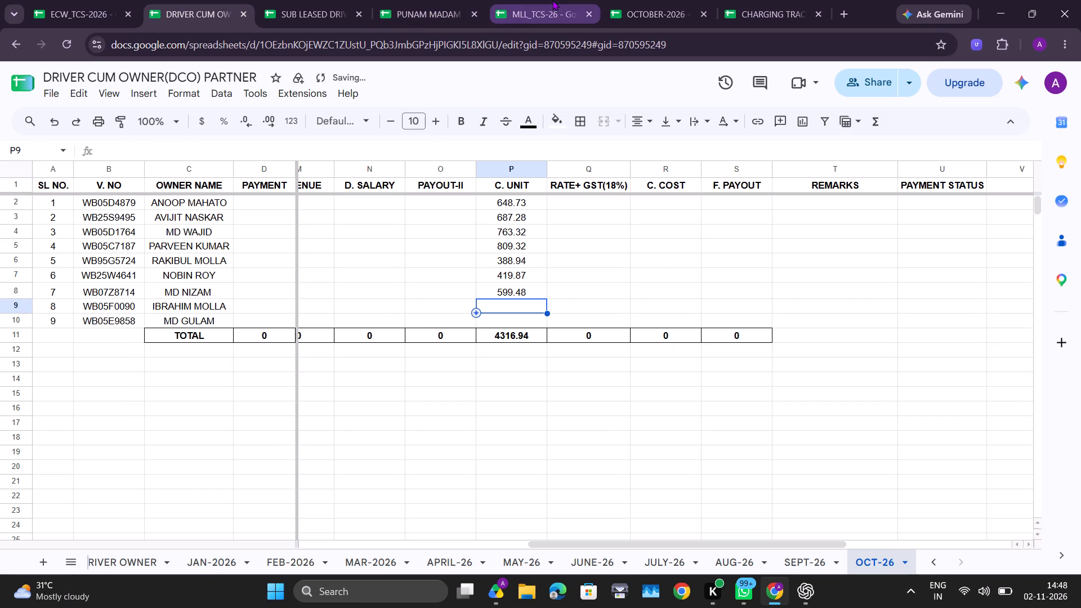
In the OCTOBER-2026 spreadsheet, rename Sheet26 as 4641.
{"action": "left_click", "coordinate": [616, 0]}
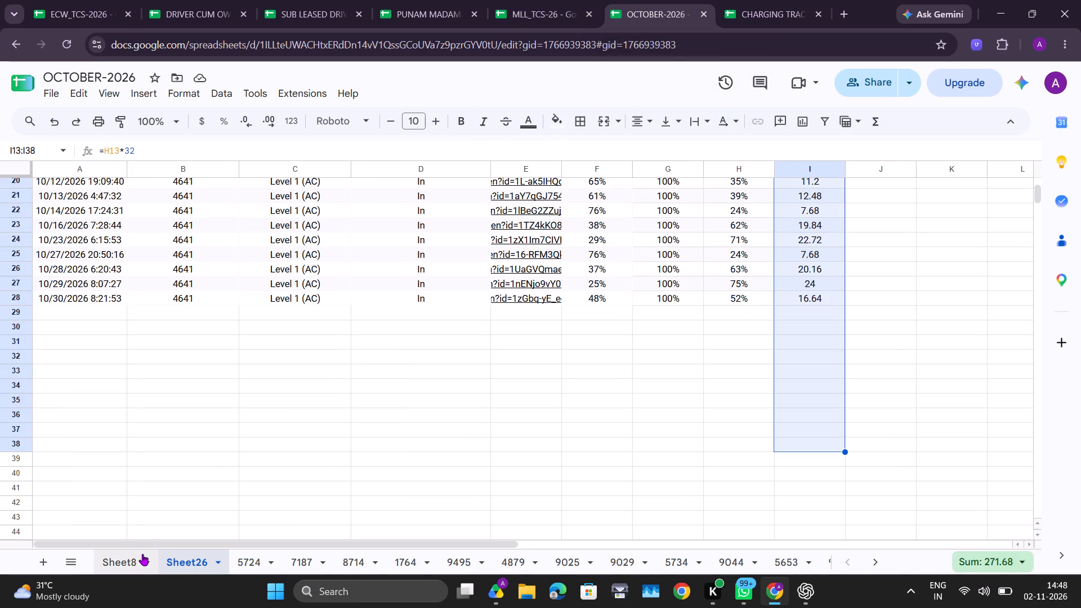
{"action": "double_click", "coordinate": [192, 559]}
{"action": "key", "text": "4"}
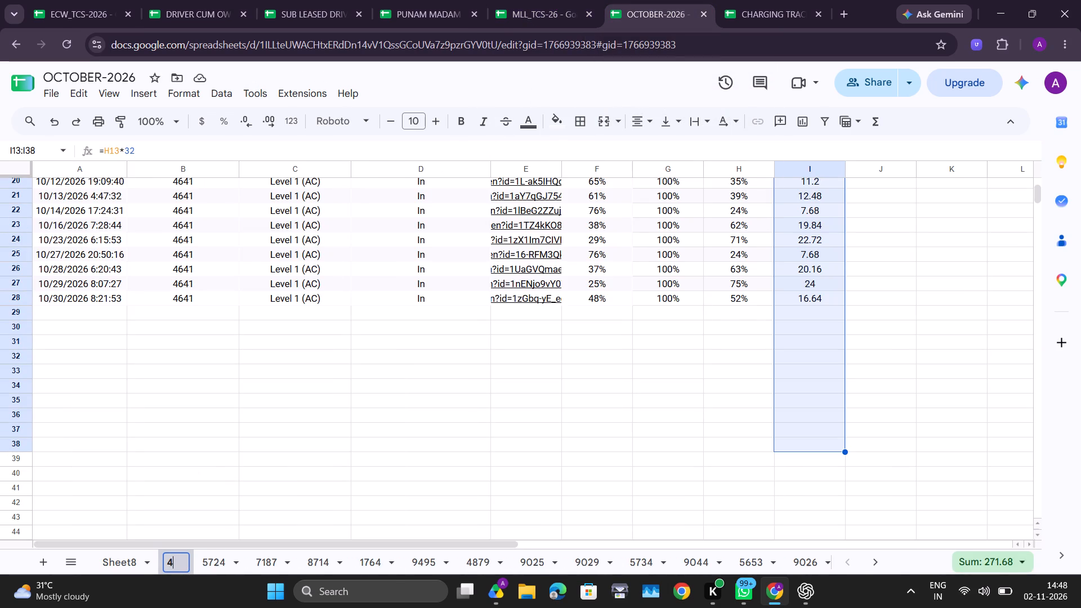
{"action": "type", "text": "641"}
{"action": "key", "text": "Return"}
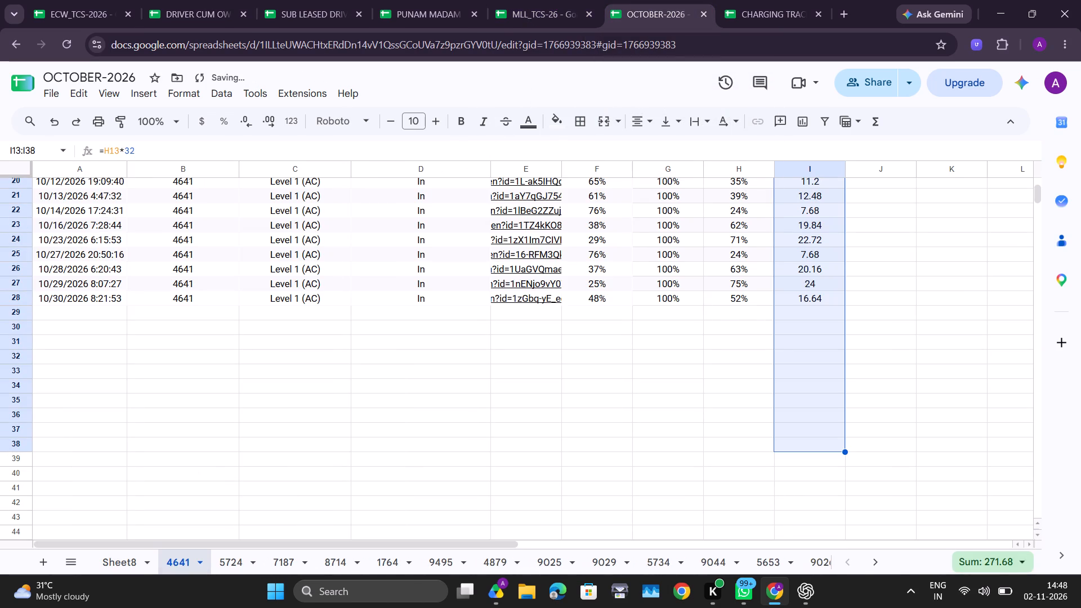
Reset the Email filter on Sheet8 to include all values.
{"action": "left_click", "coordinate": [123, 556]}
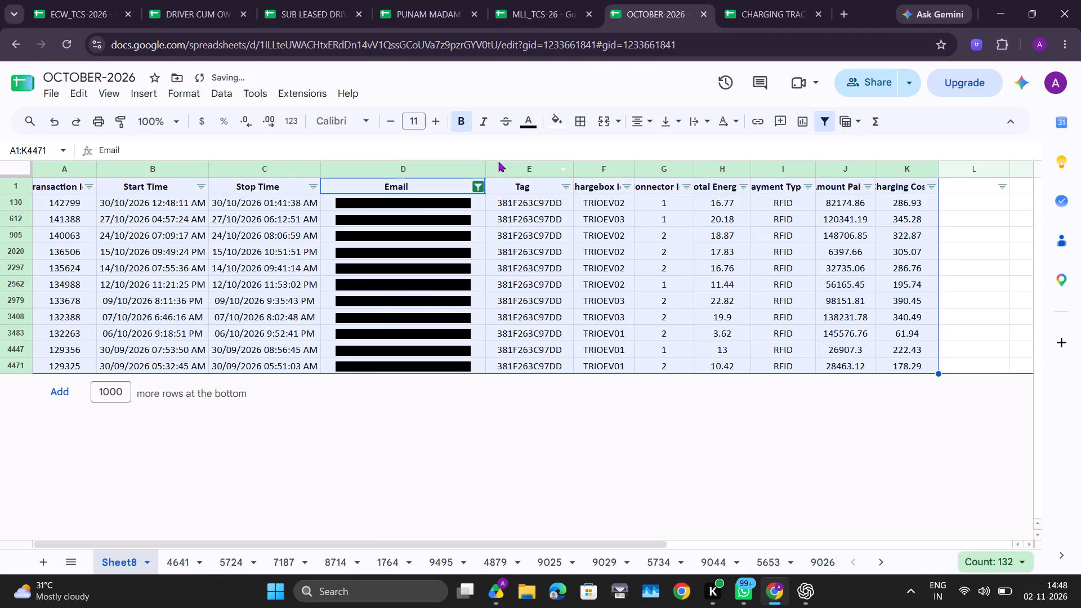
{"action": "left_click", "coordinate": [474, 184]}
{"action": "left_click", "coordinate": [330, 358]}
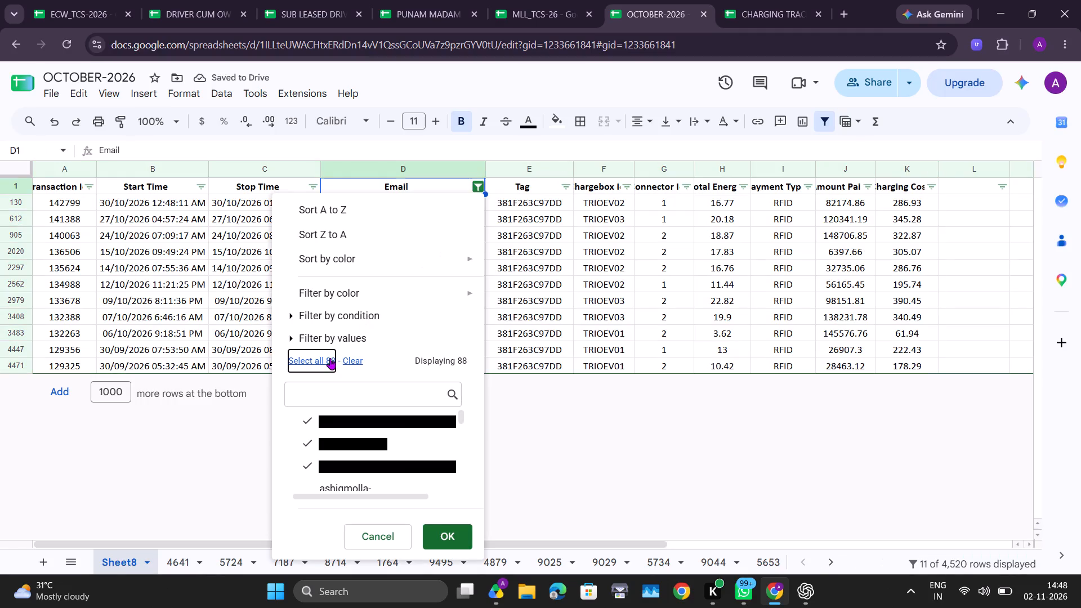
{"action": "left_click", "coordinate": [451, 536]}
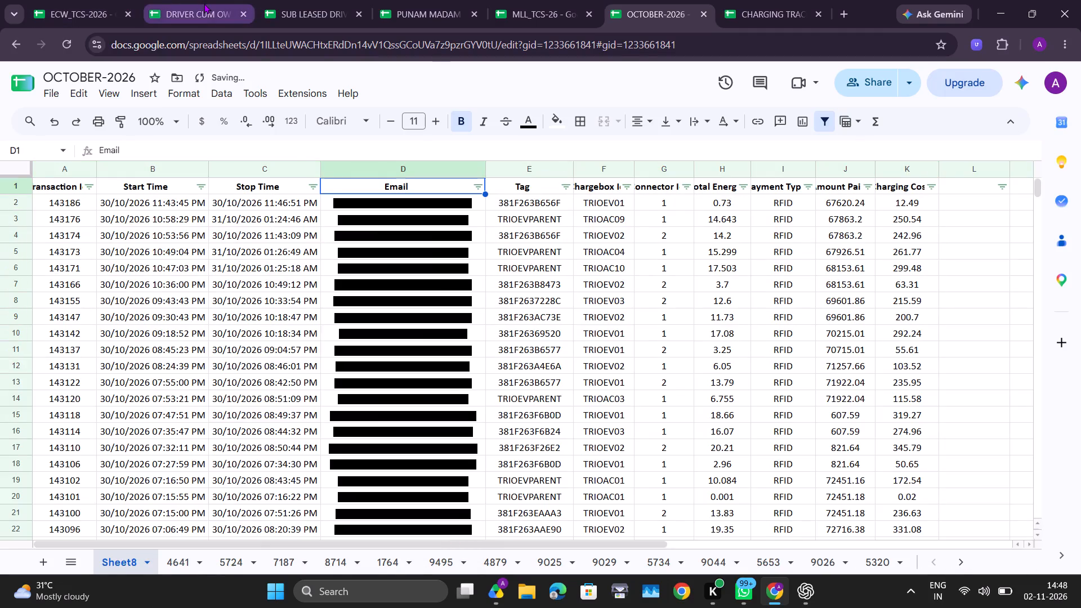
Check the next vehicle on the partner sheet, search Sheet8 for 0090, and clear the search text.
{"action": "left_click", "coordinate": [204, 3]}
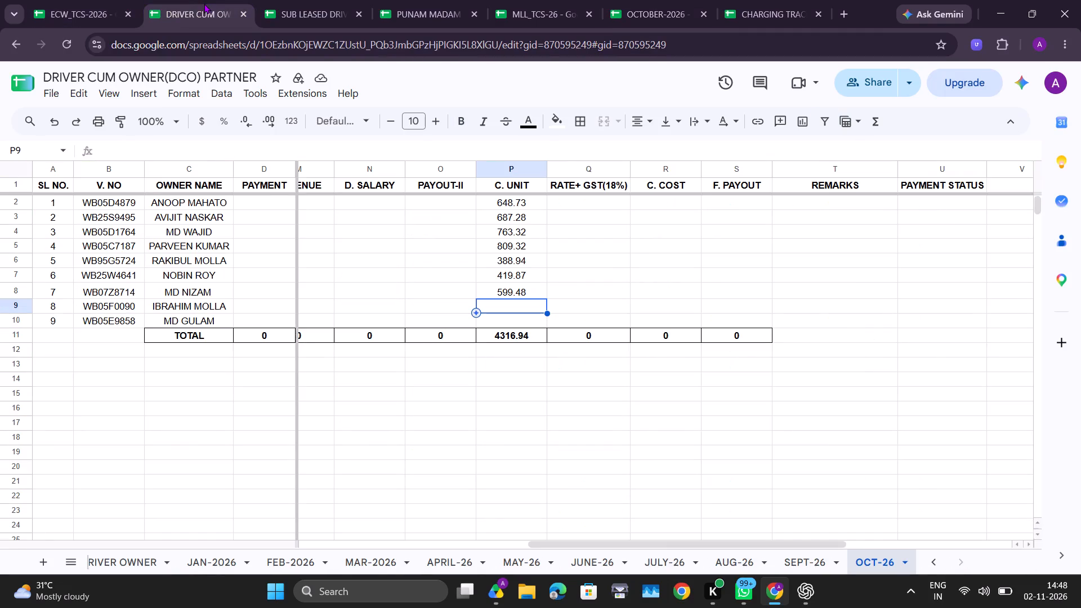
{"action": "left_click", "coordinate": [645, 3]}
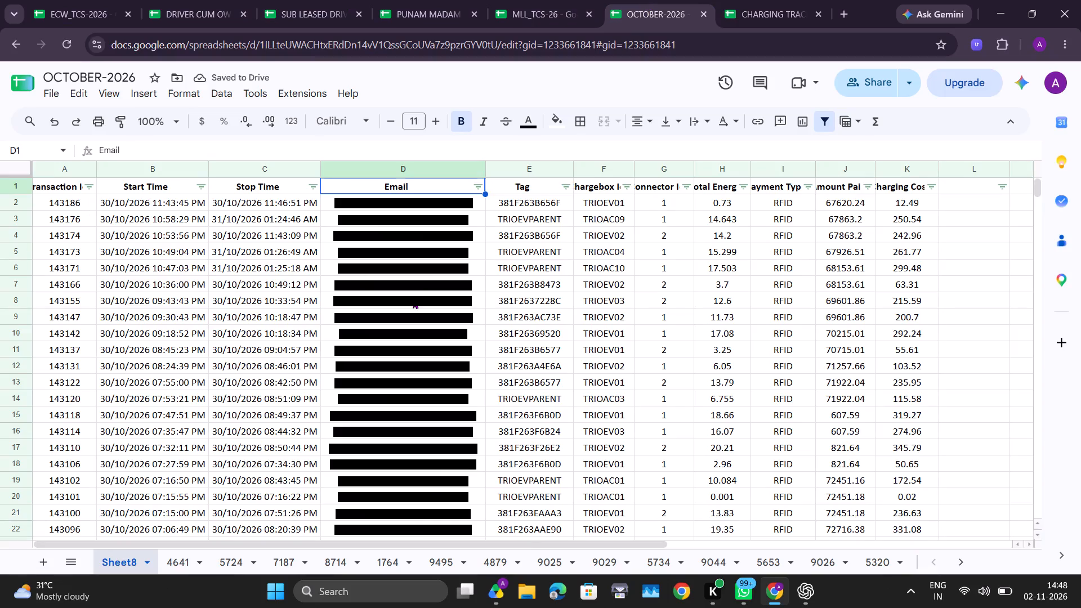
{"action": "key", "text": "ctrl+f"}
{"action": "type", "text": "0090"}
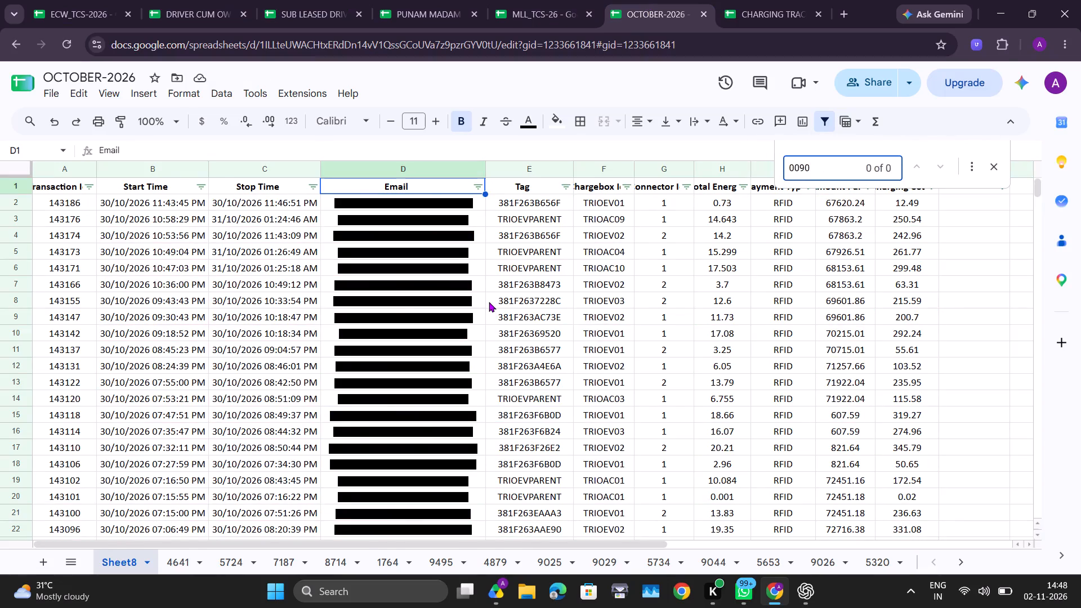
{"action": "key", "text": "BackSpace"}
{"action": "key", "text": "BackSpace"}
{"action": "key", "text": "BackSpace"}
{"action": "key", "text": "BackSpace"}
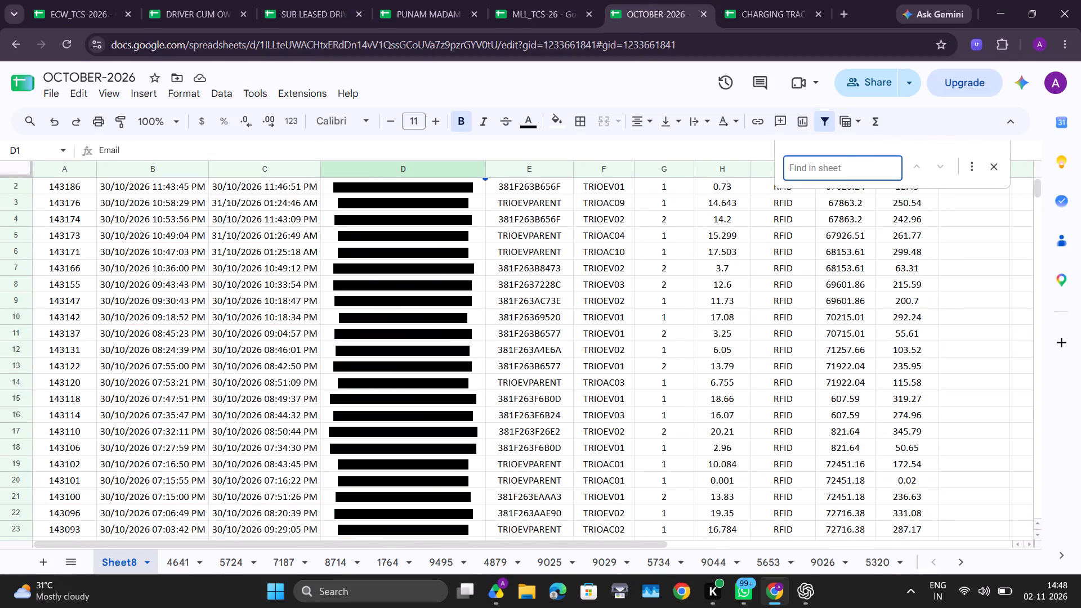
{"action": "left_click", "coordinate": [228, 0]}
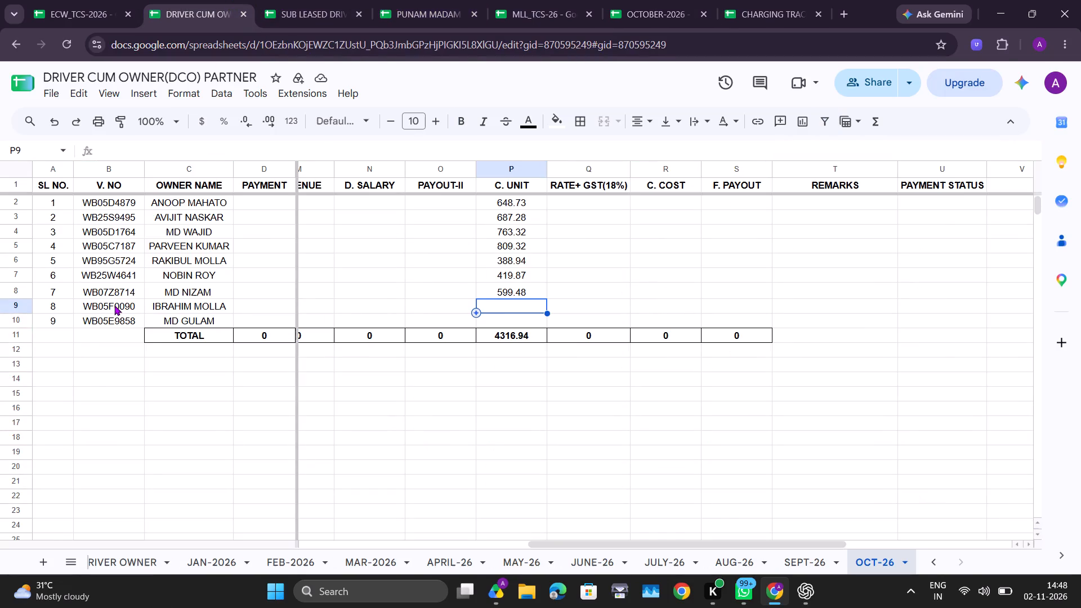
{"action": "left_click", "coordinate": [114, 305]}
{"action": "key", "text": "ctrl+c"}
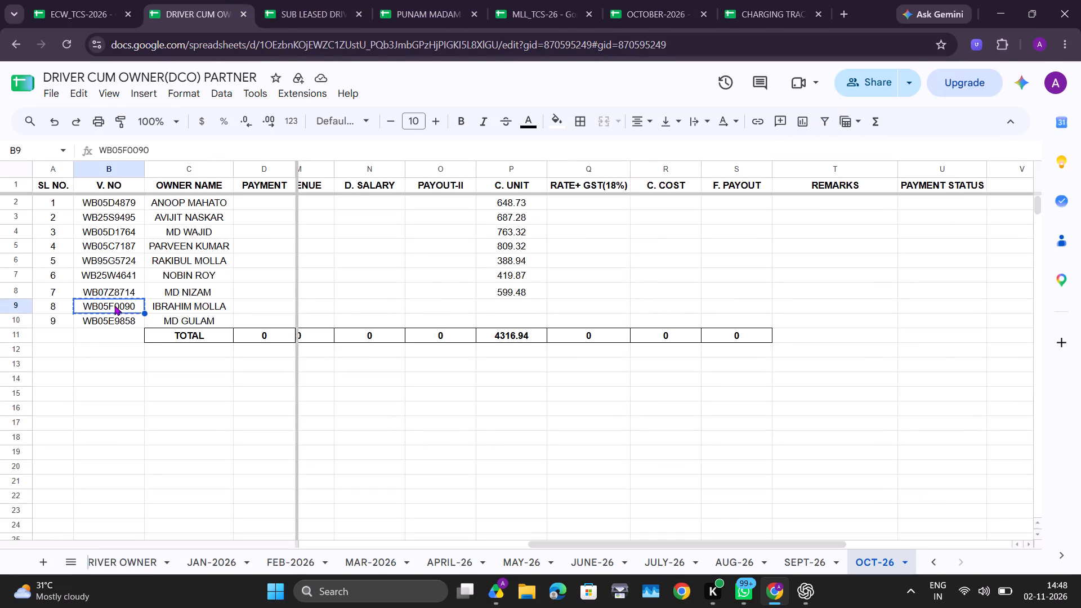
{"action": "left_click", "coordinate": [645, 2]}
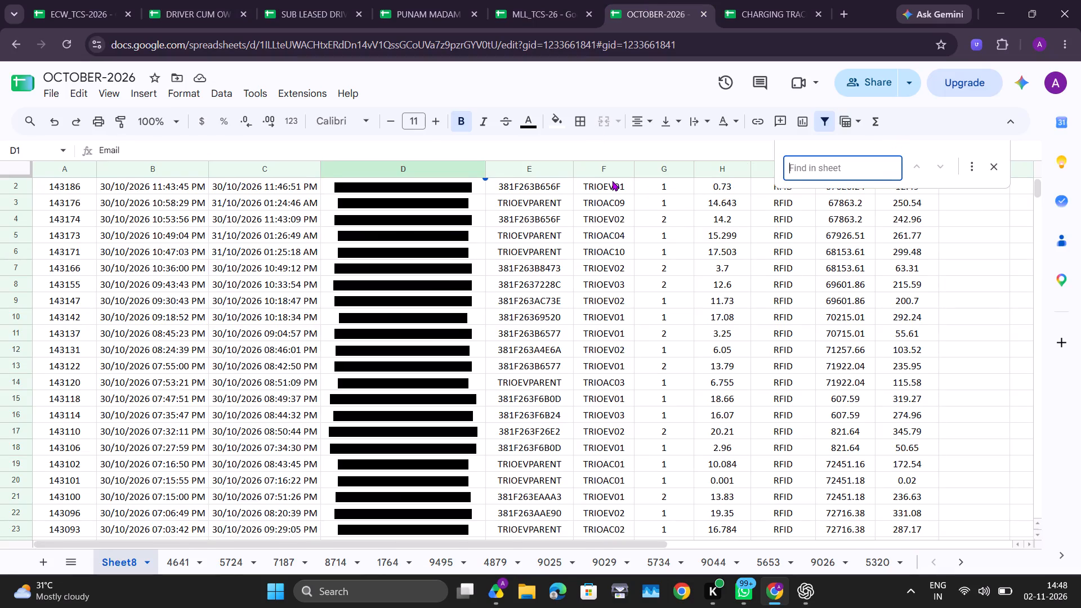
{"action": "scroll", "coordinate": [612, 181], "scroll_direction": "up", "scroll_amount": 13}
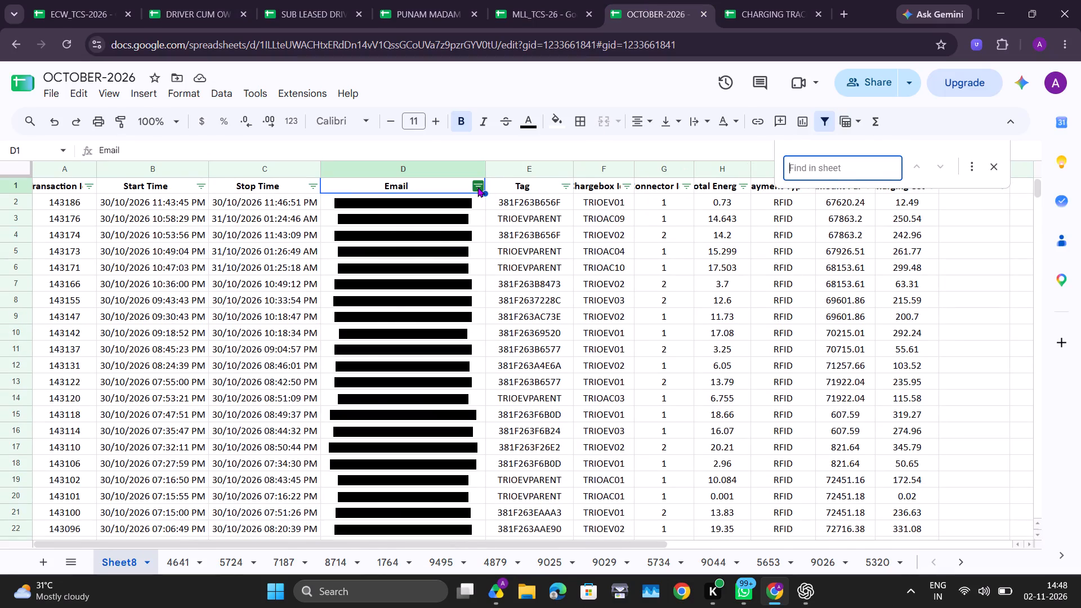
{"action": "left_click", "coordinate": [477, 187]}
{"action": "left_click", "coordinate": [357, 359]}
{"action": "left_click", "coordinate": [334, 395]}
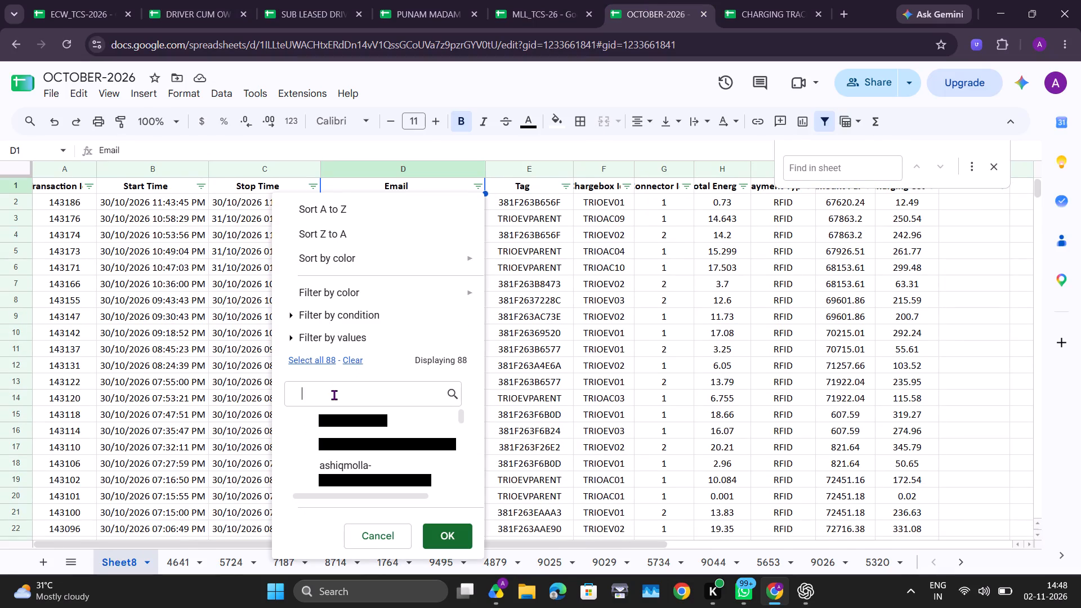
{"action": "key", "text": "ctrl+v"}
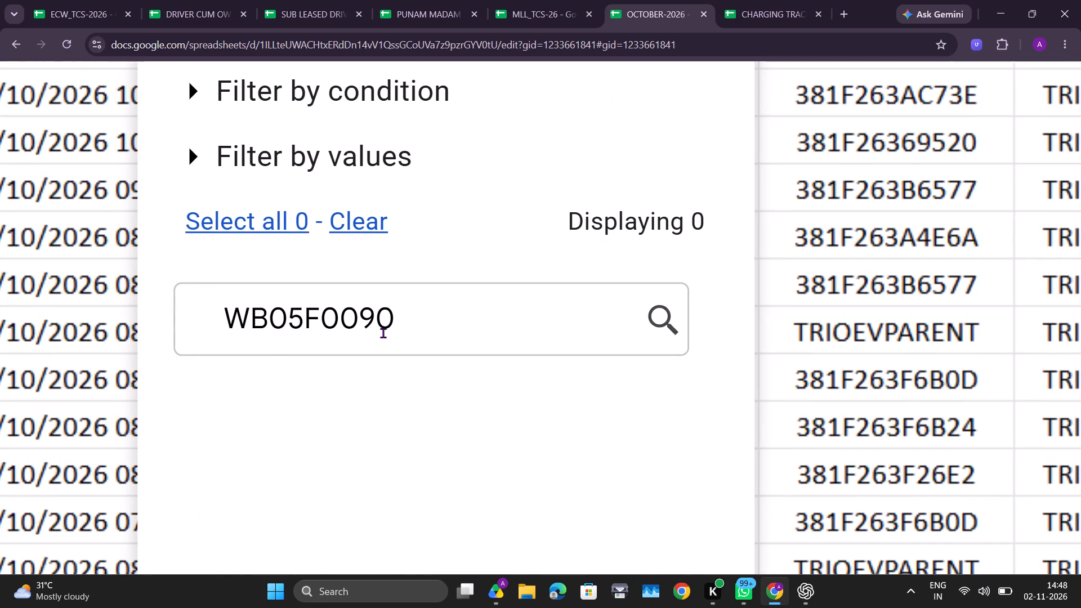
{"action": "left_click", "coordinate": [660, 325]}
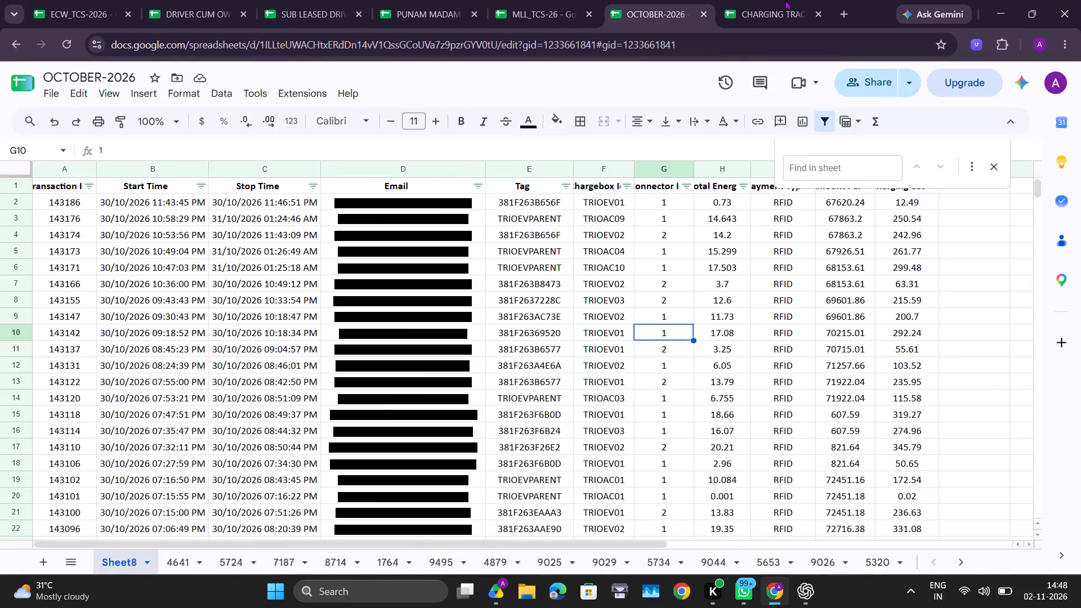
Look up 0090 among the Vehicle Number filter values in CHARGING TRACKING DATA's form responses, and clear the search text.
{"action": "left_click", "coordinate": [797, 0]}
{"action": "scroll", "coordinate": [416, 332], "scroll_direction": "up", "scroll_amount": 11}
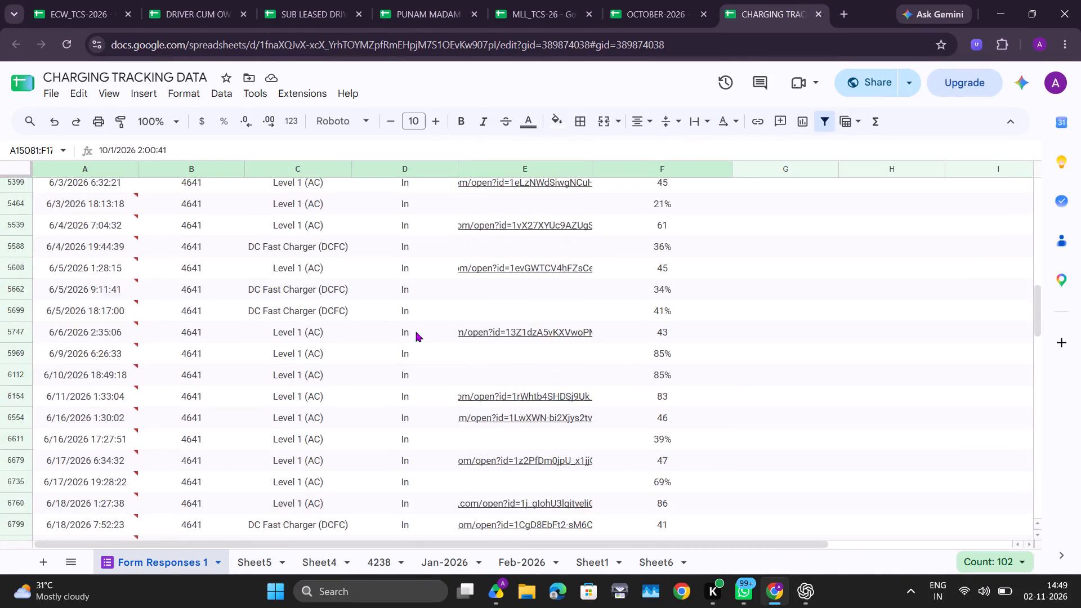
{"action": "scroll", "coordinate": [416, 332], "scroll_direction": "up", "scroll_amount": 9}
{"action": "left_click", "coordinate": [231, 209]}
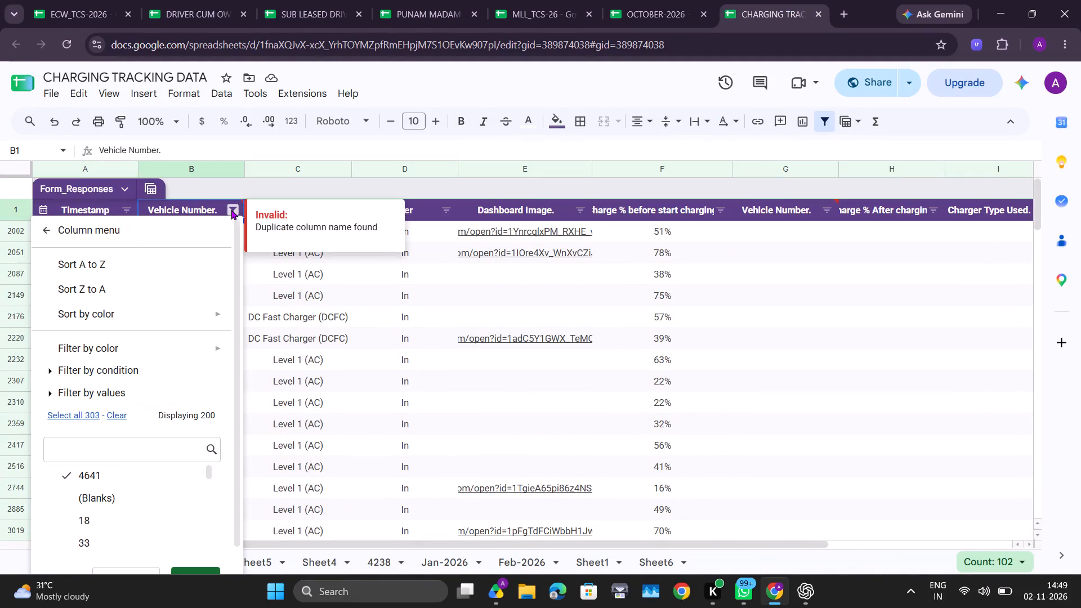
{"action": "left_click", "coordinate": [77, 482]}
{"action": "left_click", "coordinate": [85, 457]}
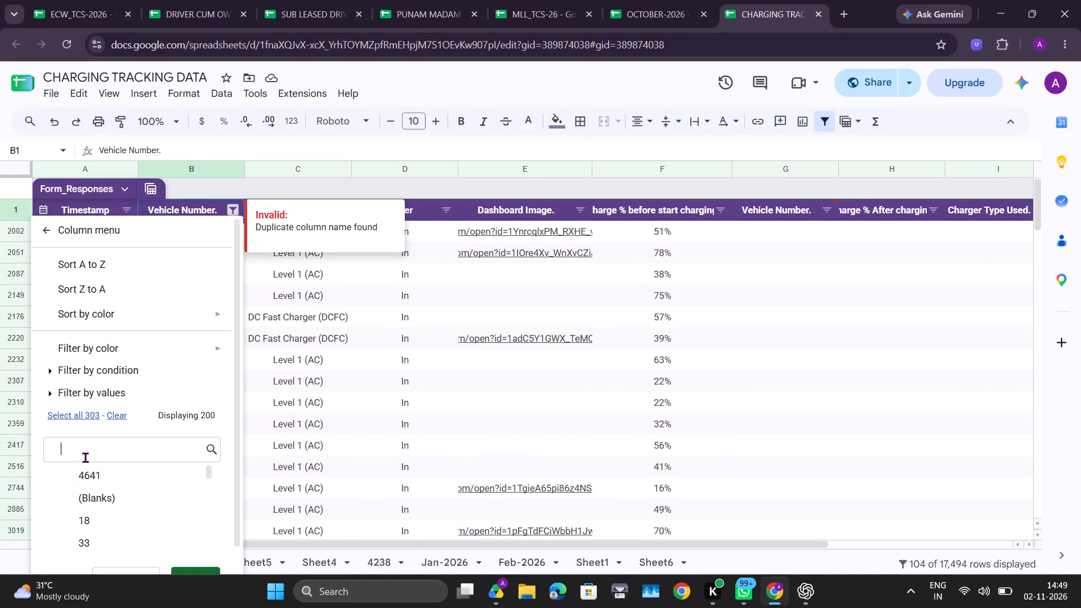
{"action": "type", "text": "0090"}
{"action": "key", "text": "BackSpace"}
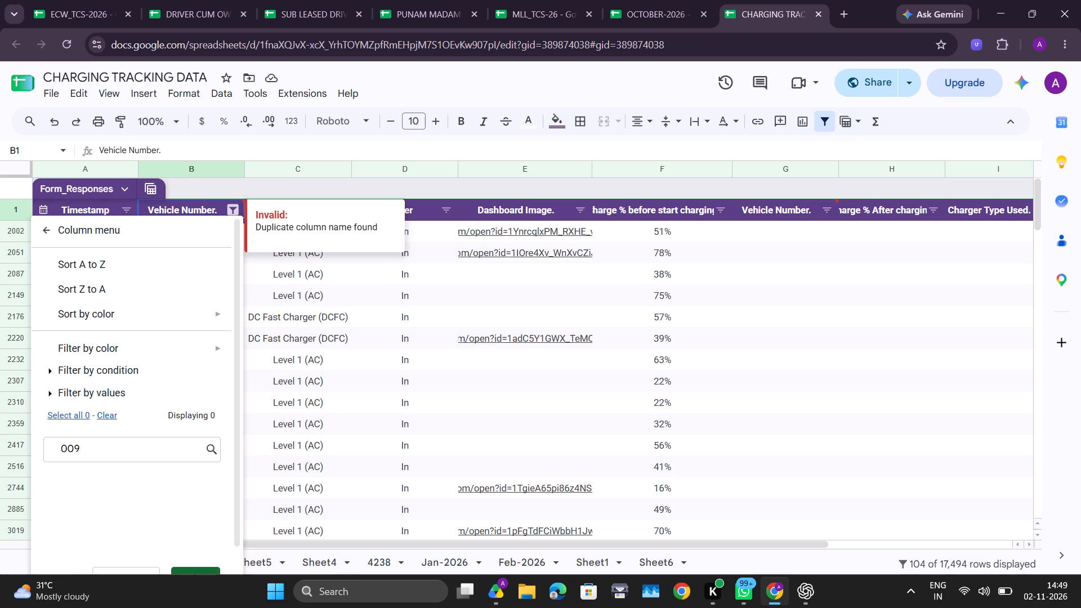
{"action": "key", "text": "BackSpace"}
{"action": "key", "text": "BackSpace"}
{"action": "key", "text": "BackSpace"}
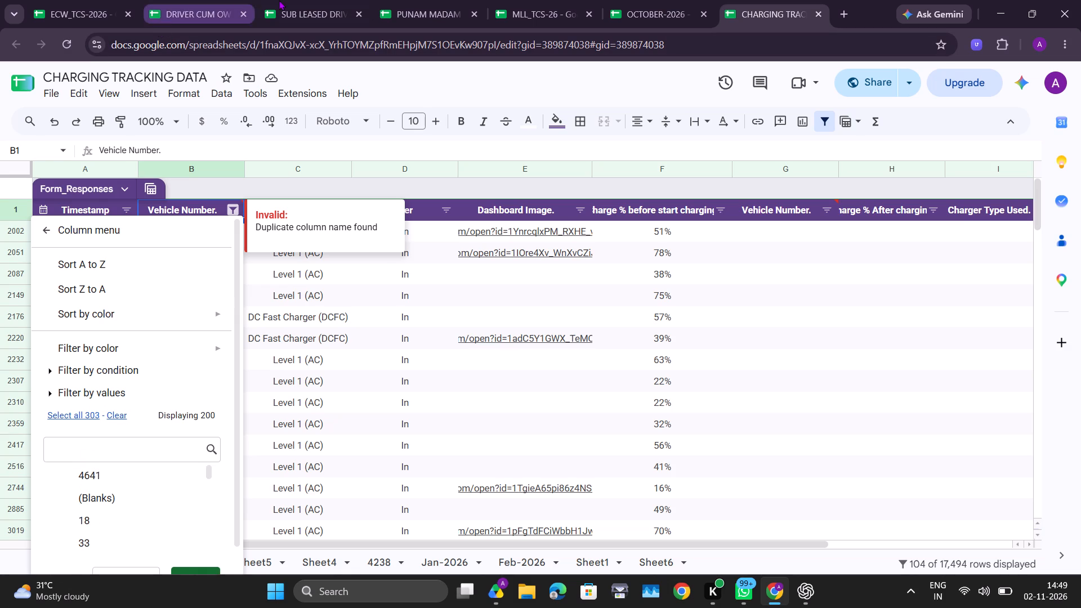
Check the next vehicle on the partner sheet, find 9858 in Sheet8 of OCTOBER-2026, and copy its Email entry.
{"action": "left_click", "coordinate": [211, 0]}
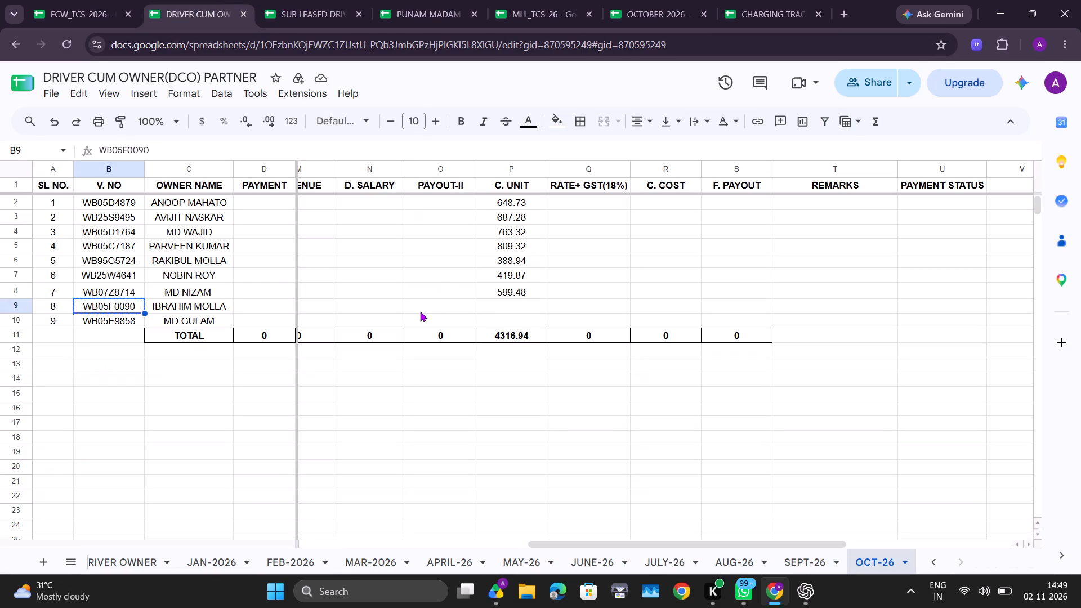
{"action": "left_click", "coordinate": [499, 317]}
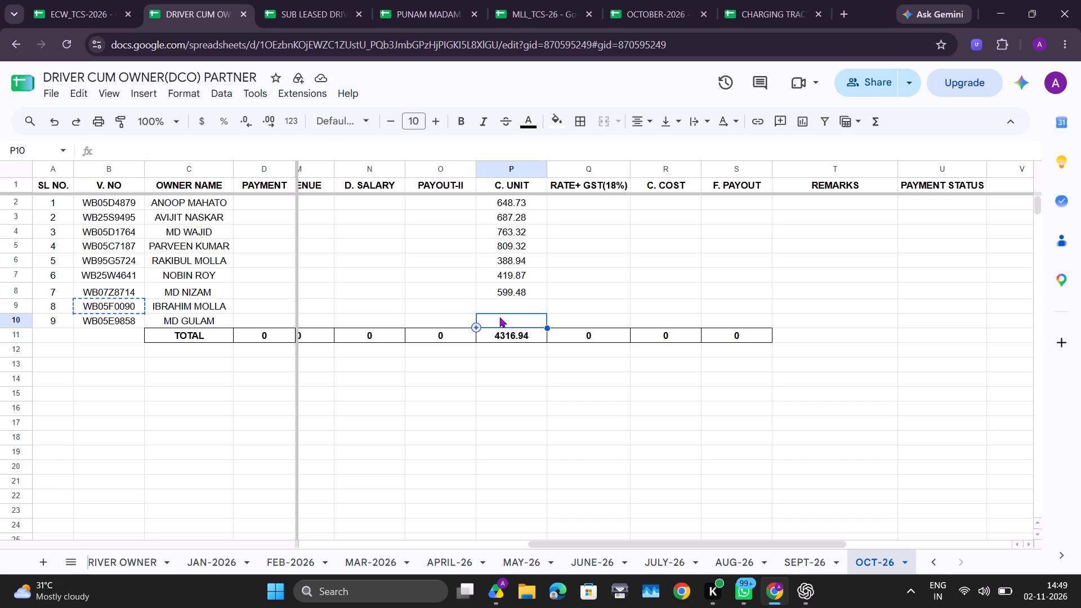
{"action": "left_click", "coordinate": [629, 5]}
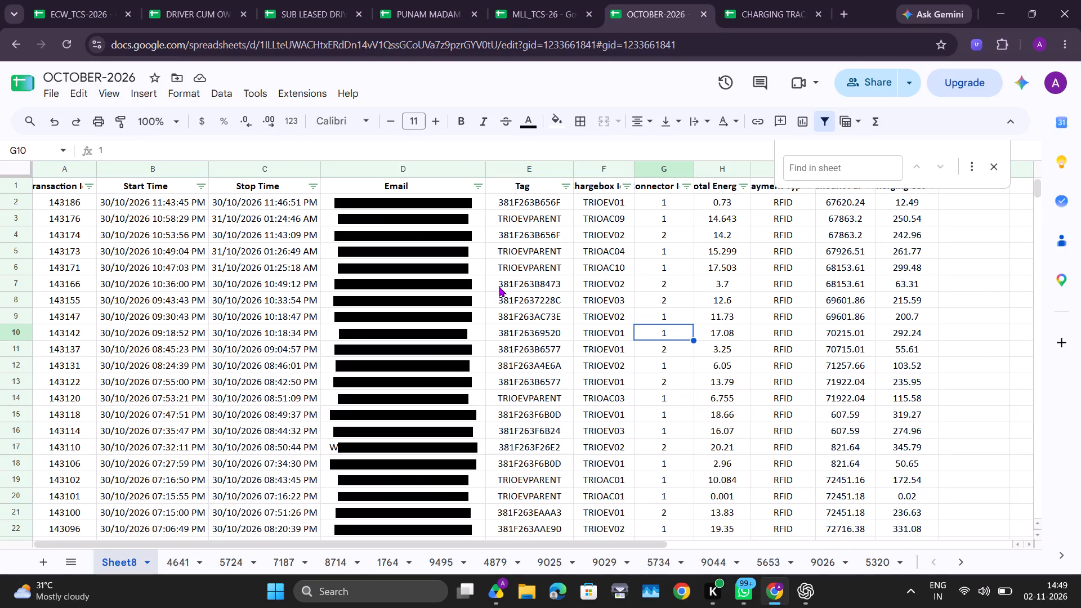
{"action": "key", "text": "ctrl+f"}
{"action": "type", "text": "9858"}
{"action": "scroll", "coordinate": [499, 287], "scroll_direction": "down", "scroll_amount": 1}
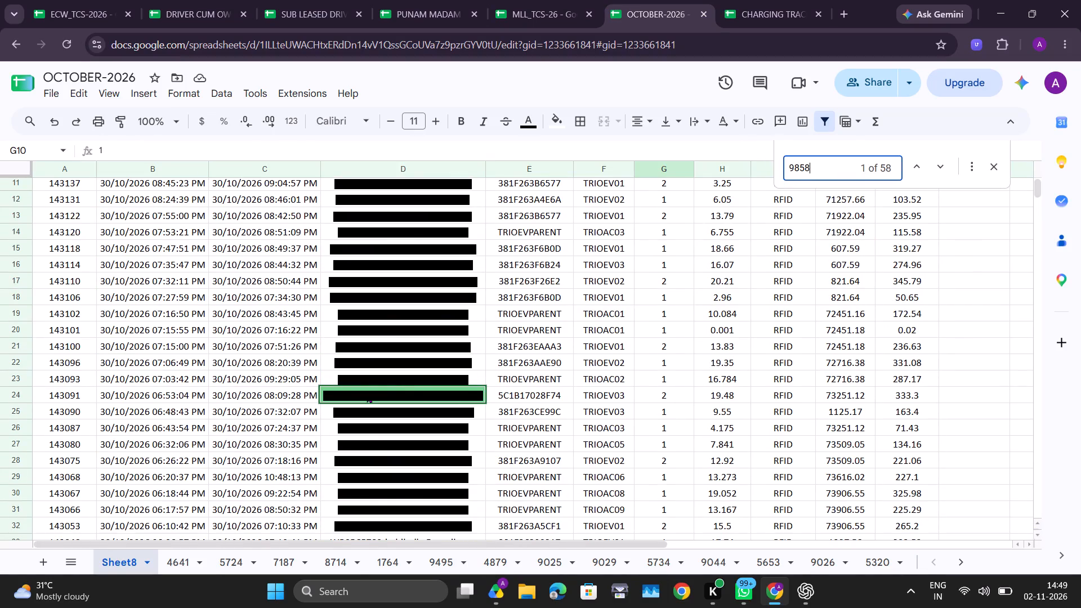
{"action": "left_click", "coordinate": [367, 392]}
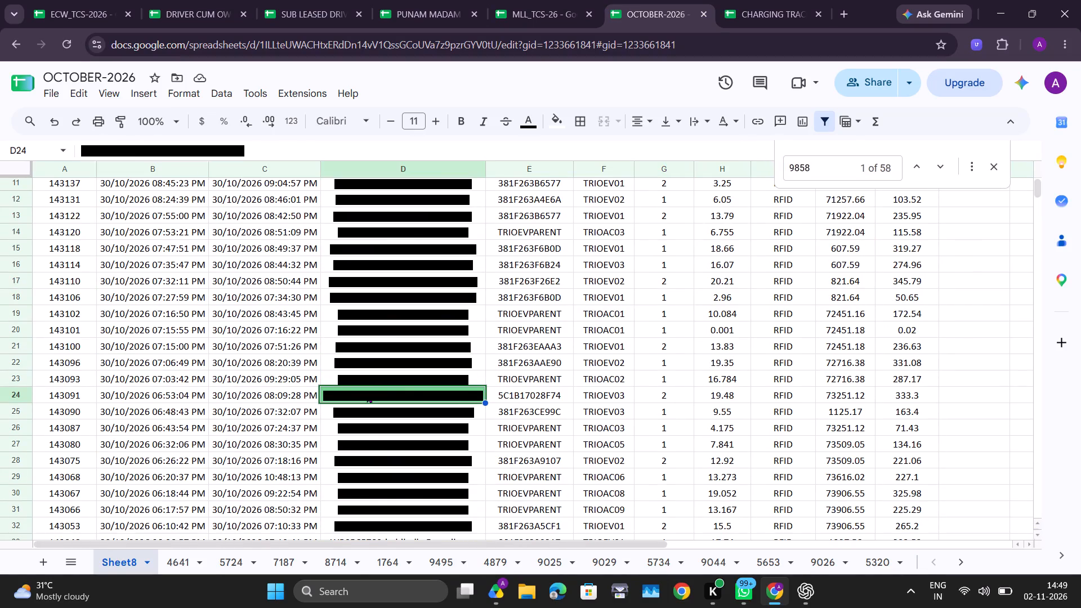
{"action": "key", "text": "ctrl+c"}
{"action": "scroll", "coordinate": [367, 392], "scroll_direction": "up", "scroll_amount": 14}
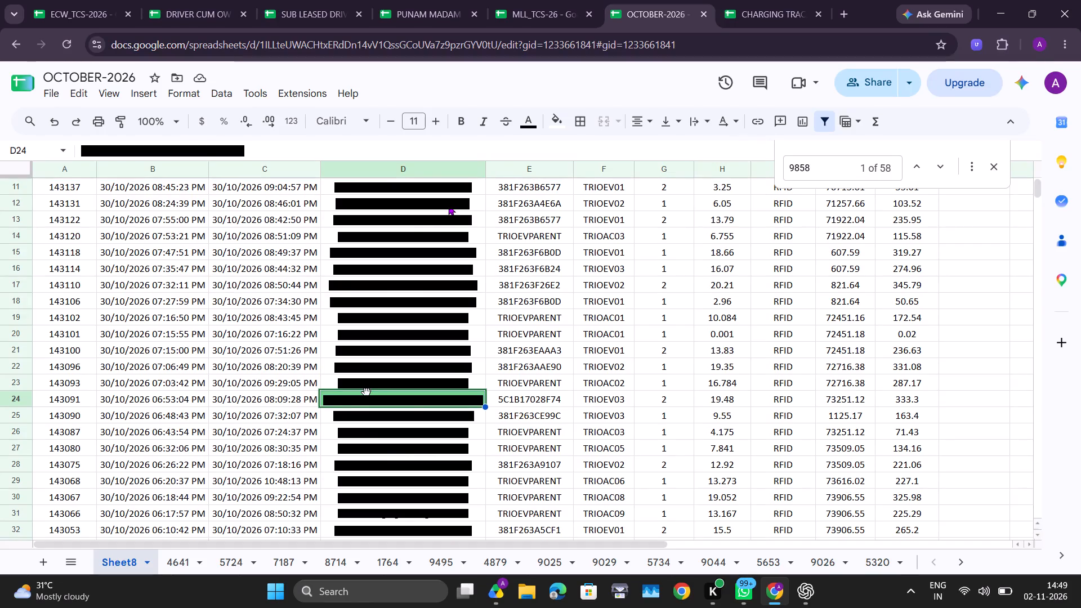
{"action": "left_click", "coordinate": [480, 190]}
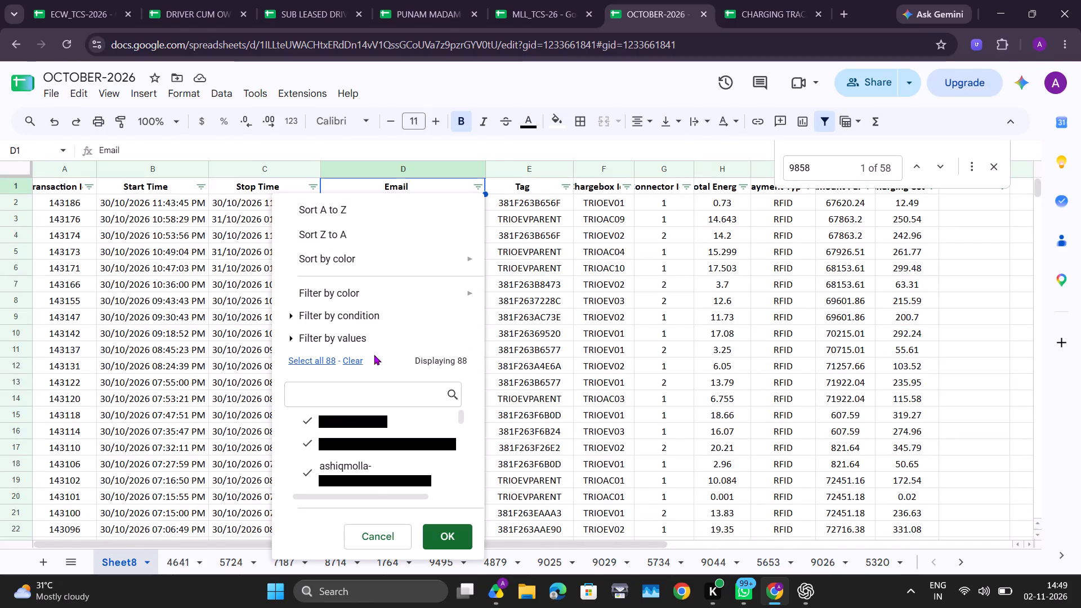
{"action": "left_click", "coordinate": [353, 369]}
{"action": "left_click", "coordinate": [334, 394]}
{"action": "key", "text": "ctrl+v"}
{"action": "left_click", "coordinate": [337, 419]}
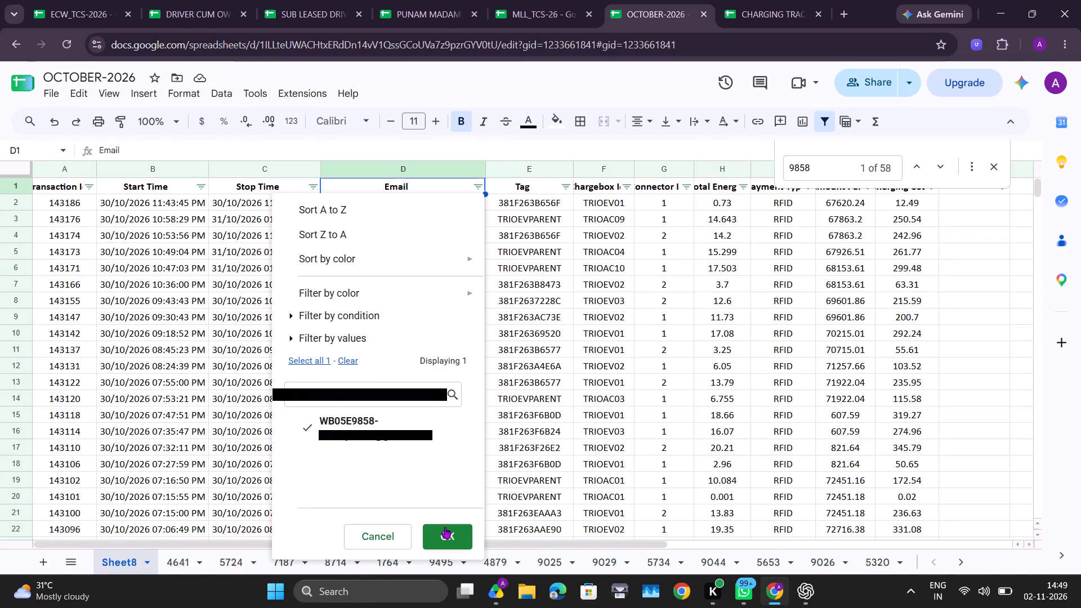
{"action": "left_click", "coordinate": [445, 527]}
Copy all of Sheet8's filtered 9858 transactions, including the header row, into a new sheet.
{"action": "scroll", "coordinate": [445, 527], "scroll_direction": "down", "scroll_amount": 6}
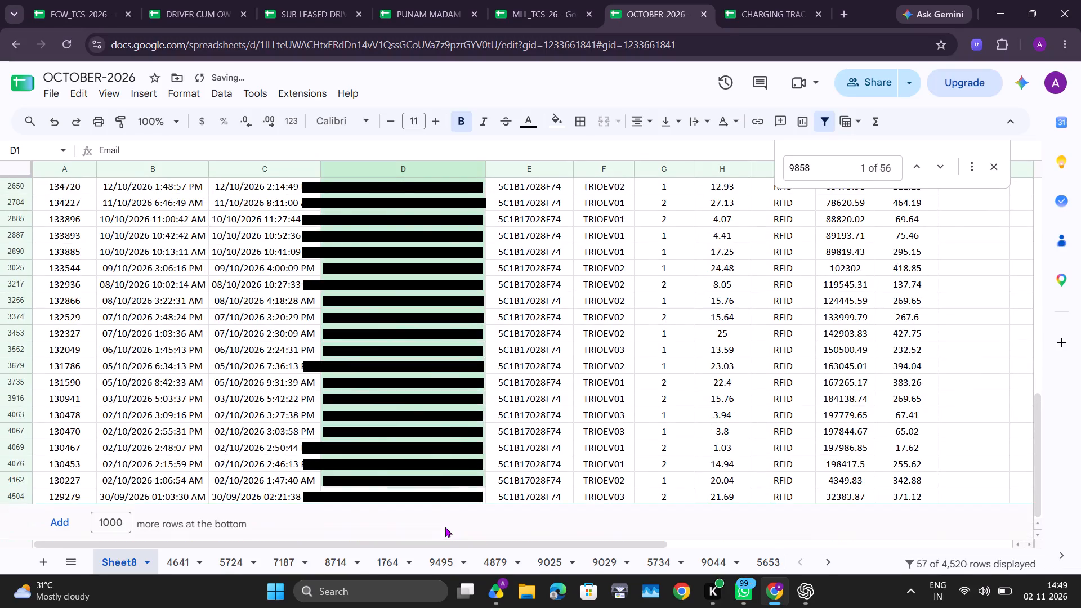
{"action": "scroll", "coordinate": [445, 527], "scroll_direction": "down", "scroll_amount": 3}
{"action": "scroll", "coordinate": [445, 527], "scroll_direction": "up", "scroll_amount": 16}
{"action": "key", "text": "ctrl+a"}
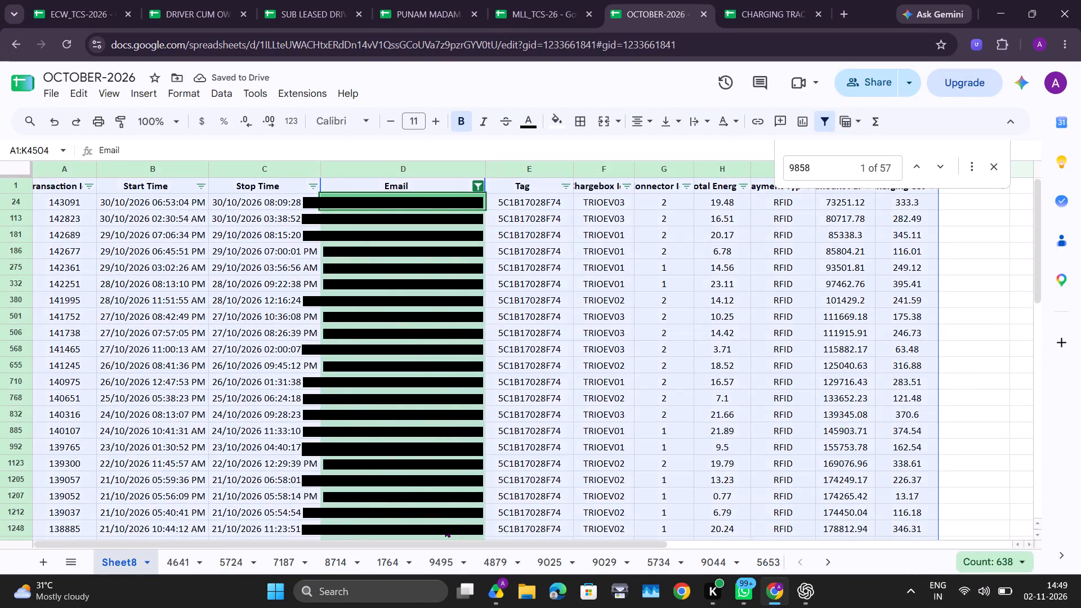
{"action": "key", "text": "ctrl+c"}
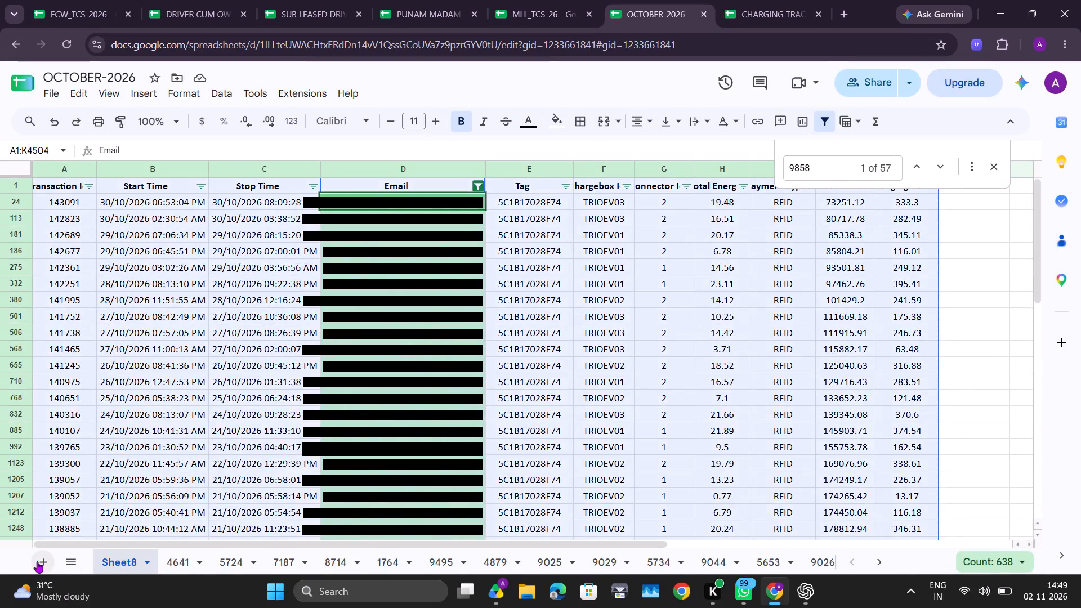
{"action": "left_click", "coordinate": [37, 561]}
{"action": "key", "text": "ctrl+v"}
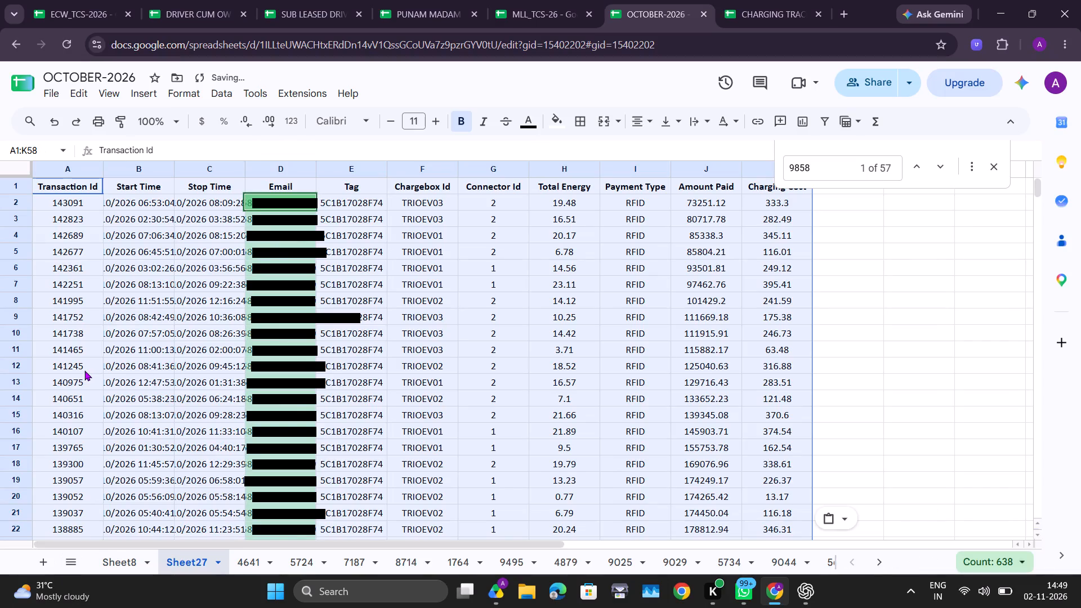
Fit the Start Time, Stop Time and Email column widths to their contents on the new sheet.
{"action": "double_click", "coordinate": [176, 170]}
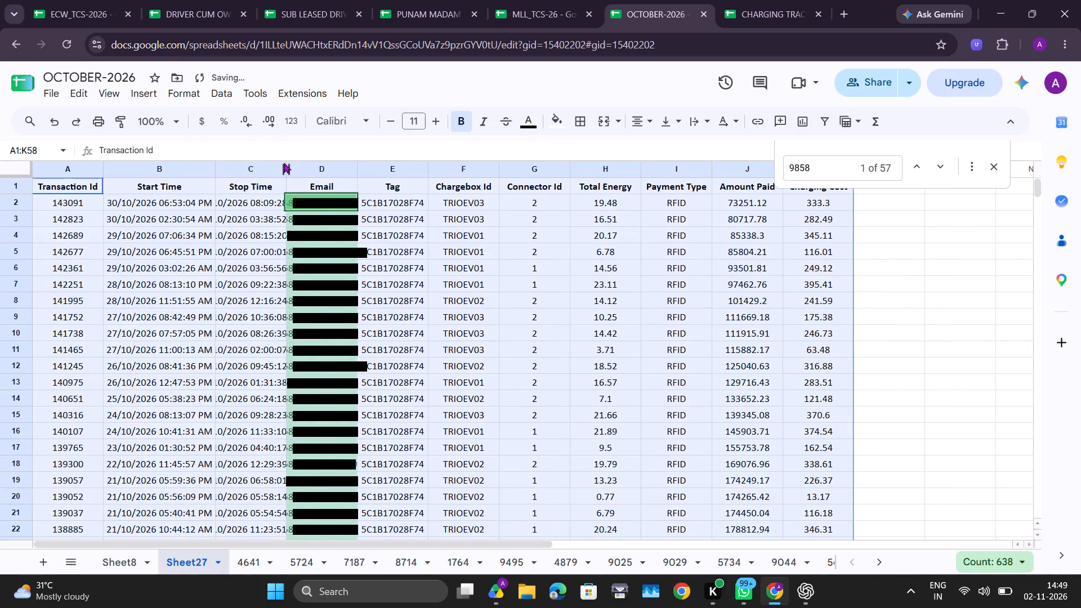
{"action": "double_click", "coordinate": [284, 163]}
{"action": "double_click", "coordinate": [288, 169]}
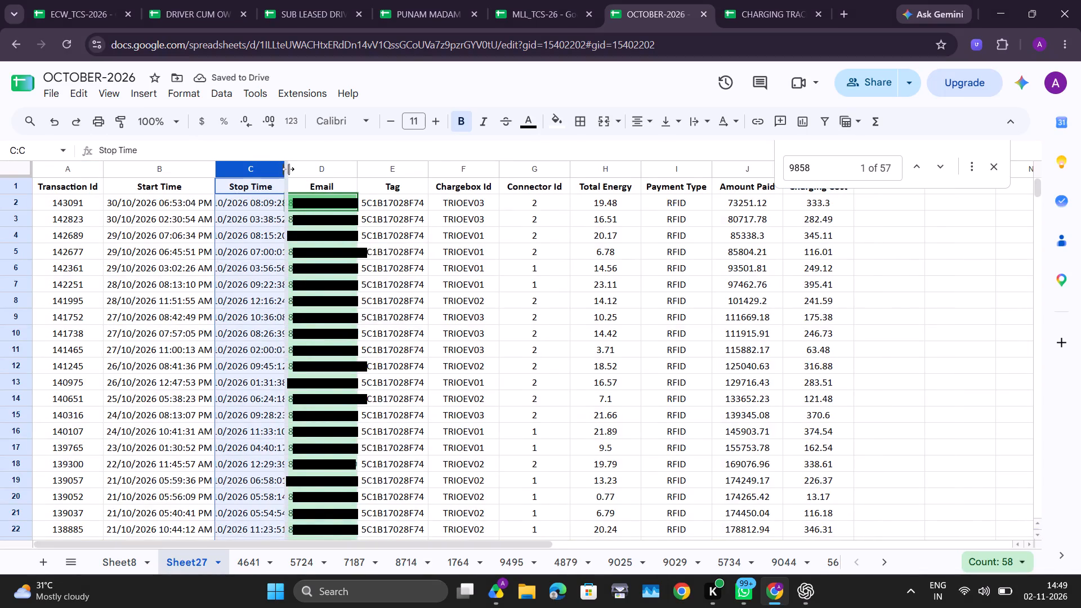
{"action": "double_click", "coordinate": [396, 167]}
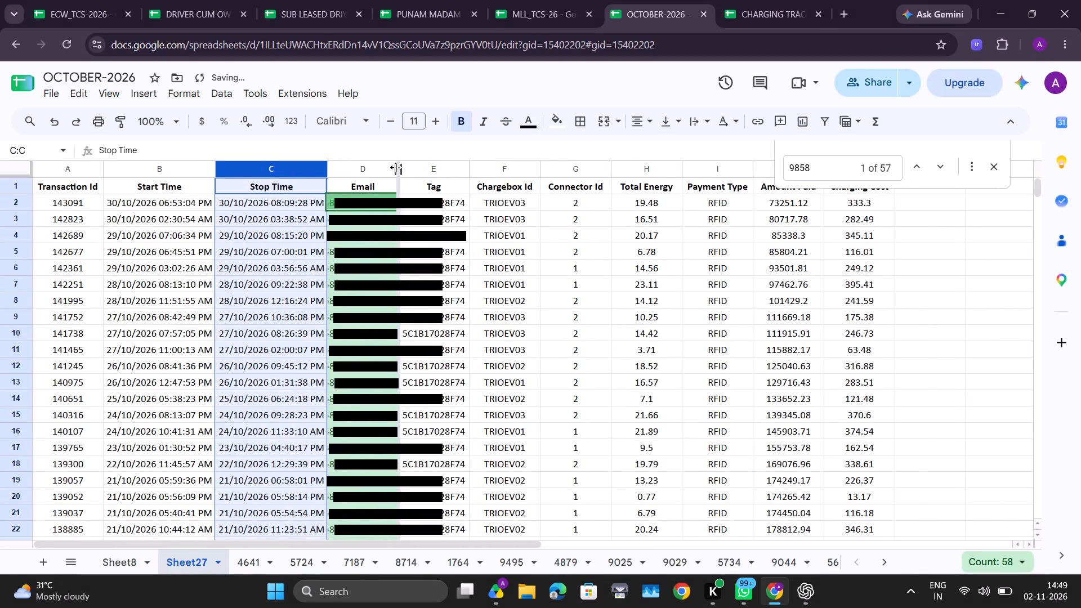
Delete the 30/09/2026 transaction row at the end of the new sheet's 9858 data.
{"action": "scroll", "coordinate": [284, 418], "scroll_direction": "down", "scroll_amount": 8}
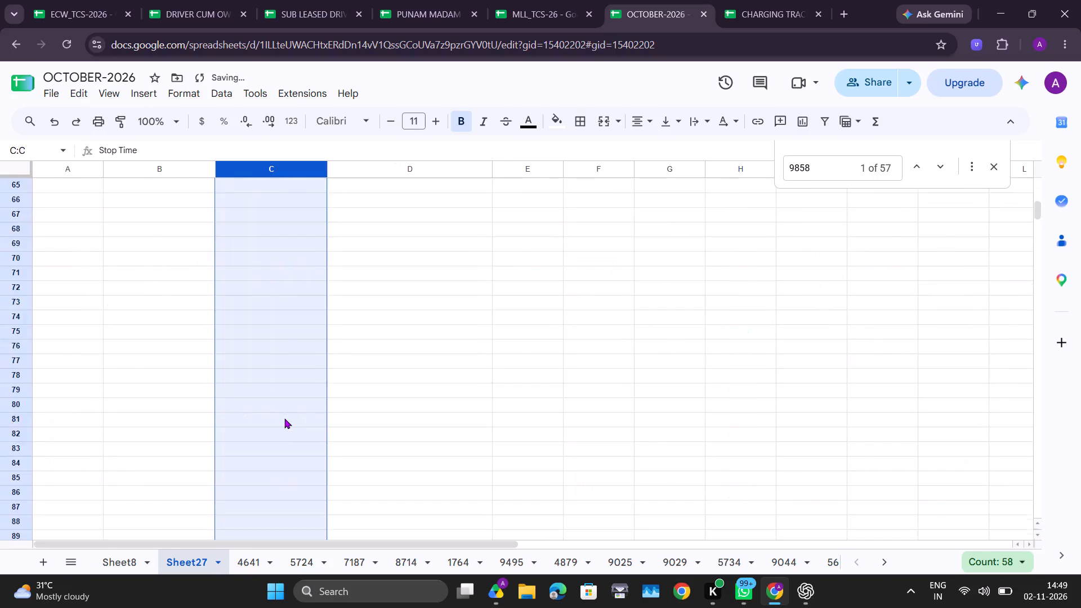
{"action": "scroll", "coordinate": [284, 418], "scroll_direction": "up", "scroll_amount": 3}
{"action": "left_click", "coordinate": [10, 400]}
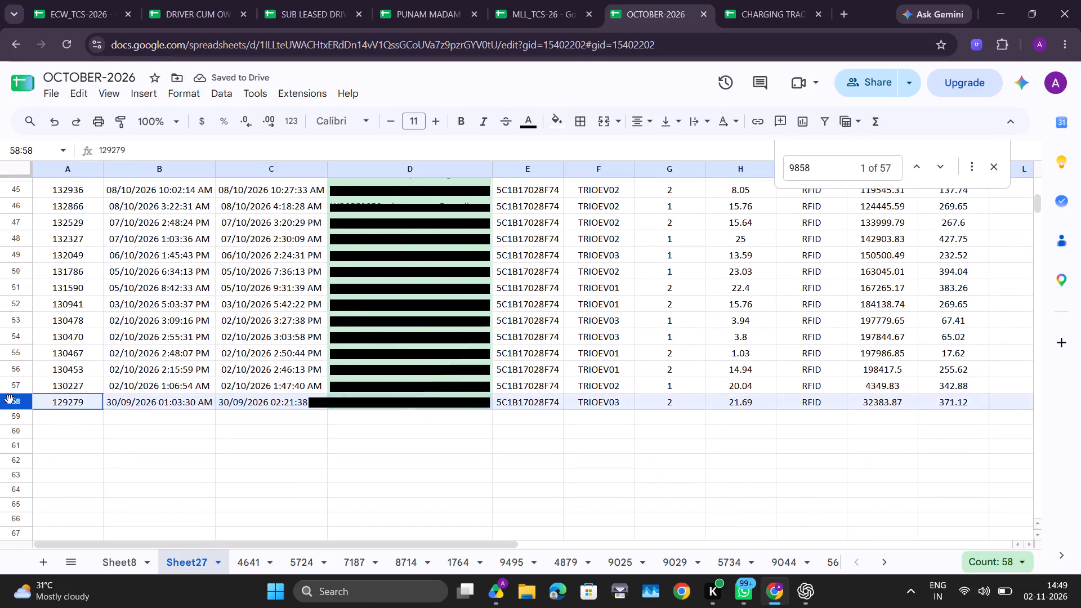
{"action": "right_click", "coordinate": [10, 400]}
{"action": "left_click", "coordinate": [85, 373]}
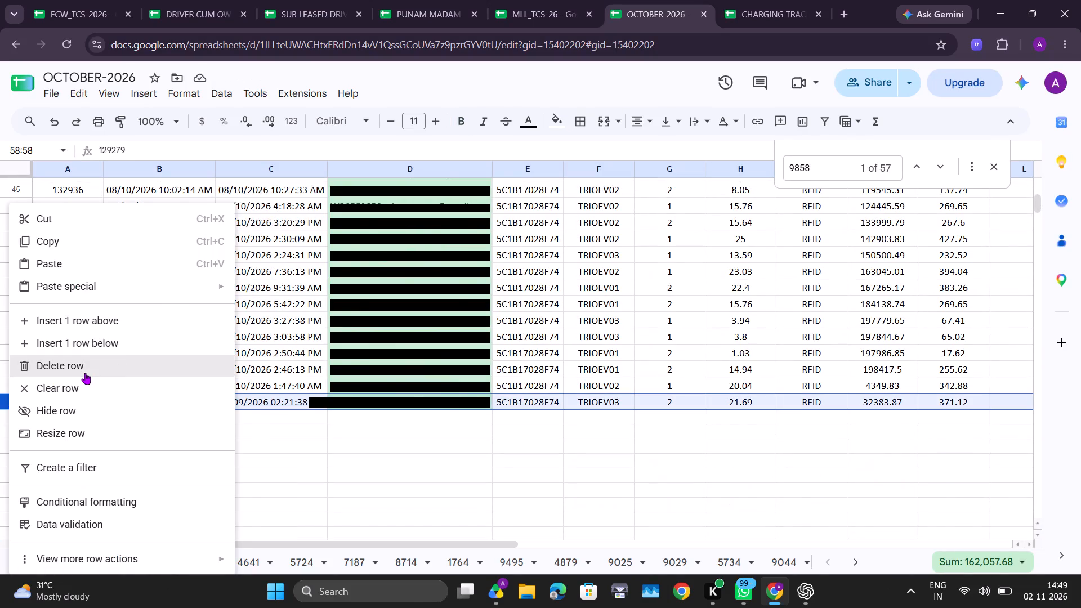
Check the partner sheet again, and select cell A60 below the 9858 transactions on the new sheet.
{"action": "scroll", "coordinate": [455, 421], "scroll_direction": "up", "scroll_amount": 8}
{"action": "left_click", "coordinate": [202, 0]}
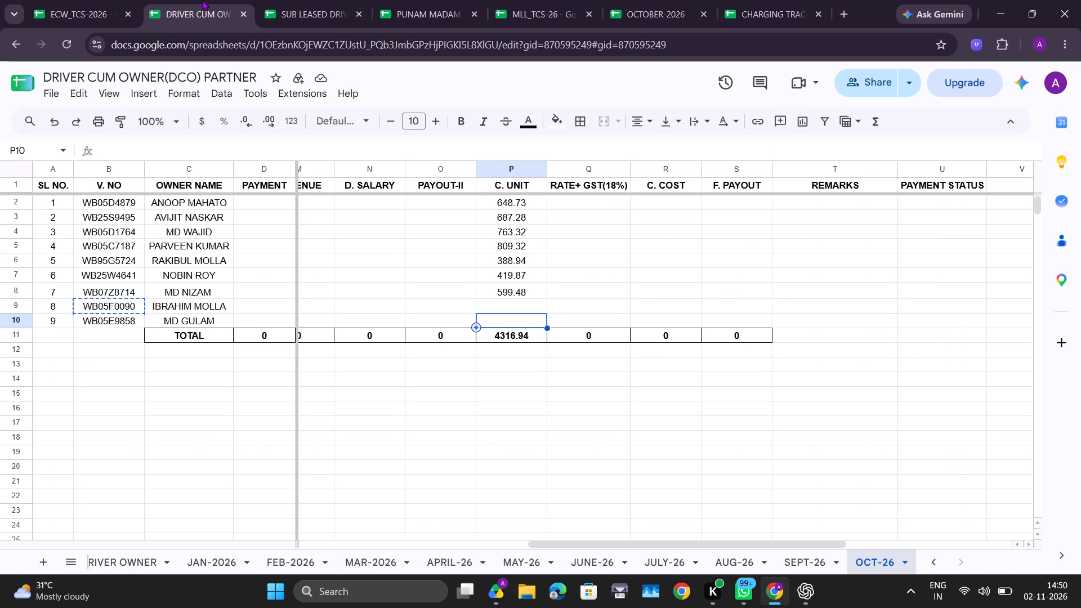
{"action": "left_click", "coordinate": [677, 0]}
{"action": "scroll", "coordinate": [614, 337], "scroll_direction": "down", "scroll_amount": 5}
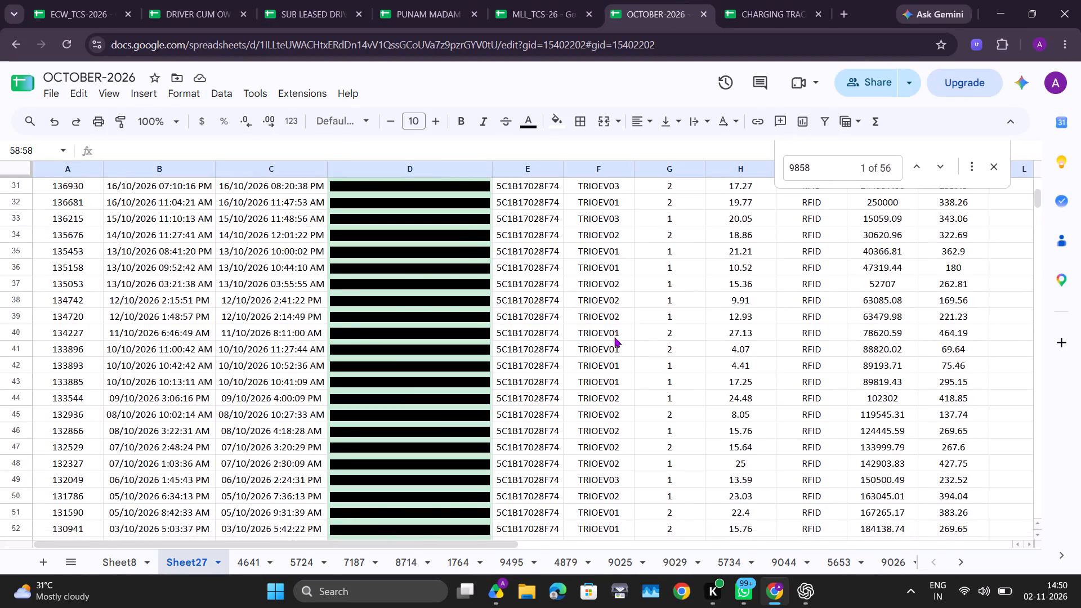
{"action": "scroll", "coordinate": [614, 337], "scroll_direction": "down", "scroll_amount": 4}
{"action": "scroll", "coordinate": [614, 337], "scroll_direction": "up", "scroll_amount": 4}
{"action": "scroll", "coordinate": [614, 337], "scroll_direction": "right", "scroll_amount": 1}
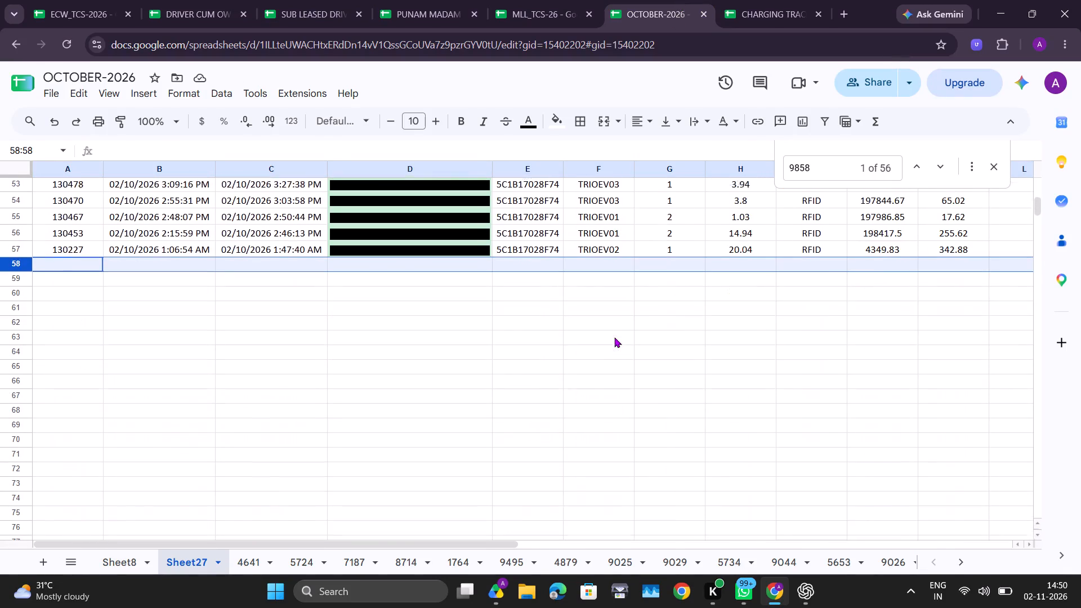
{"action": "scroll", "coordinate": [614, 337], "scroll_direction": "right", "scroll_amount": 1}
{"action": "left_click", "coordinate": [52, 284]}
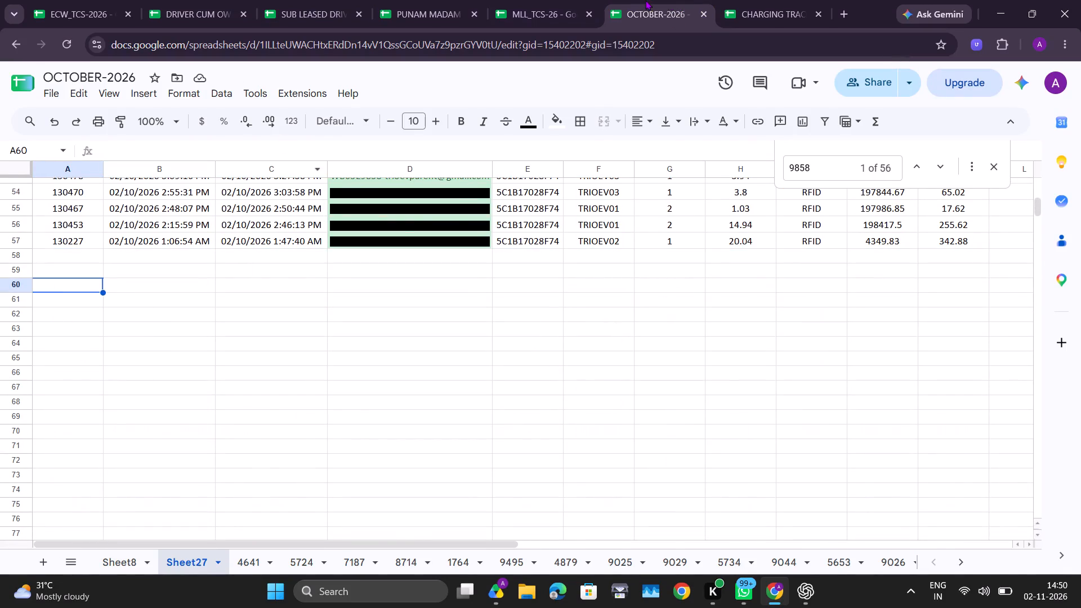
Filter the Vehicle Number column in CHARGING TRACKING DATA's form responses to 9858 only.
{"action": "left_click", "coordinate": [749, 0]}
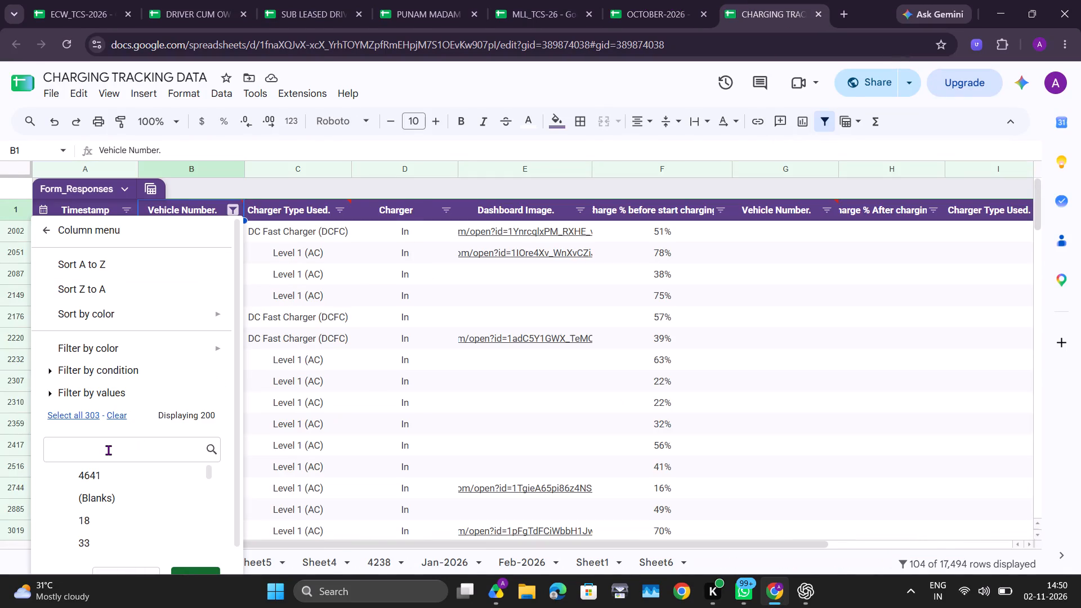
{"action": "left_click", "coordinate": [108, 450]}
{"action": "key", "text": "5"}
{"action": "key", "text": "BackSpace"}
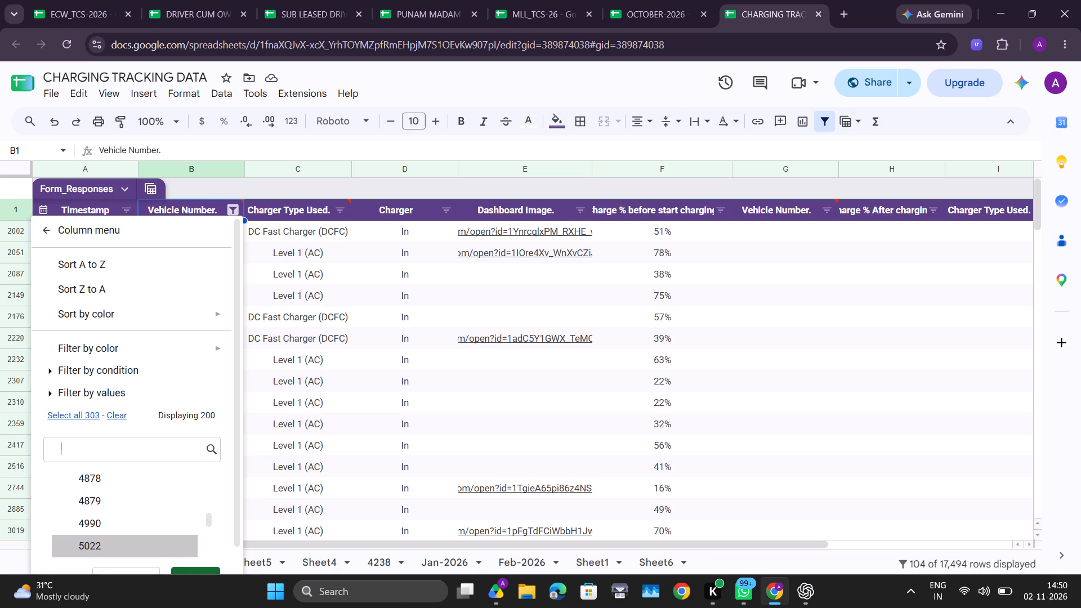
{"action": "type", "text": "9858"}
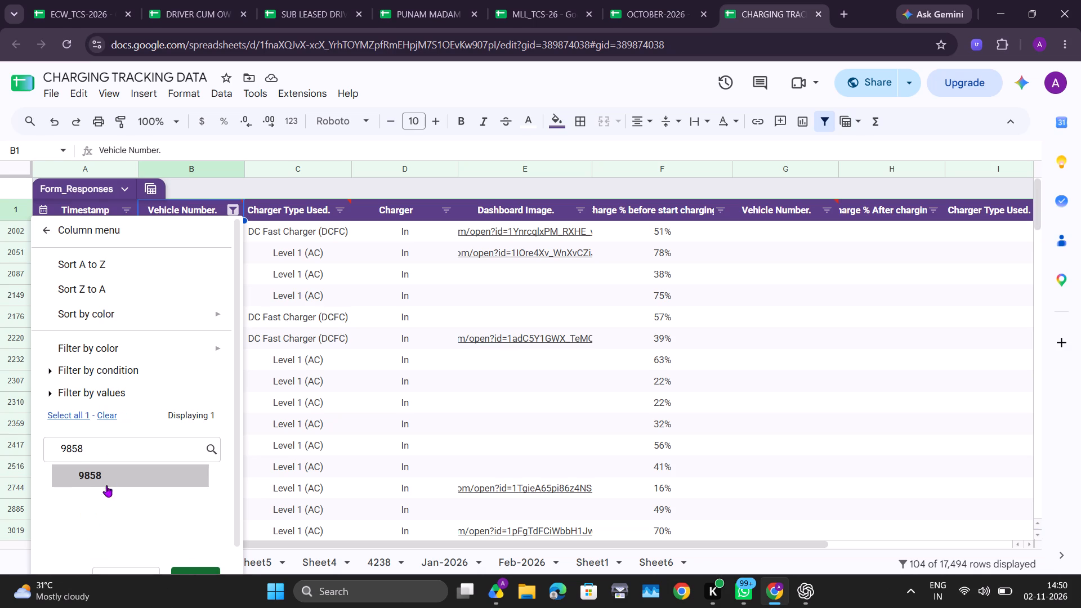
{"action": "left_click", "coordinate": [83, 481]}
{"action": "scroll", "coordinate": [83, 481], "scroll_direction": "down", "scroll_amount": 5}
{"action": "left_click", "coordinate": [193, 543]}
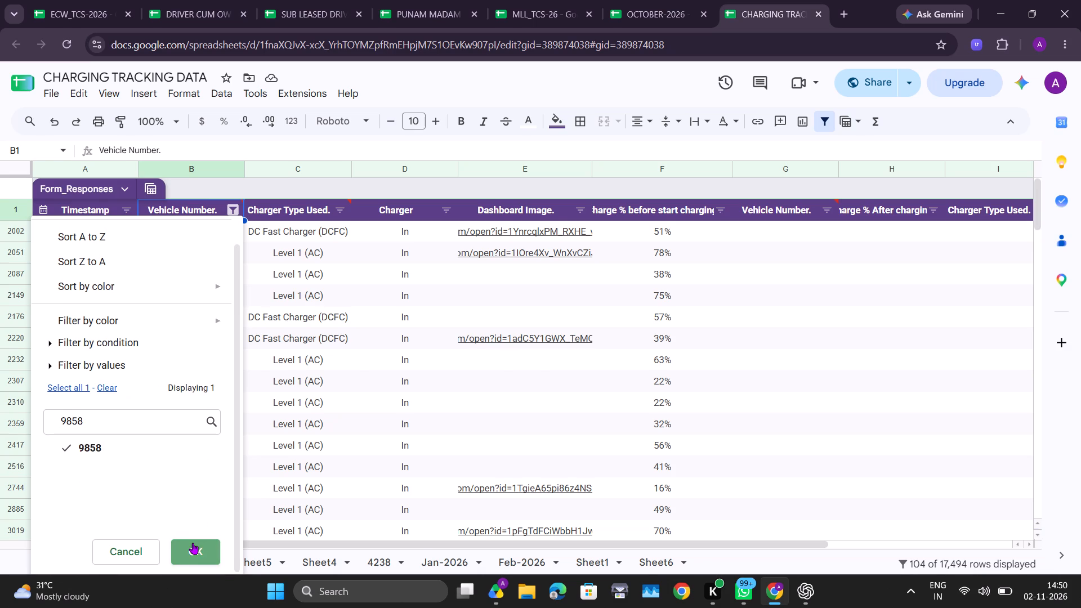
Copy the 9858 form responses from 10/2/2026 to 10/31/2026, Timestamp through starting charge percentage, into A60 of the new sheet.
{"action": "left_click", "coordinate": [206, 3]}
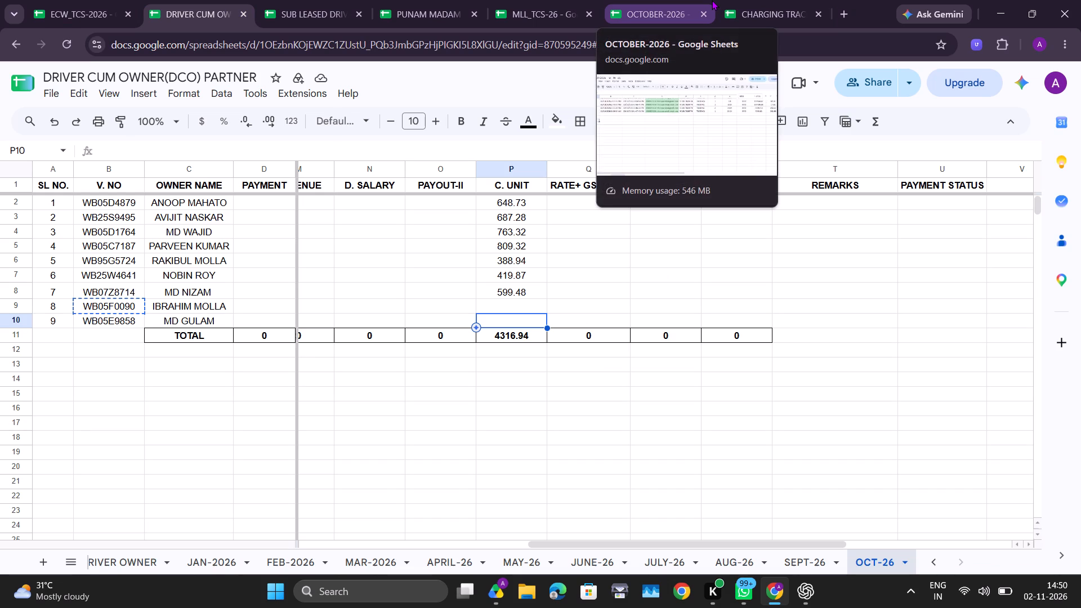
{"action": "left_click", "coordinate": [729, 0]}
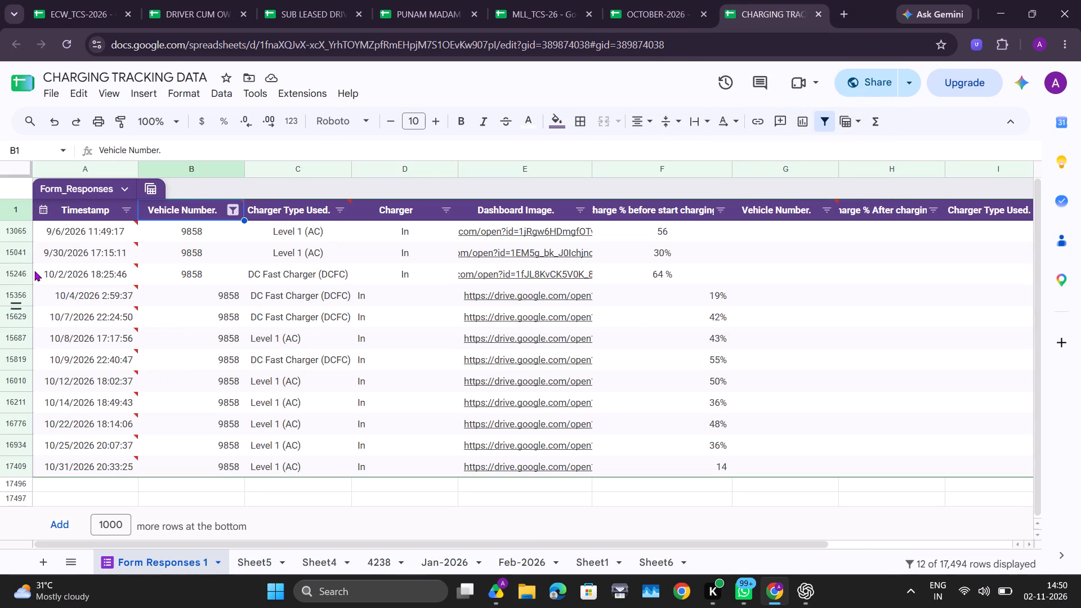
{"action": "left_click_drag", "start_coordinate": [34, 269], "coordinate": [729, 475]}
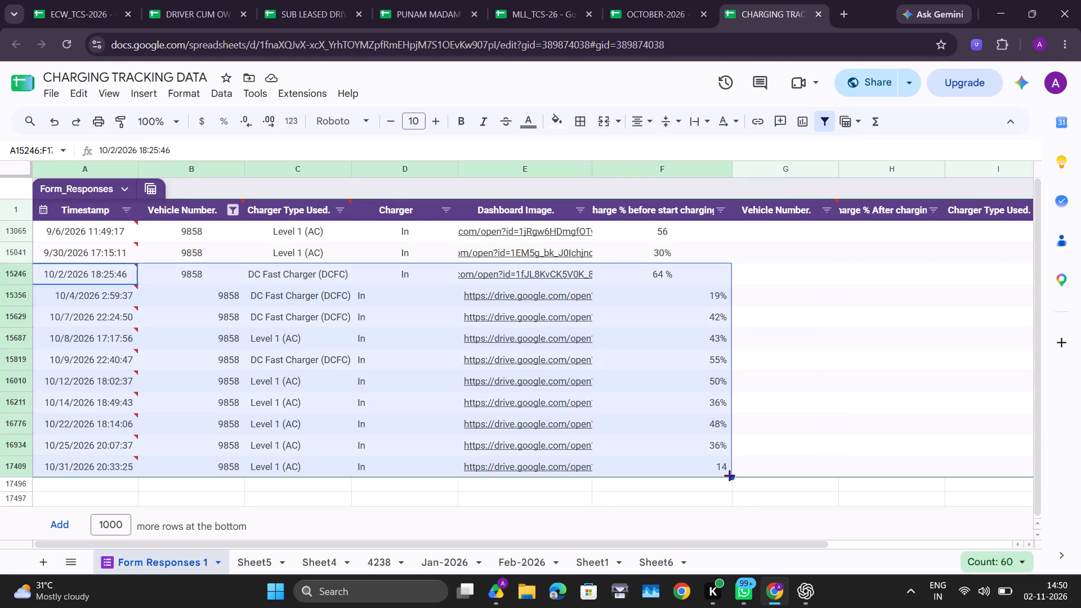
{"action": "key", "text": "ctrl+c"}
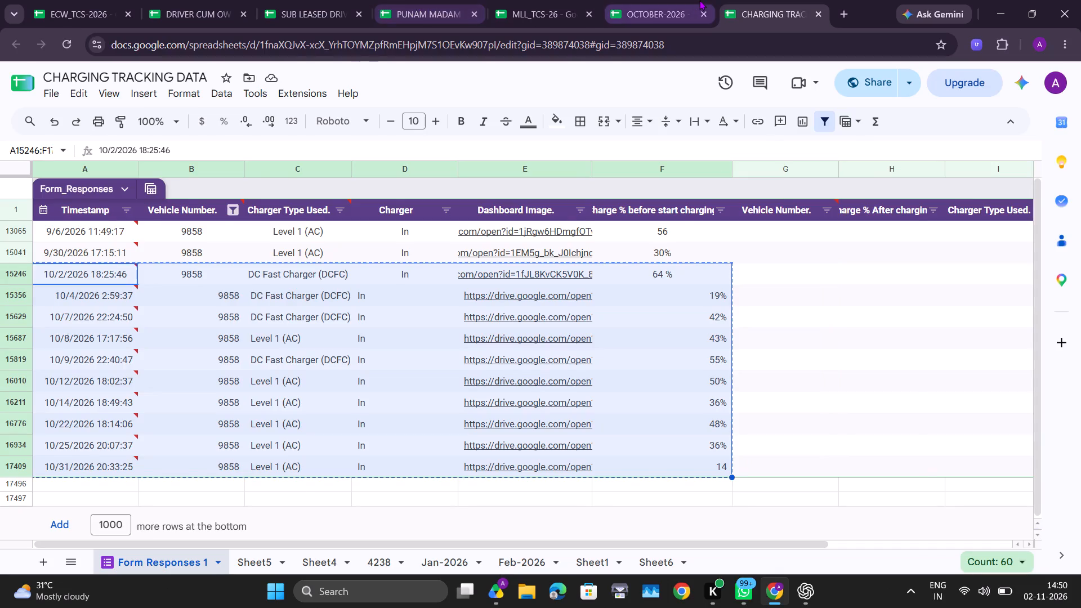
{"action": "left_click", "coordinate": [699, 0]}
{"action": "key", "text": "ctrl+v"}
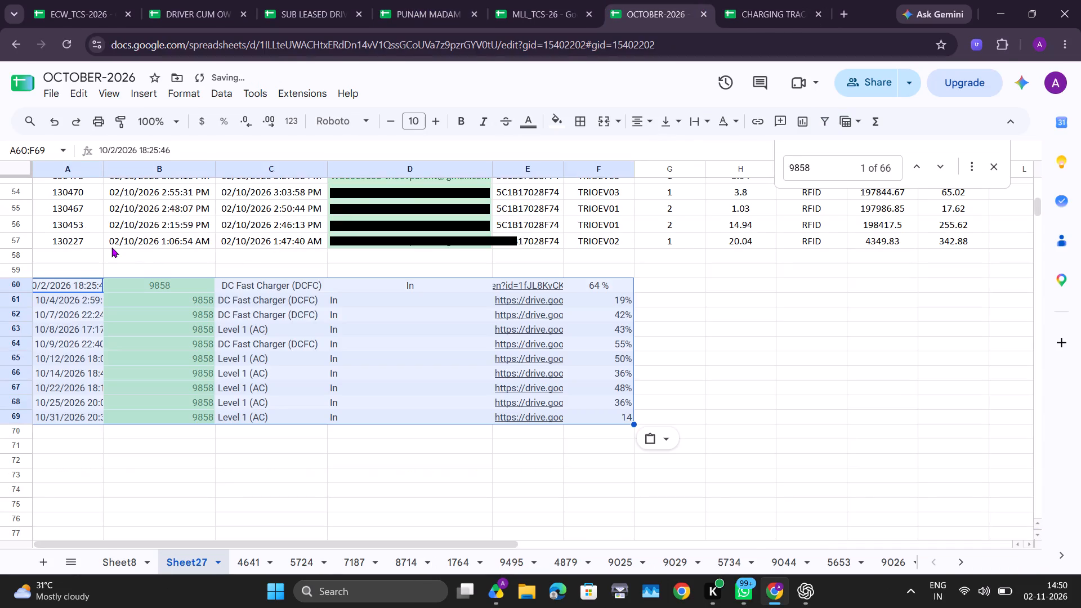
Set the pasted form responses in A60:F69 to black text and centre them horizontally.
{"action": "left_click", "coordinate": [526, 118]}
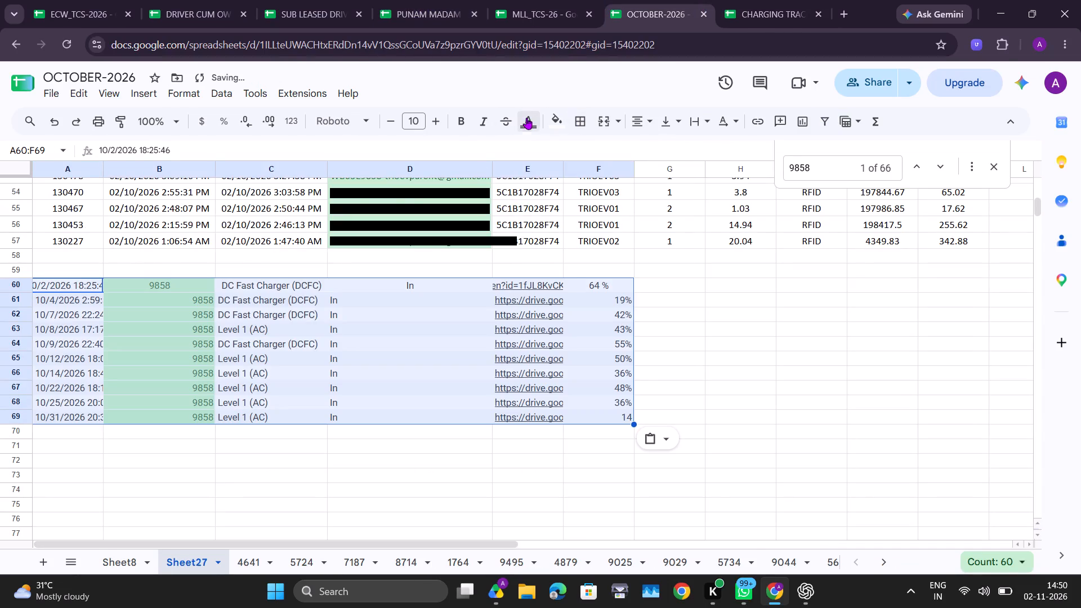
{"action": "left_click", "coordinate": [531, 173]}
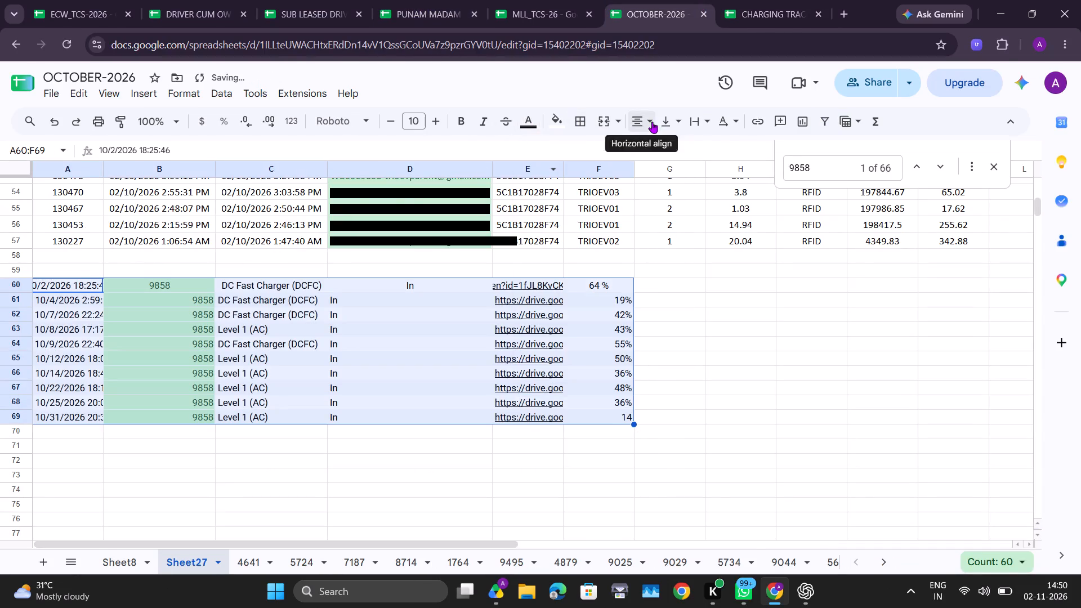
{"action": "left_click", "coordinate": [652, 122]}
{"action": "left_click", "coordinate": [663, 140]}
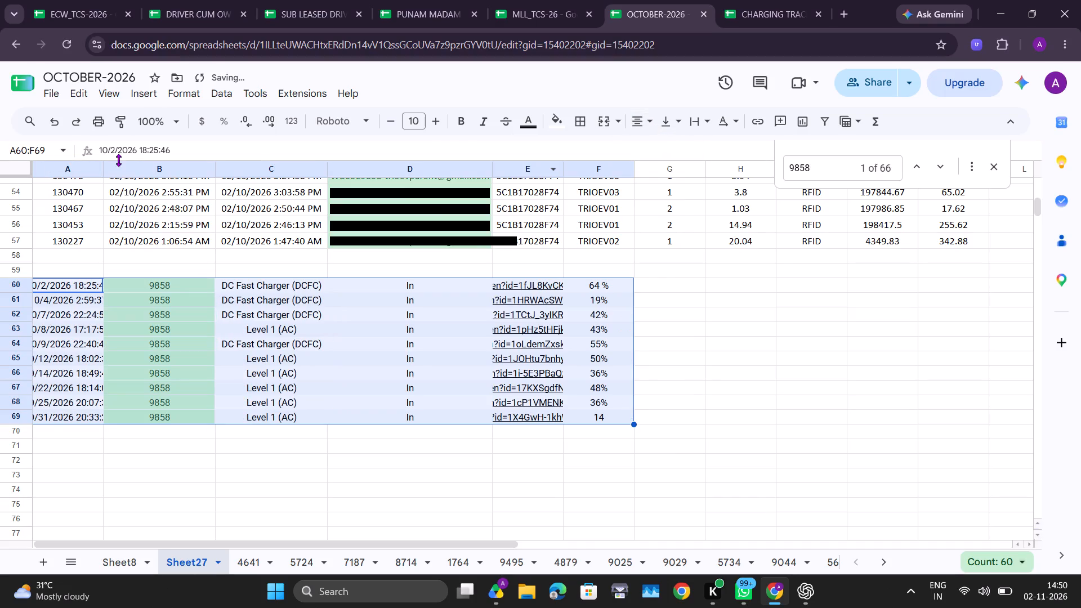
Autofit column A so the full timestamps of the pasted form responses fit.
{"action": "double_click", "coordinate": [106, 166]}
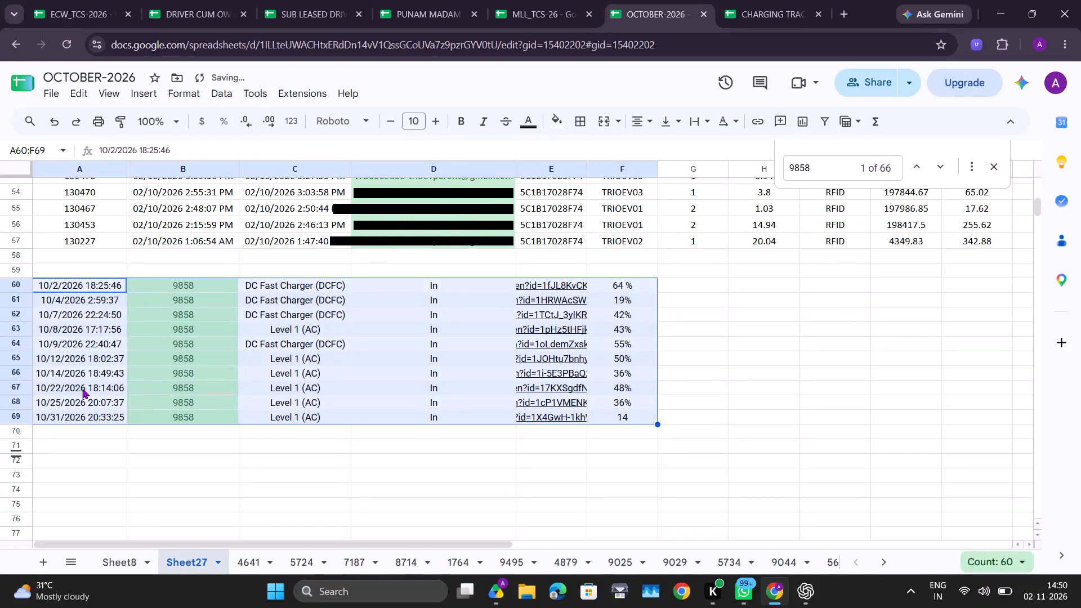
Delete all DC Fast Charger (DCFC) rows from the pasted 9858 form responses, keeping only the Level 1 (AC) entries.
{"action": "left_click_drag", "start_coordinate": [15, 287], "coordinate": [16, 313]}
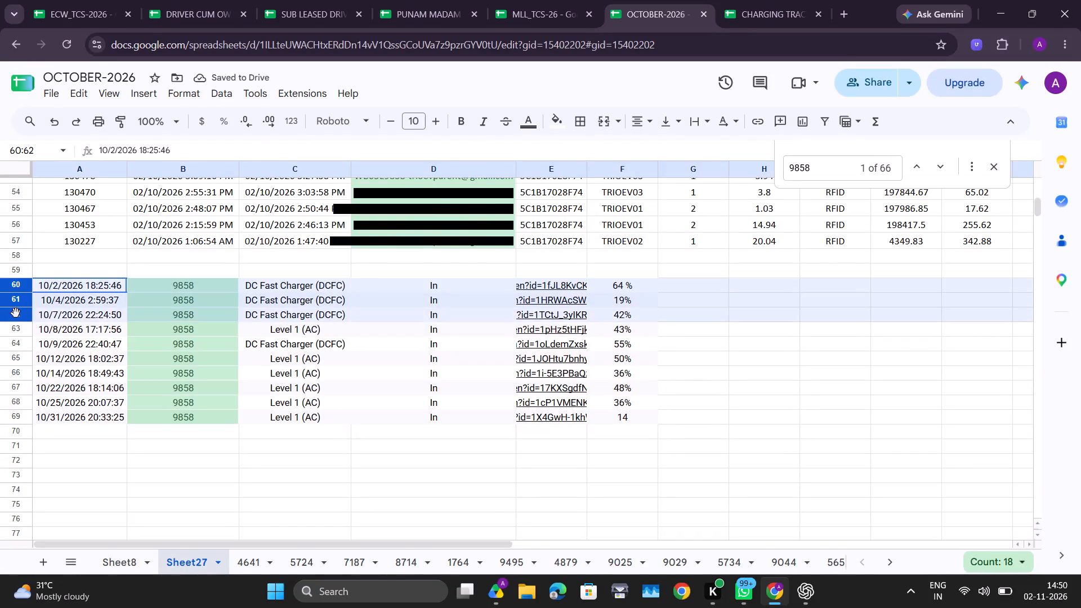
{"action": "left_click_drag", "start_coordinate": [16, 313], "coordinate": [16, 314]}
{"action": "right_click", "coordinate": [16, 314]}
{"action": "left_click", "coordinate": [81, 366]}
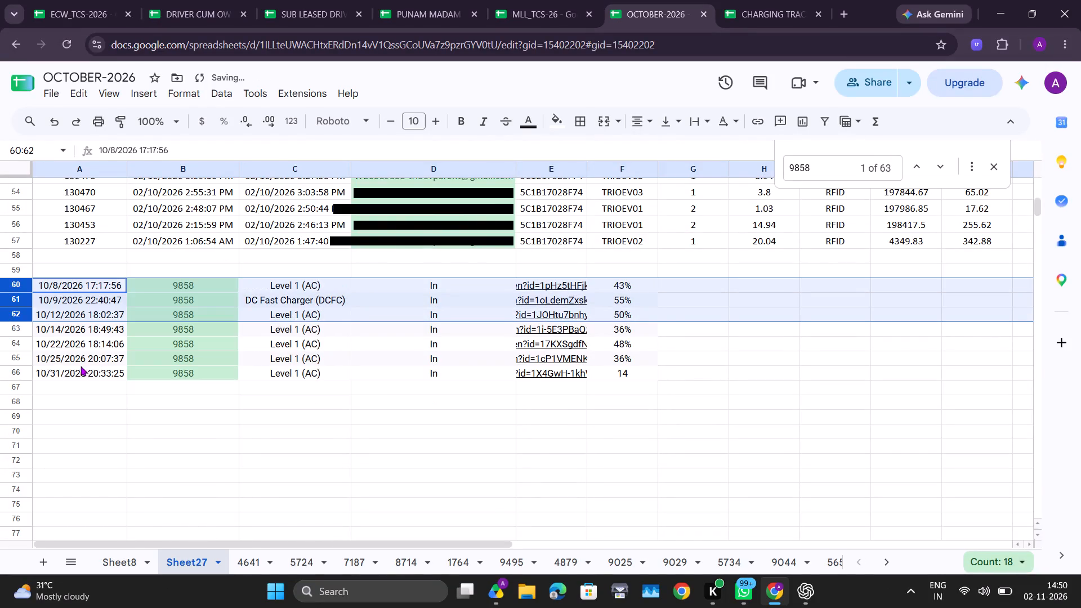
{"action": "left_click", "coordinate": [79, 368]}
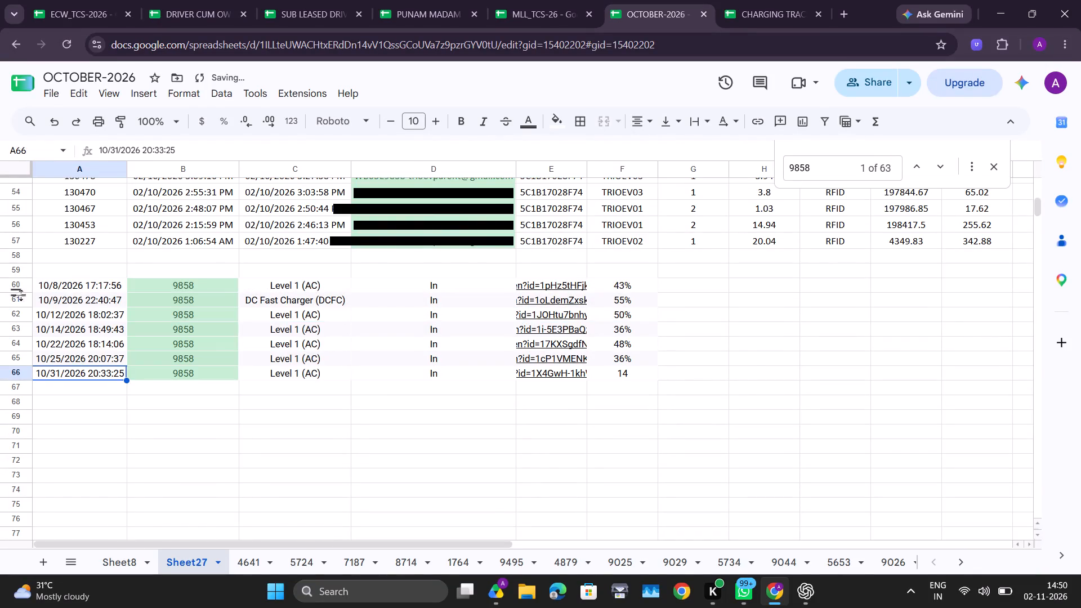
{"action": "left_click", "coordinate": [26, 318]}
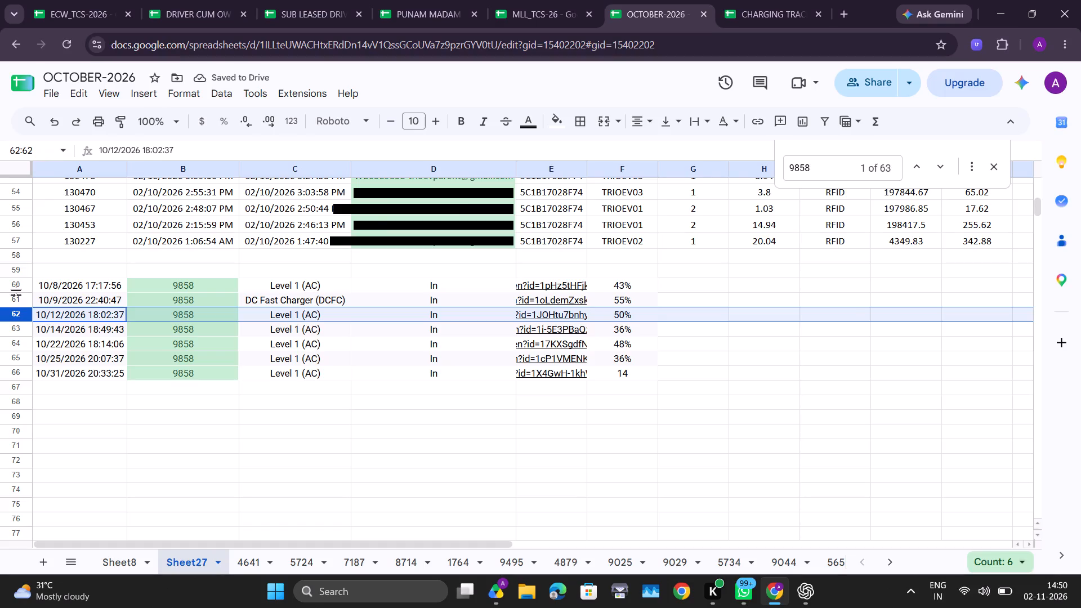
{"action": "left_click", "coordinate": [10, 299]}
{"action": "right_click", "coordinate": [10, 299]}
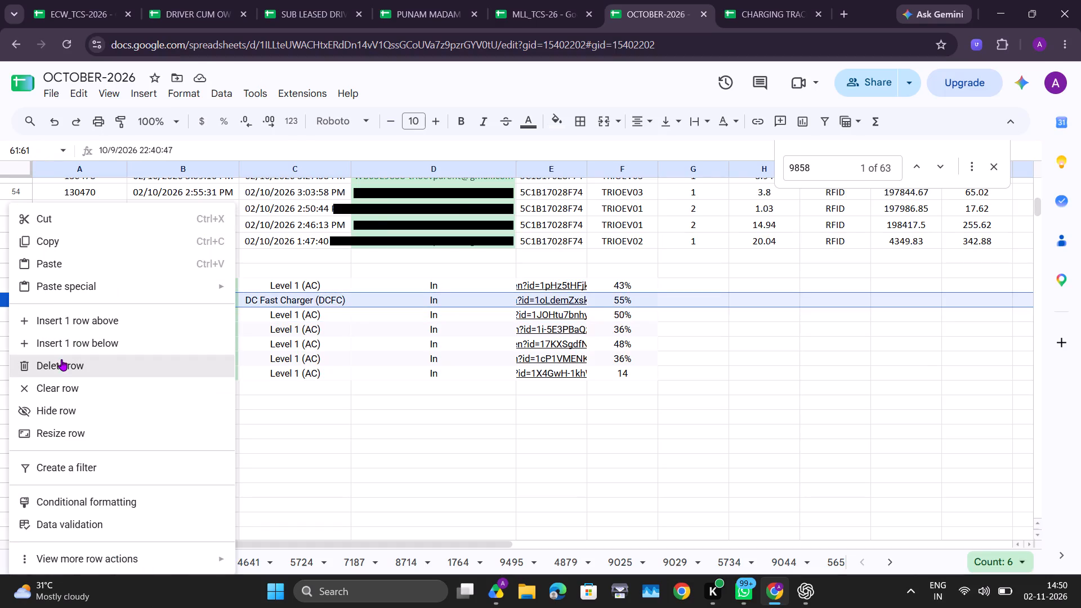
{"action": "left_click", "coordinate": [61, 359]}
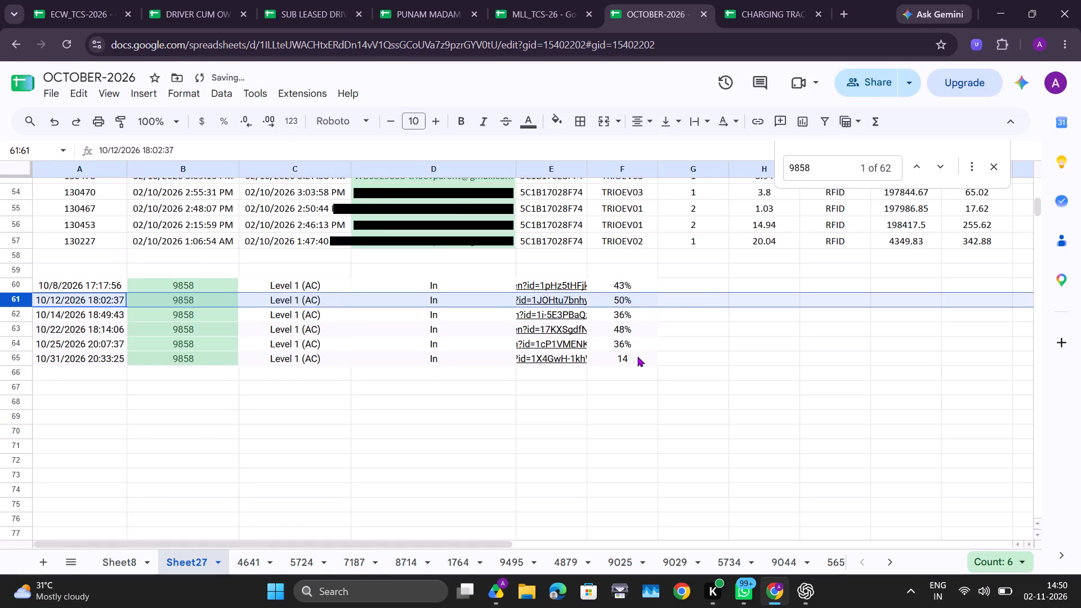
Correct the starting charge of the 10/31/2026 entry in F65 to 14%.
{"action": "double_click", "coordinate": [637, 356]}
{"action": "key", "text": "shift+percent"}
{"action": "key", "text": "Return"}
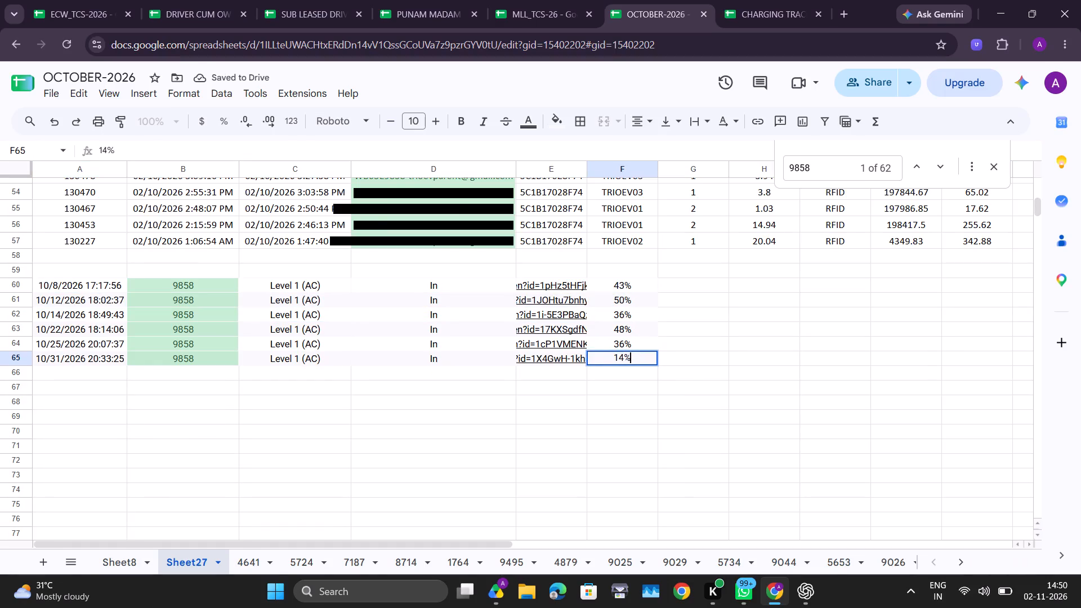
Enter 100% as the ending charge in G60 and fill it down to G65.
{"action": "left_click", "coordinate": [682, 278]}
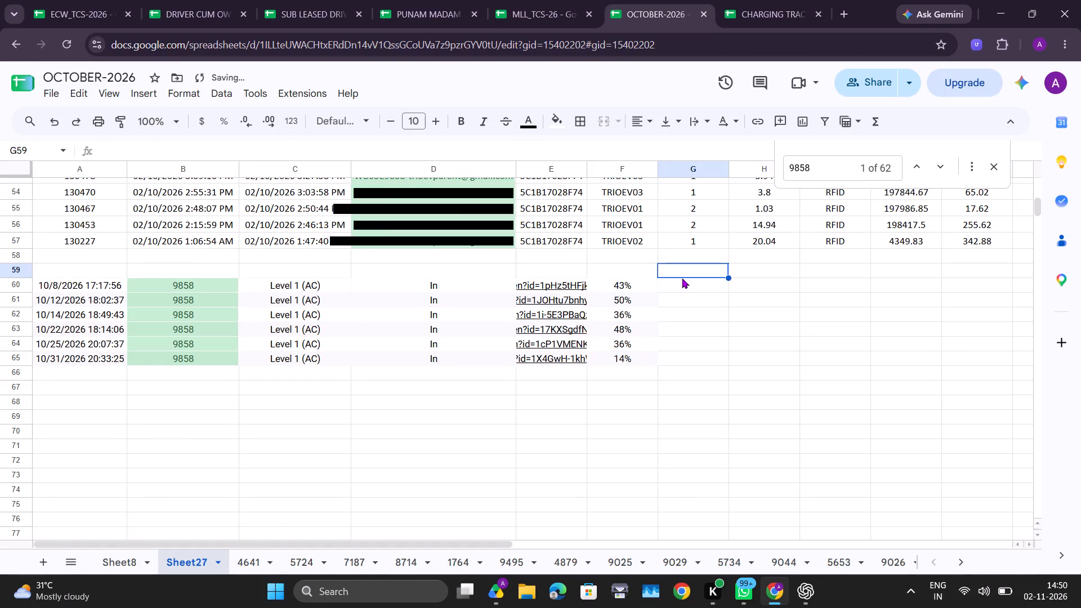
{"action": "key", "text": "Down"}
{"action": "type", "text": "100%"}
{"action": "key", "text": "Return"}
{"action": "left_click", "coordinate": [692, 284]}
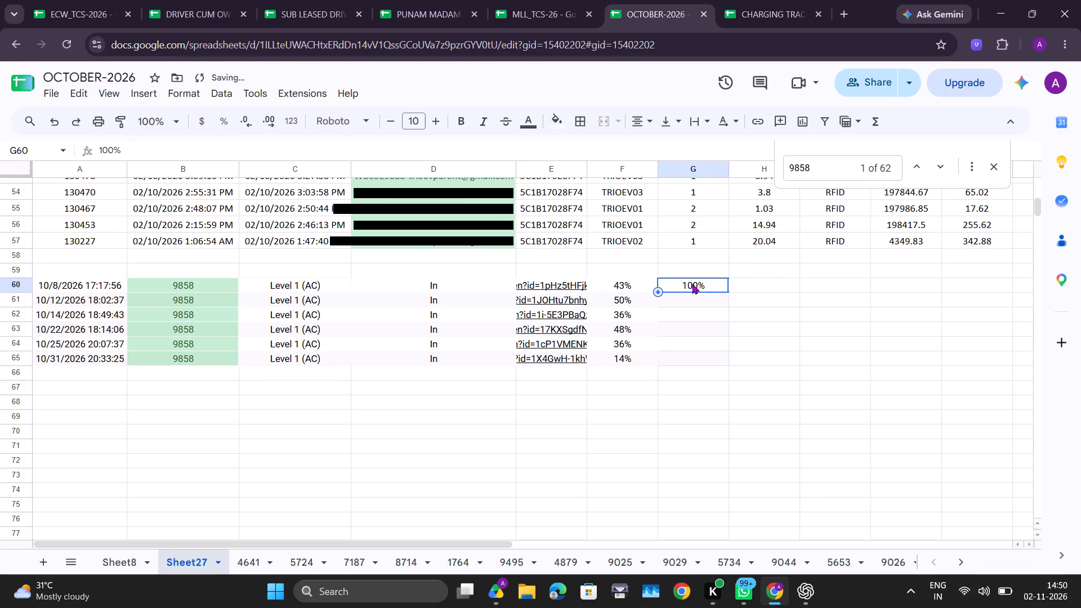
{"action": "left_click_drag", "start_coordinate": [728, 291], "coordinate": [706, 357]}
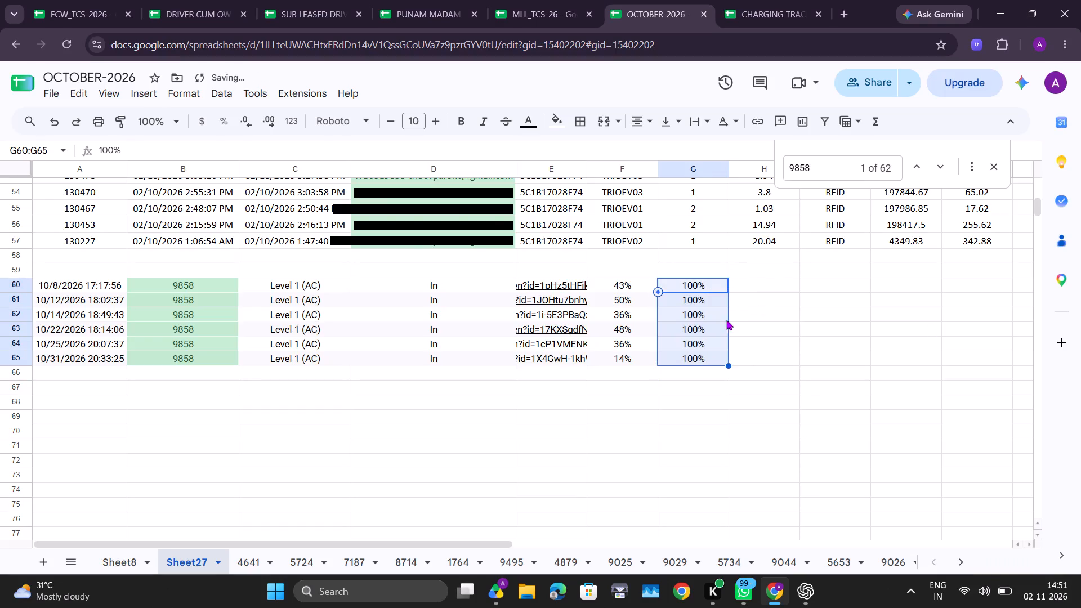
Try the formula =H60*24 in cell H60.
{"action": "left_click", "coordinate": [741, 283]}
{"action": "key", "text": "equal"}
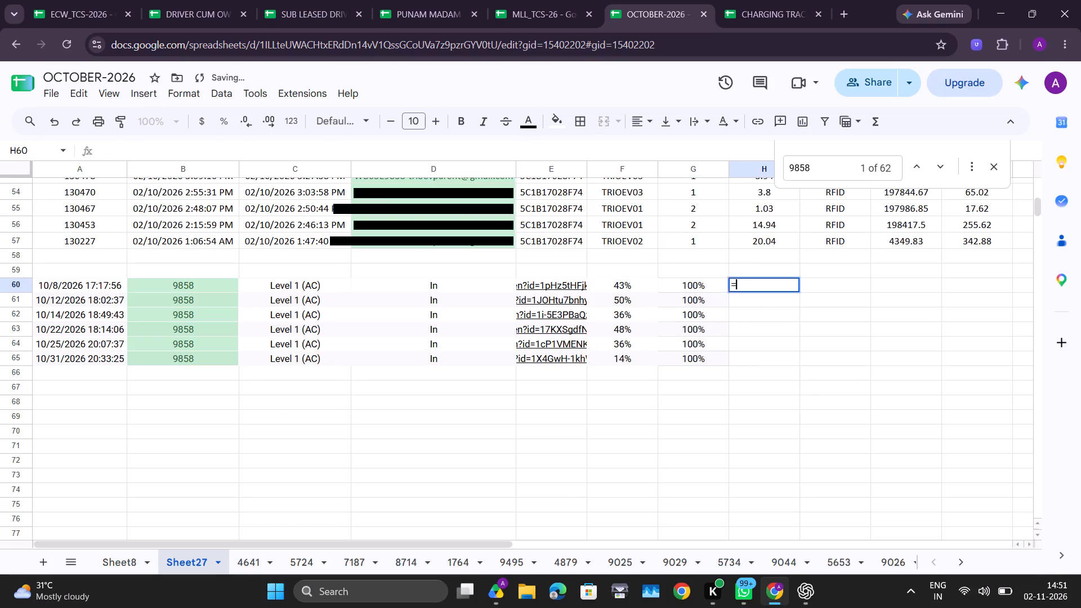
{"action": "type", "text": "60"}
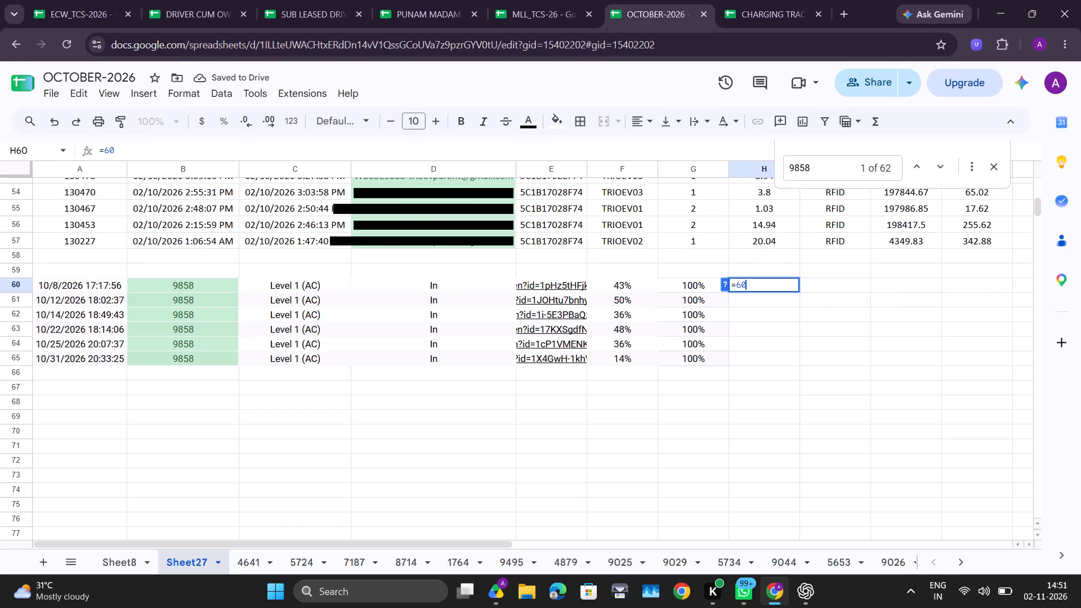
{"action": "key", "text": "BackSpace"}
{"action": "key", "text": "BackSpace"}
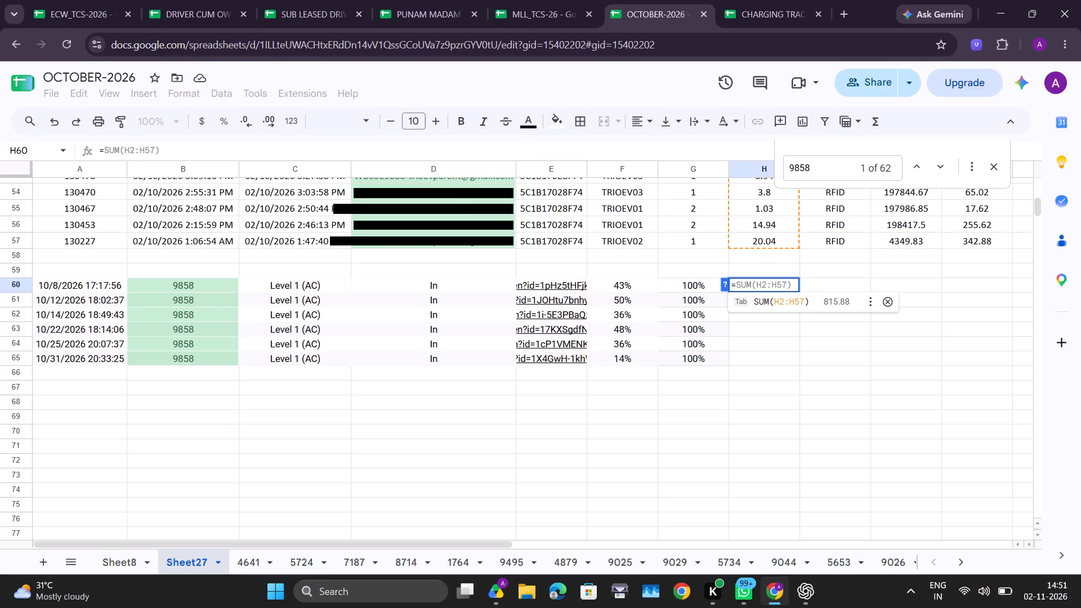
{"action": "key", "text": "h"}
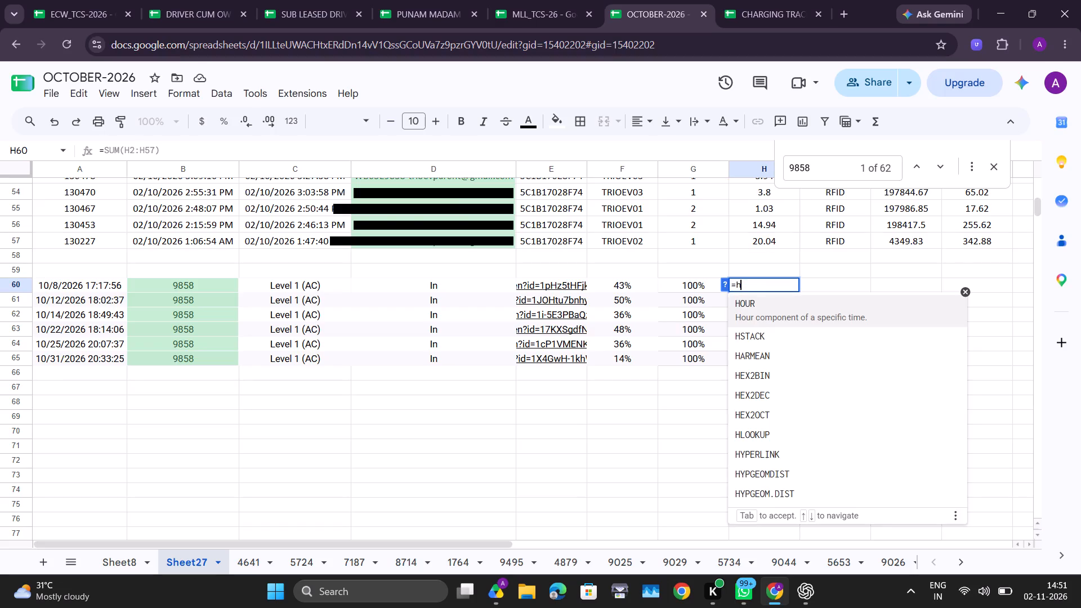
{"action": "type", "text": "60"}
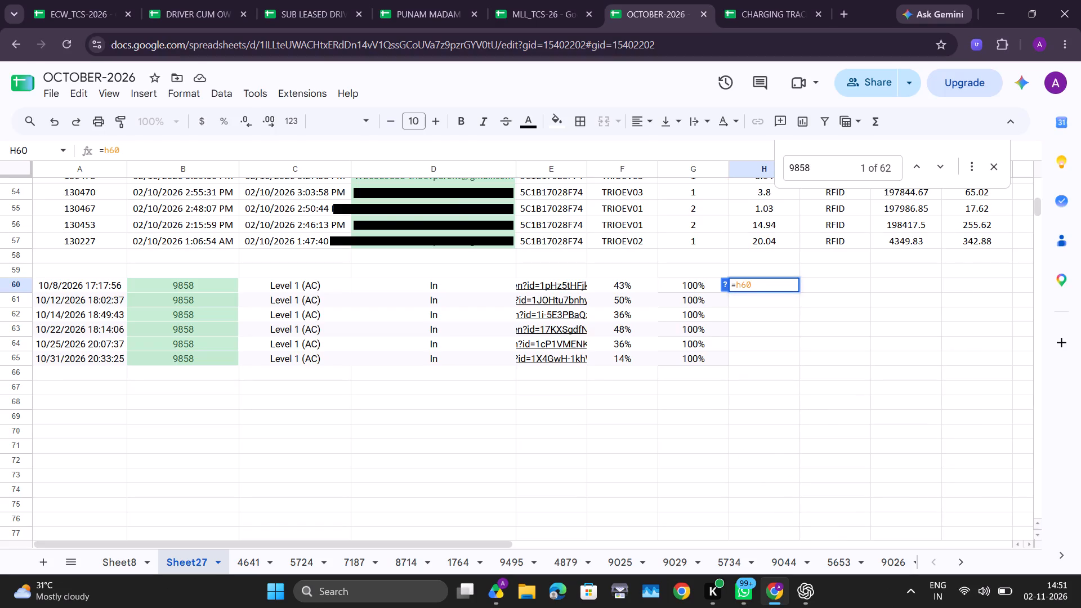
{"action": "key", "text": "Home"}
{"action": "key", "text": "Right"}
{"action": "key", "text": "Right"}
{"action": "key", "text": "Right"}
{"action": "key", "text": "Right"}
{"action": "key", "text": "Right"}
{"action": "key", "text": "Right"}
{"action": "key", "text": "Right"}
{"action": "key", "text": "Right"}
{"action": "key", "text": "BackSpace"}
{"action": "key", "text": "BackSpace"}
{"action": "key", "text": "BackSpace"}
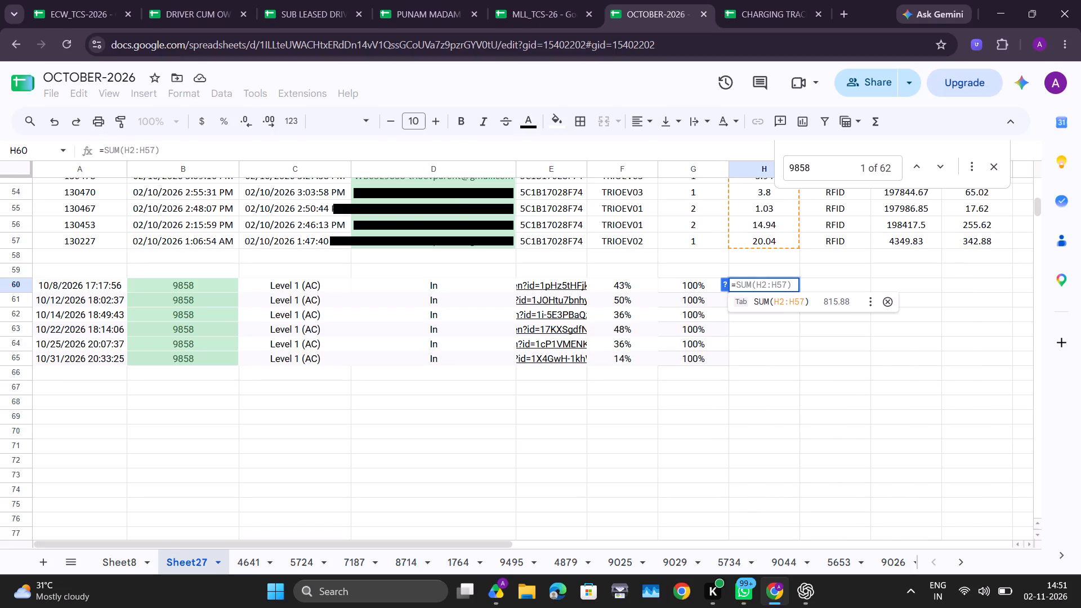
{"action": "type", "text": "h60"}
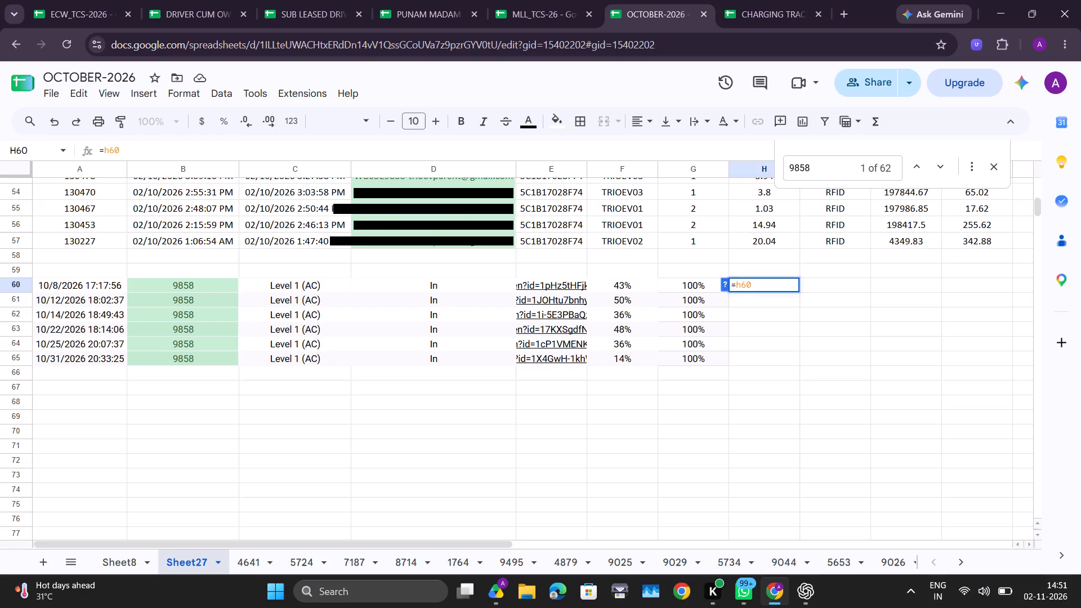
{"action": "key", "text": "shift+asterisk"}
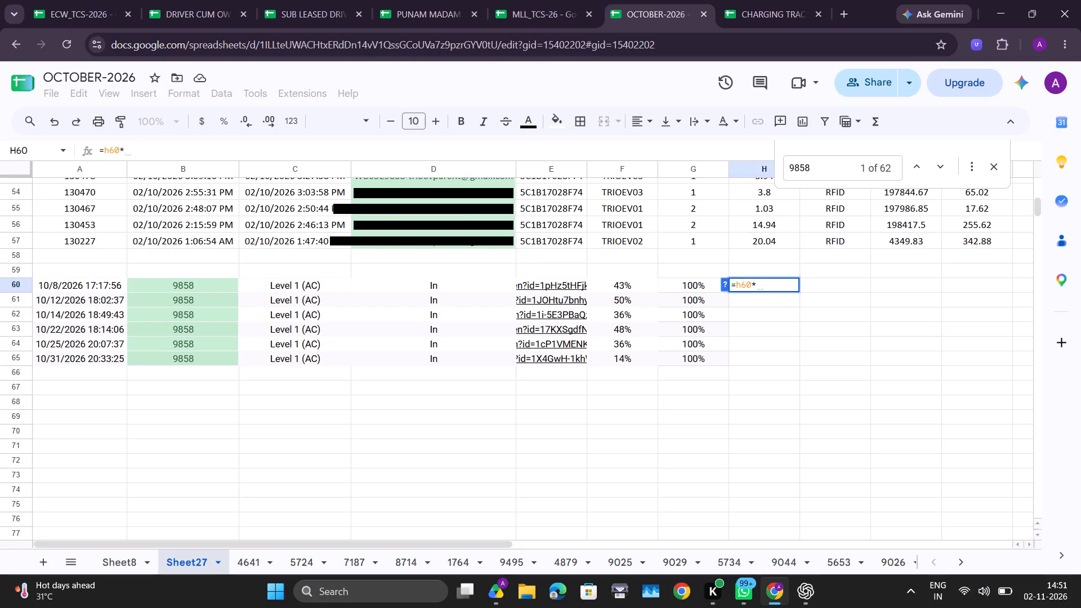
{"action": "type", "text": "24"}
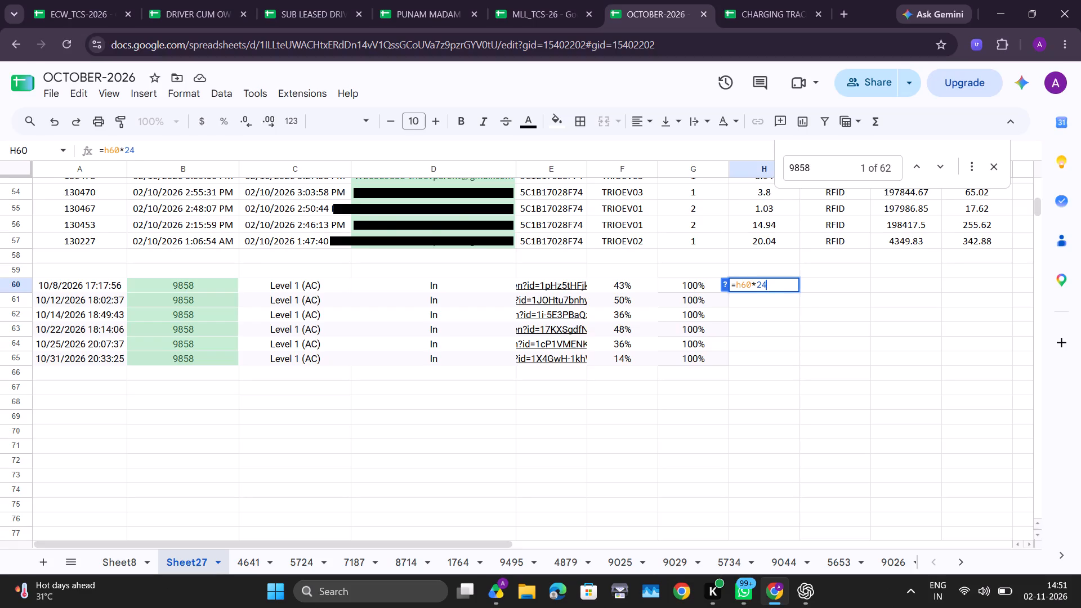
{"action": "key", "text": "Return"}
Replace H60's formula with =G60-F60 and apply it down to H65 for each entry's charged percentage.
{"action": "double_click", "coordinate": [777, 281]}
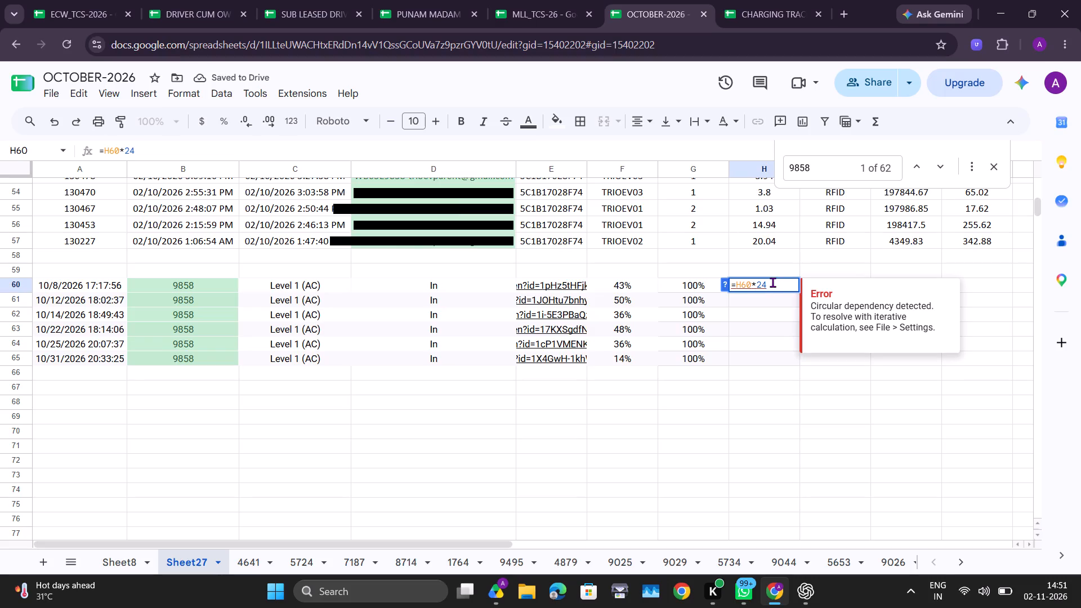
{"action": "key", "text": "BackSpace"}
{"action": "key", "text": "BackSpace"}
{"action": "key", "text": "BackSpace"}
{"action": "key", "text": "BackSpace"}
{"action": "key", "text": "BackSpace"}
{"action": "key", "text": "BackSpace"}
{"action": "key", "text": "BackSpace"}
{"action": "key", "text": "BackSpace"}
{"action": "key", "text": "equal"}
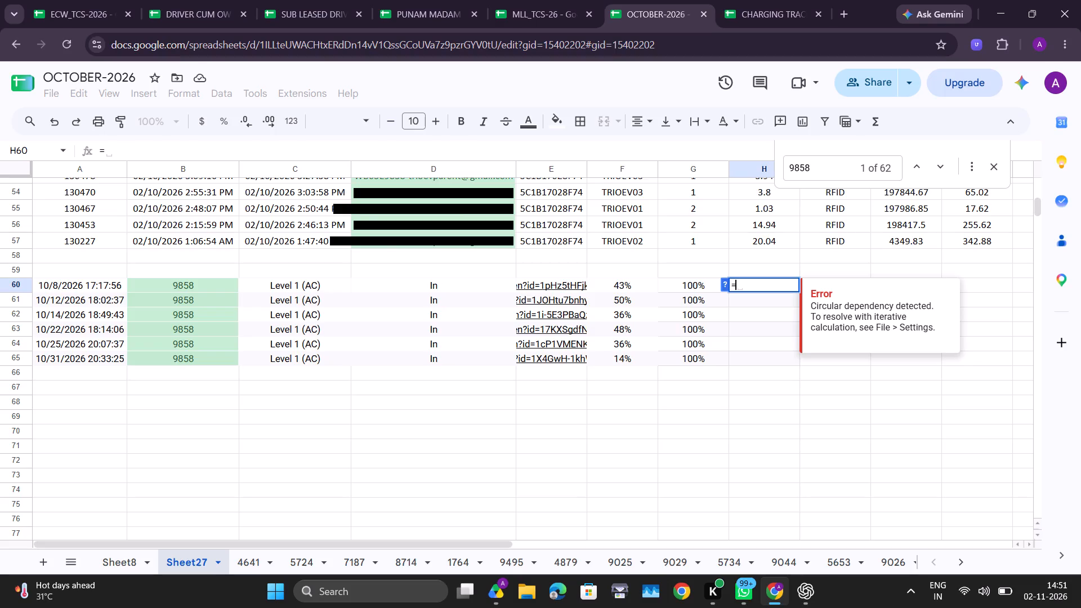
{"action": "key", "text": "g"}
{"action": "type", "text": "60"}
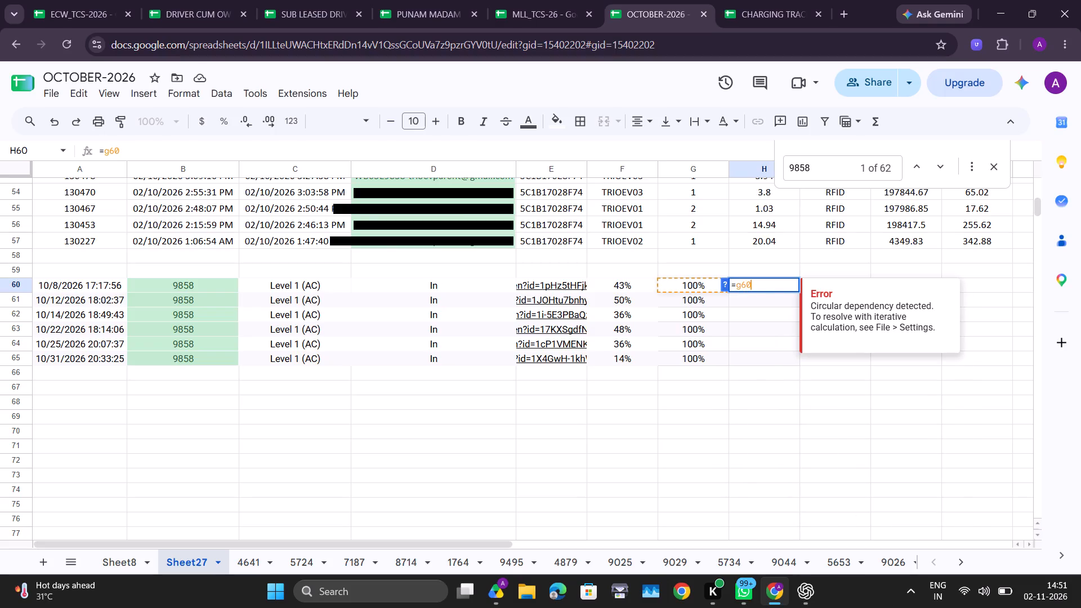
{"action": "key", "text": "minus"}
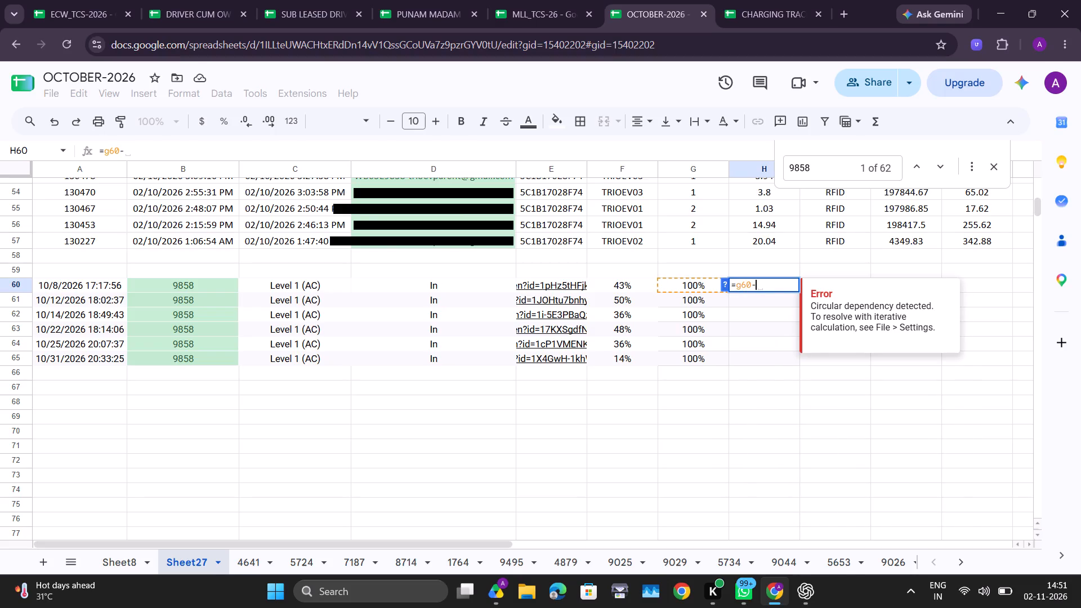
{"action": "type", "text": "f60"}
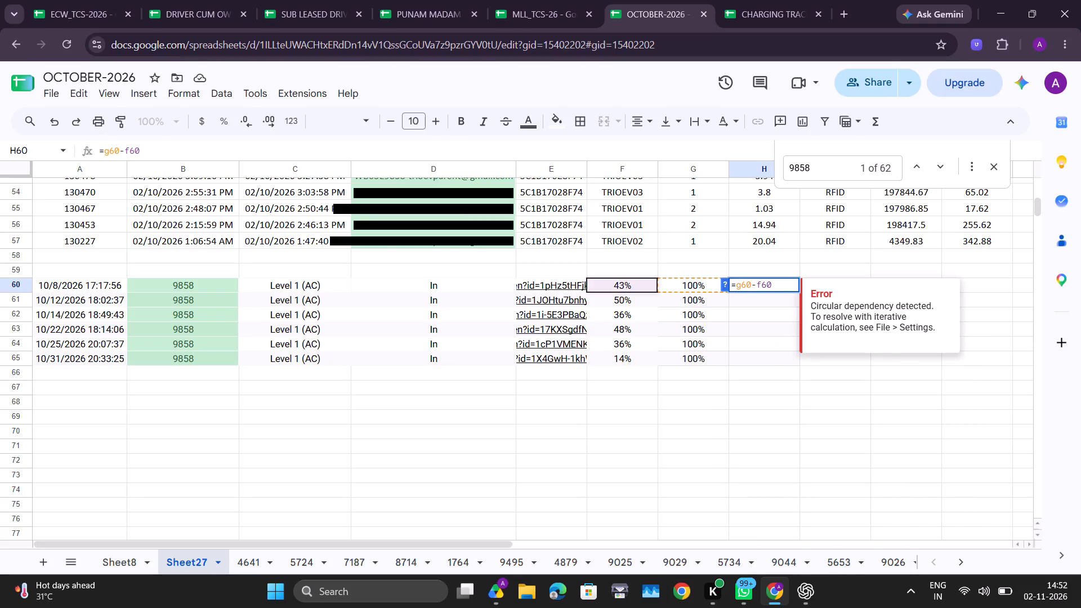
{"action": "key", "text": "Return"}
{"action": "left_click", "coordinate": [825, 394]}
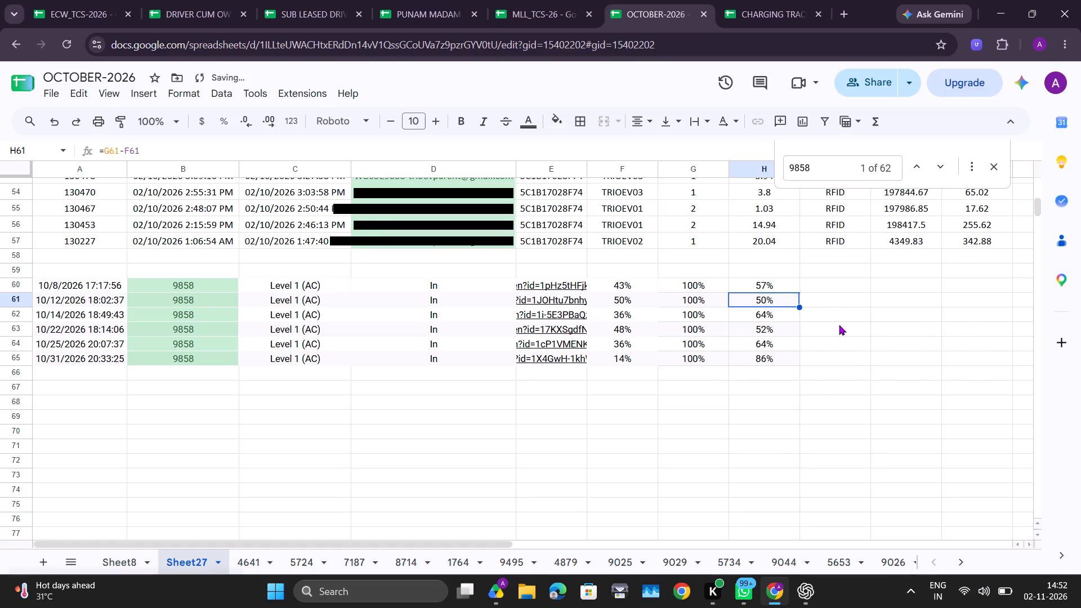
Enter =H60*32 in cell I60 and fill it down to I65 to calculate the units of each home-charging entry.
{"action": "left_click", "coordinate": [814, 268]}
{"action": "left_click", "coordinate": [808, 296]}
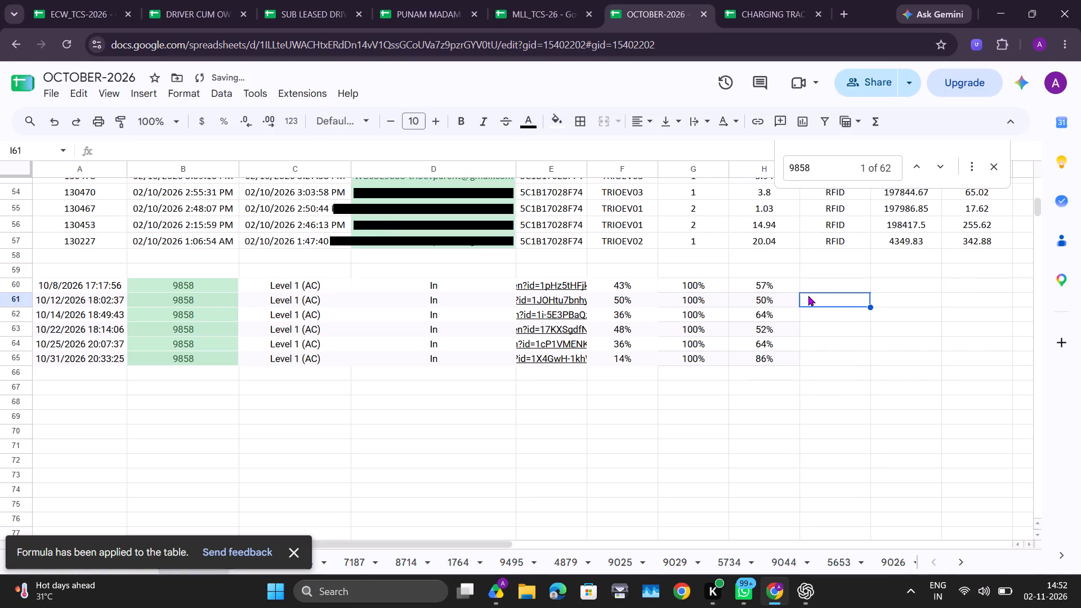
{"action": "left_click", "coordinate": [812, 292]}
{"action": "left_click", "coordinate": [814, 287]}
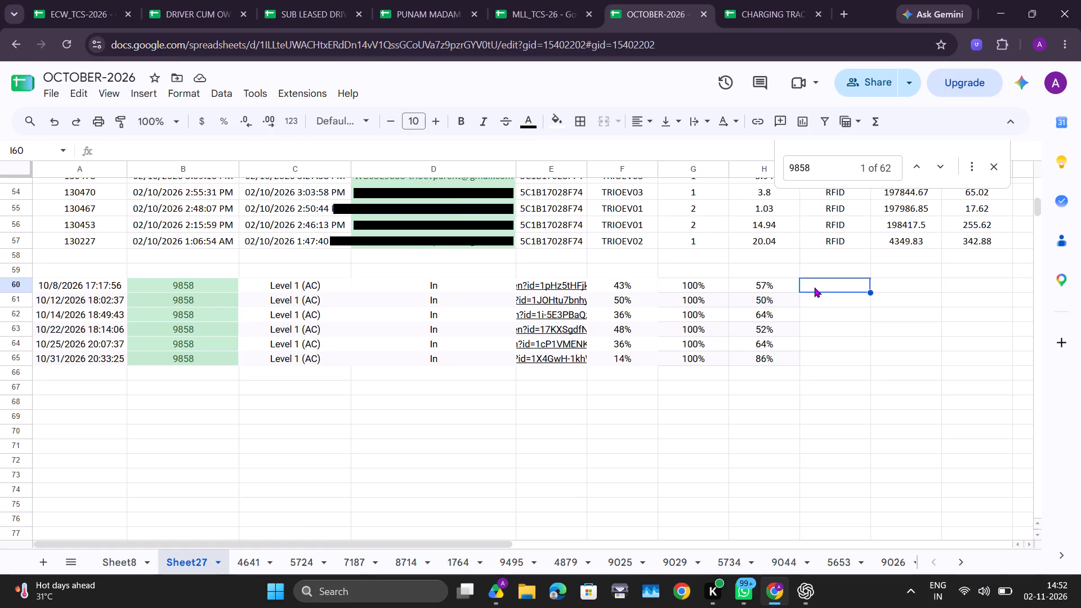
{"action": "key", "text": "equal"}
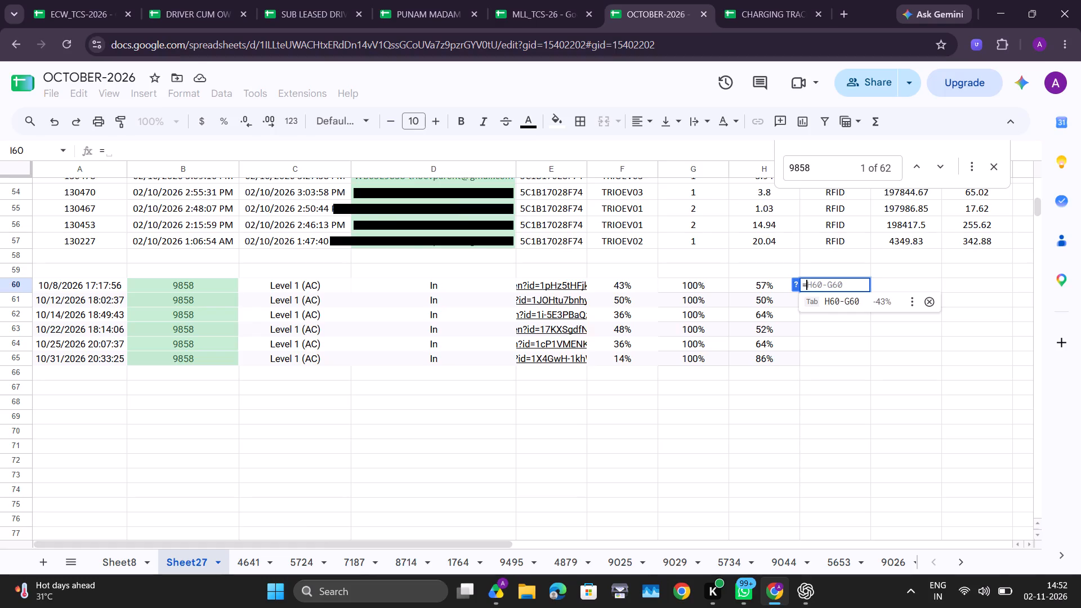
{"action": "key", "text": "g"}
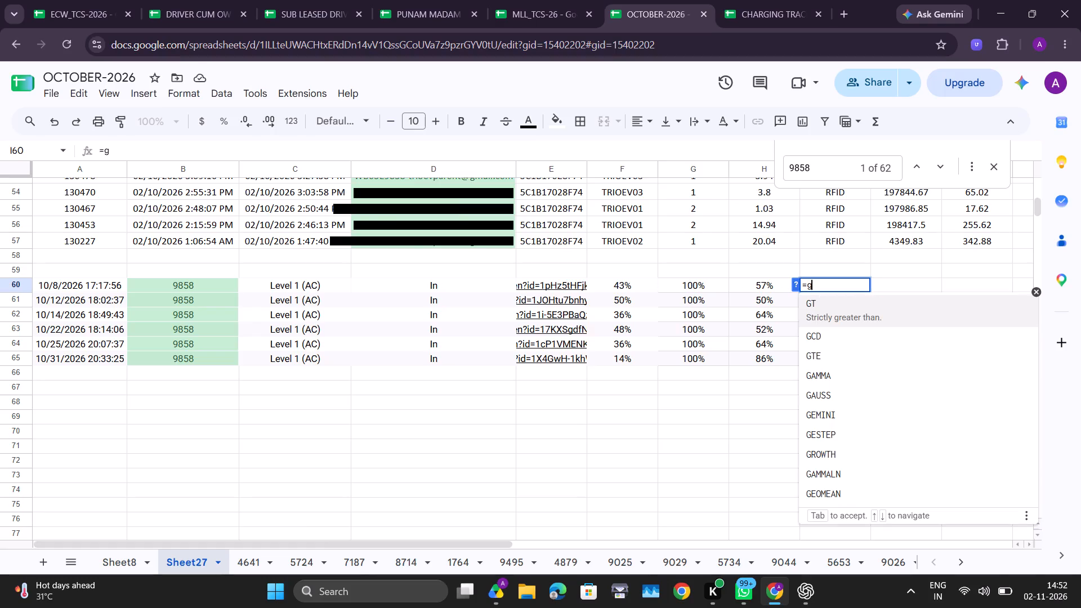
{"action": "key", "text": "BackSpace"}
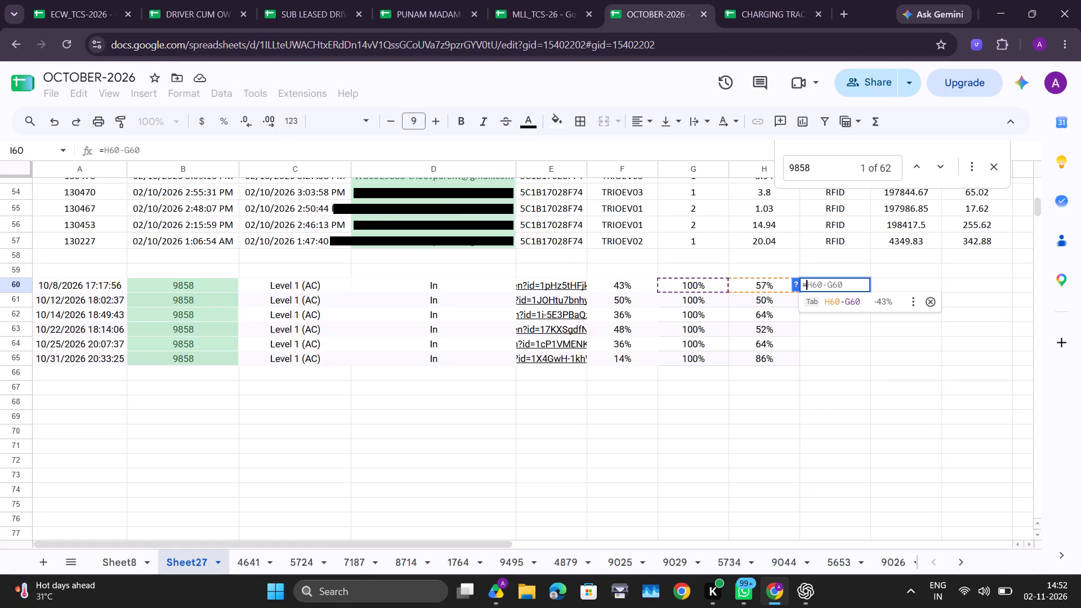
{"action": "type", "text": "h60"}
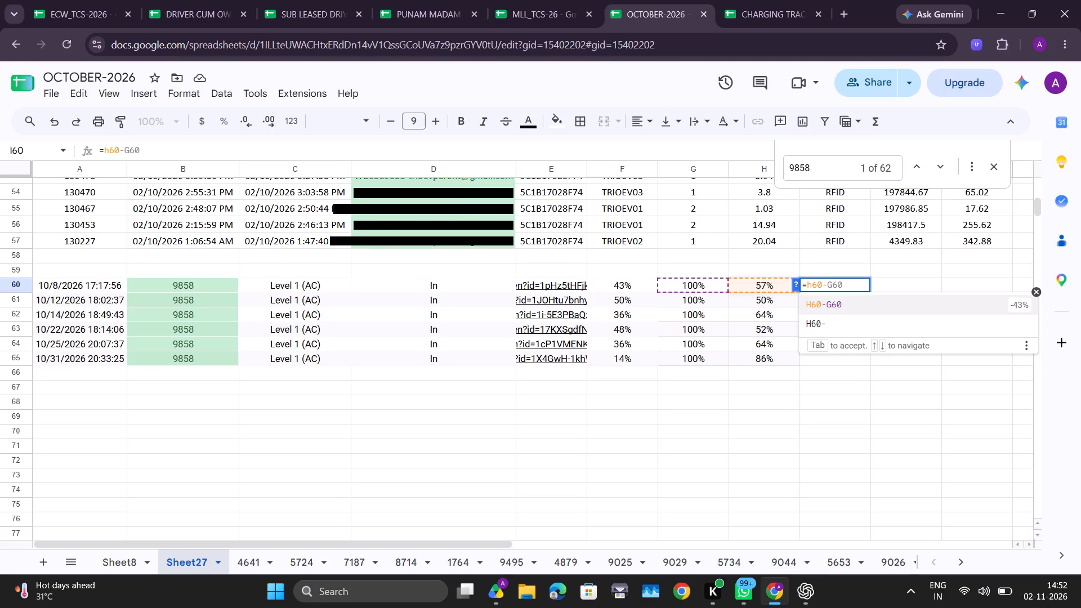
{"action": "key", "text": "shift+asterisk"}
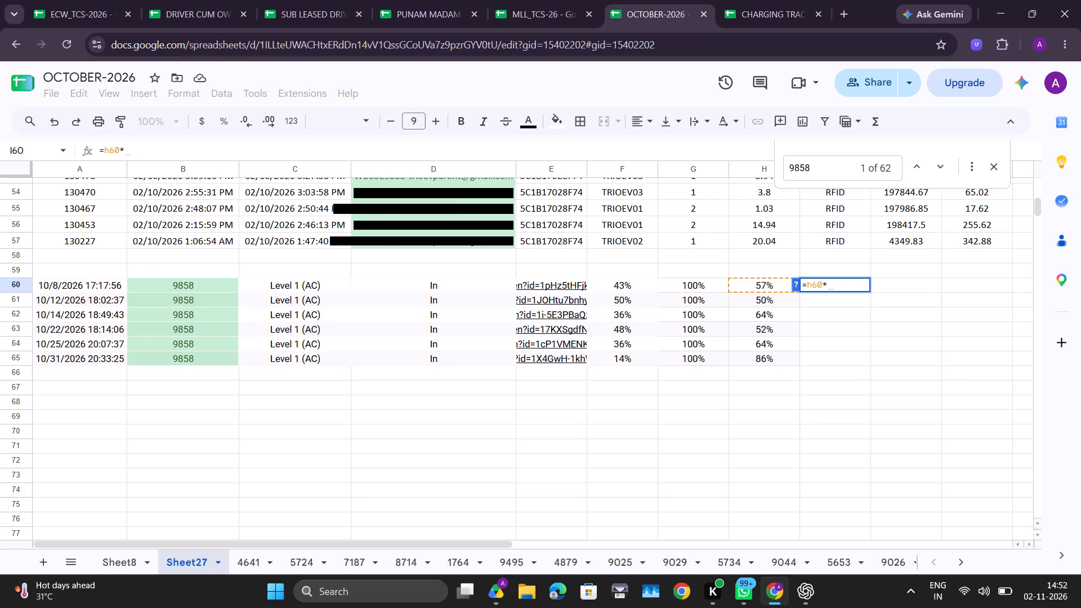
{"action": "type", "text": "24"}
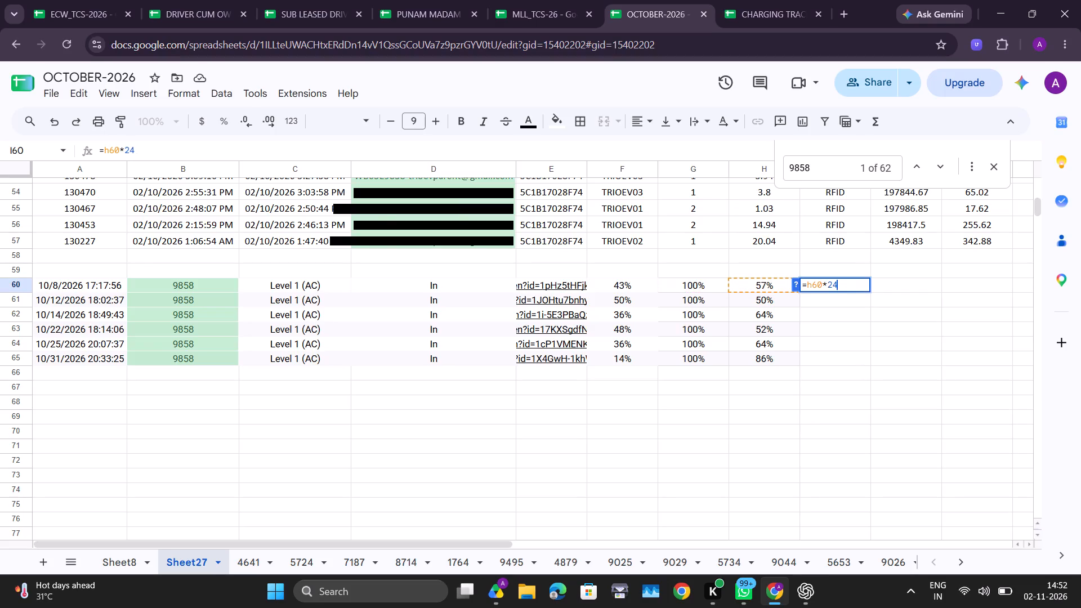
{"action": "key", "text": "BackSpace"}
{"action": "key", "text": "BackSpace"}
{"action": "type", "text": "32"}
{"action": "key", "text": "Return"}
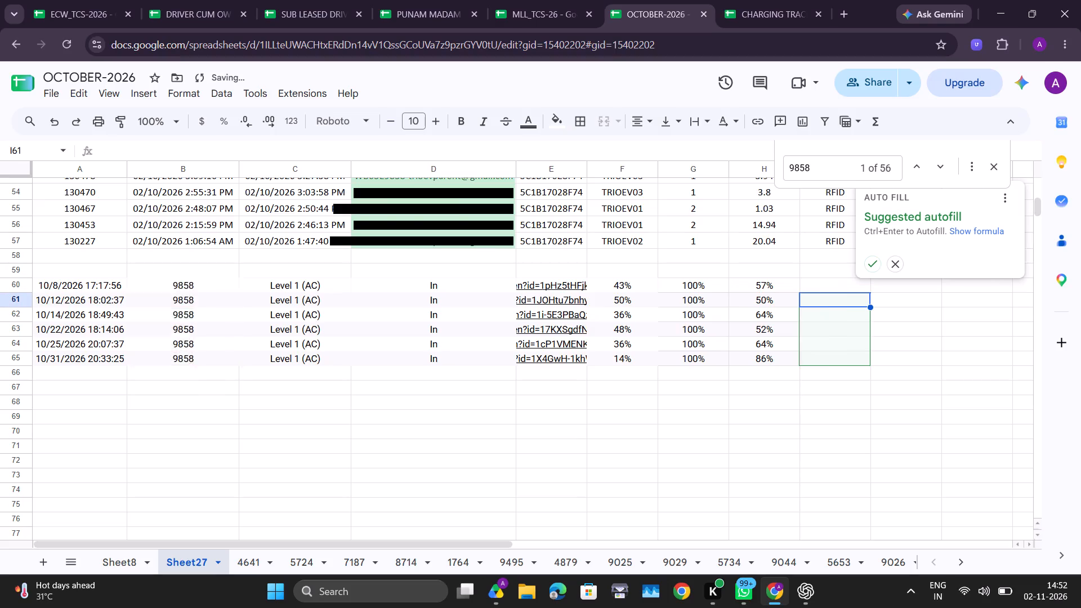
{"action": "left_click", "coordinate": [868, 265]}
Total 9858's transaction units in column H and home-charging units in I60:I65, and enter 935.24 as its C. UNIT in the partner sheet's OCT-26.
{"action": "scroll", "coordinate": [868, 265], "scroll_direction": "up", "scroll_amount": 5}
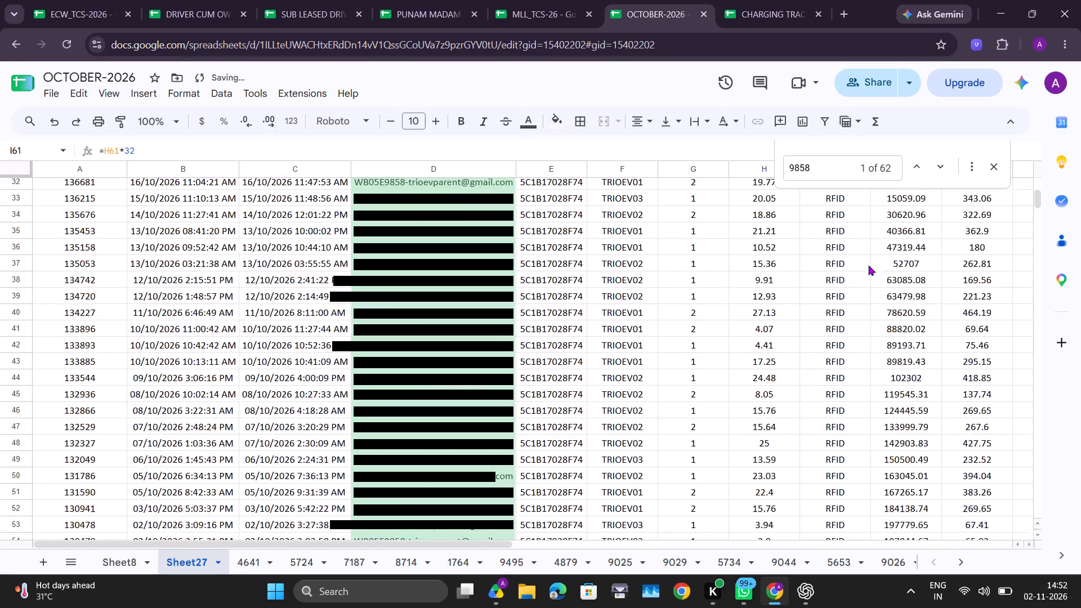
{"action": "scroll", "coordinate": [868, 265], "scroll_direction": "up", "scroll_amount": 8}
{"action": "left_click_drag", "start_coordinate": [765, 203], "coordinate": [731, 607]}
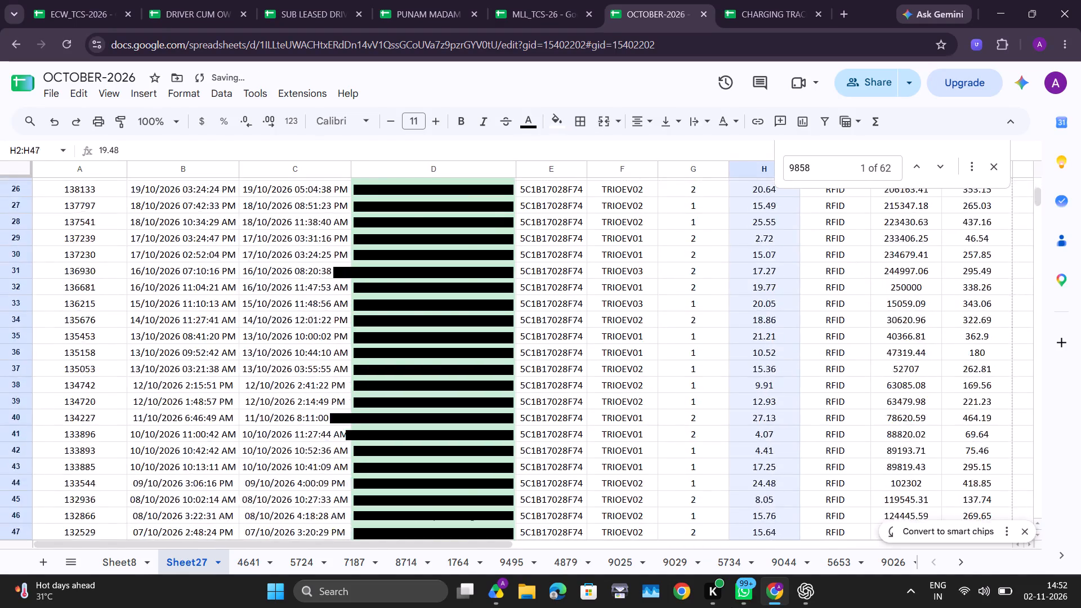
{"action": "left_click_drag", "start_coordinate": [731, 607], "coordinate": [771, 318]}
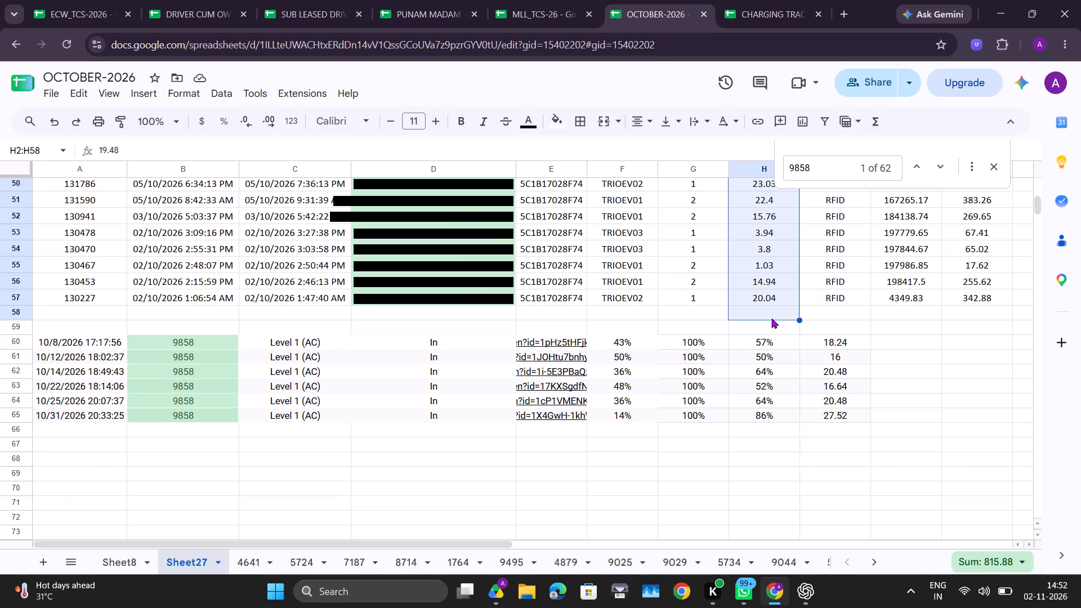
{"action": "left_click_drag", "start_coordinate": [838, 344], "coordinate": [832, 483]}
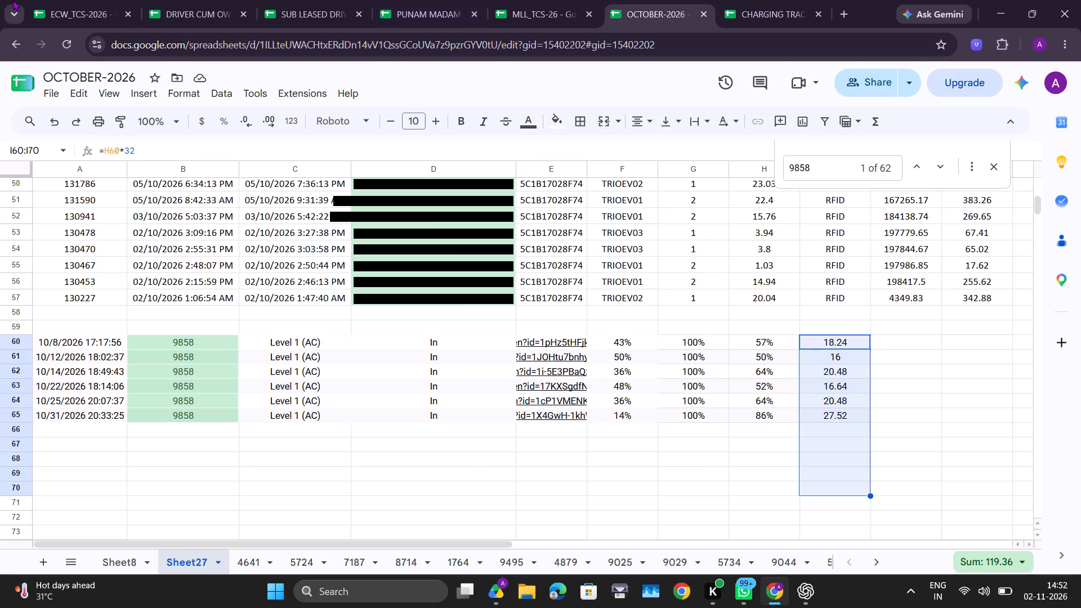
{"action": "left_click", "coordinate": [221, 0]}
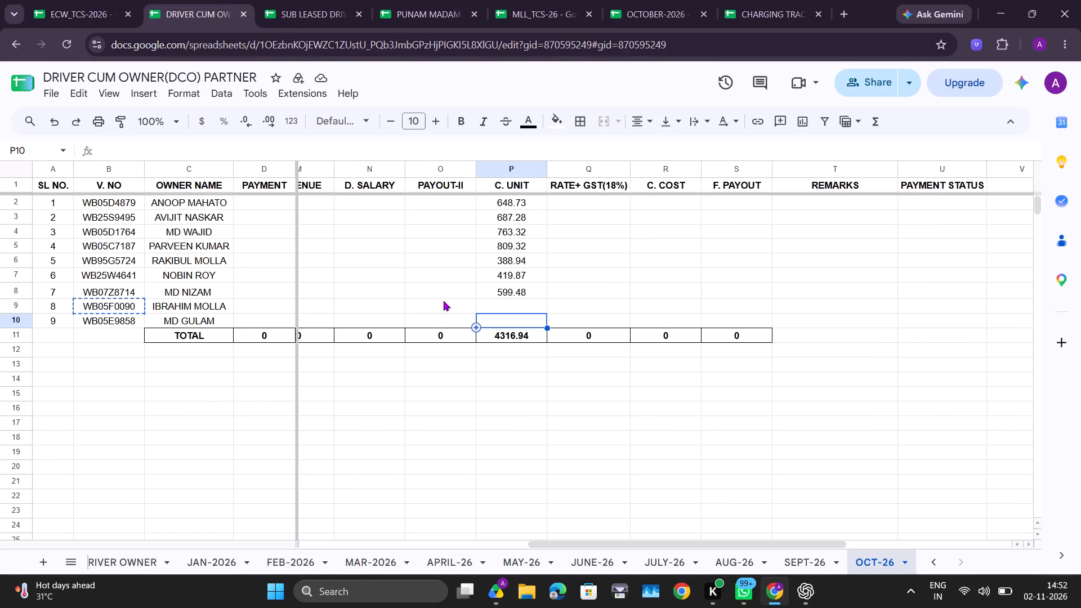
{"action": "type", "text": "935.24"}
{"action": "key", "text": "Return"}
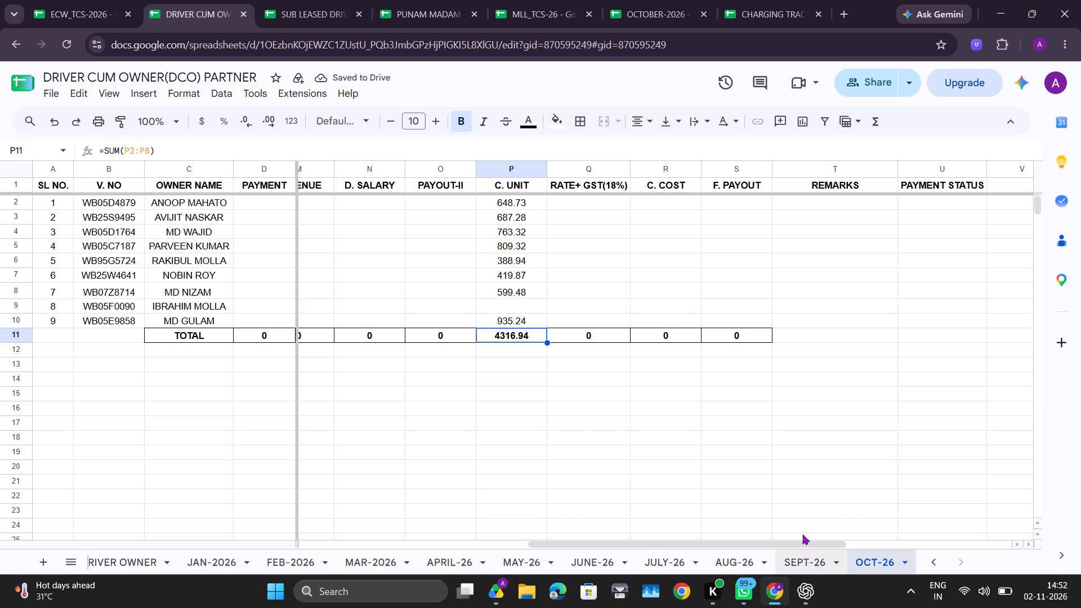
Check the charging rate in SEPT-26, enter 16.52 as RATE+ GST(18%) in OCT-26 cell Q2, and fill it down to Q10.
{"action": "left_click", "coordinate": [799, 569]}
{"action": "scroll", "coordinate": [769, 312], "scroll_direction": "left", "scroll_amount": 5}
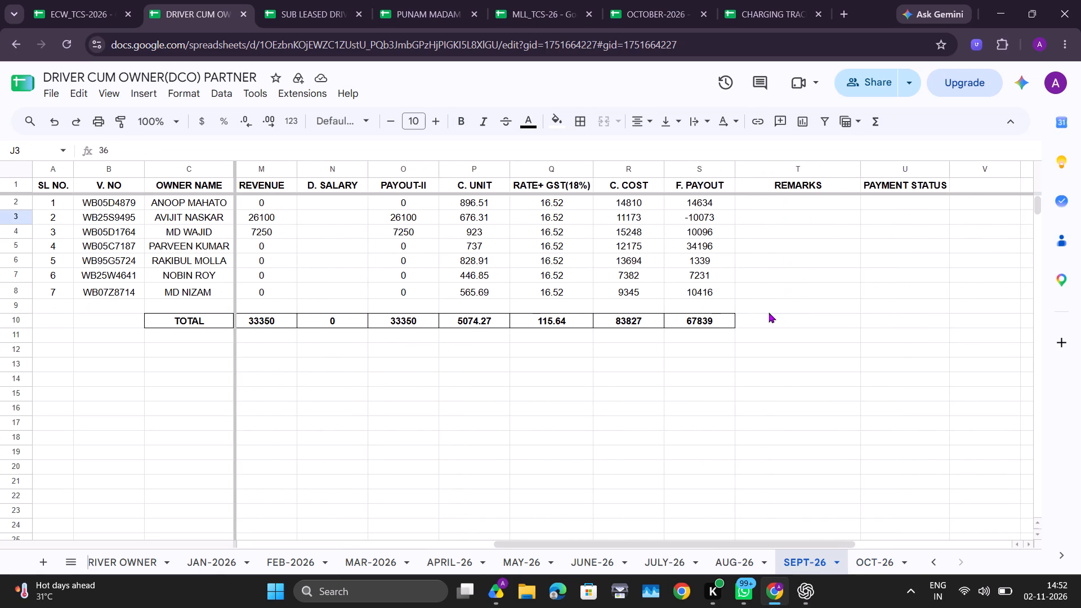
{"action": "left_click", "coordinate": [869, 565]}
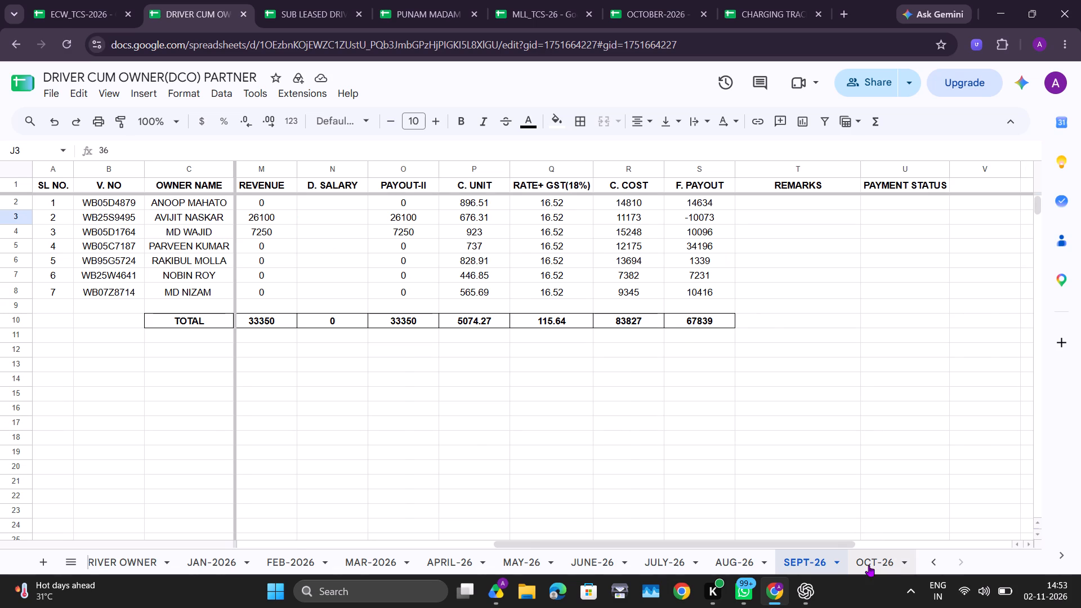
{"action": "left_click", "coordinate": [562, 198]}
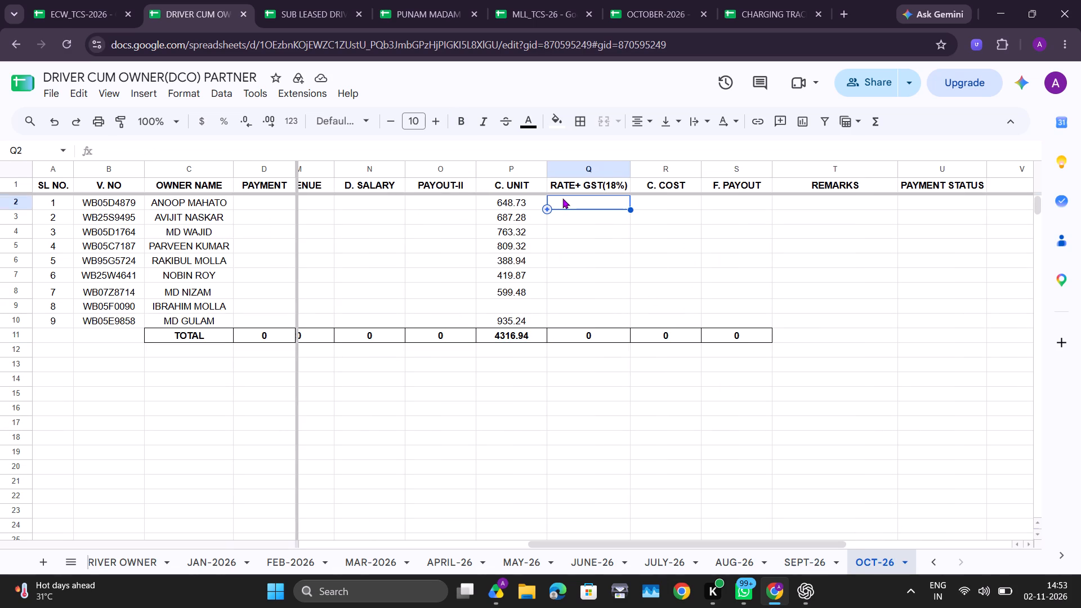
{"action": "type", "text": "16"}
{"action": "key", "text": "period"}
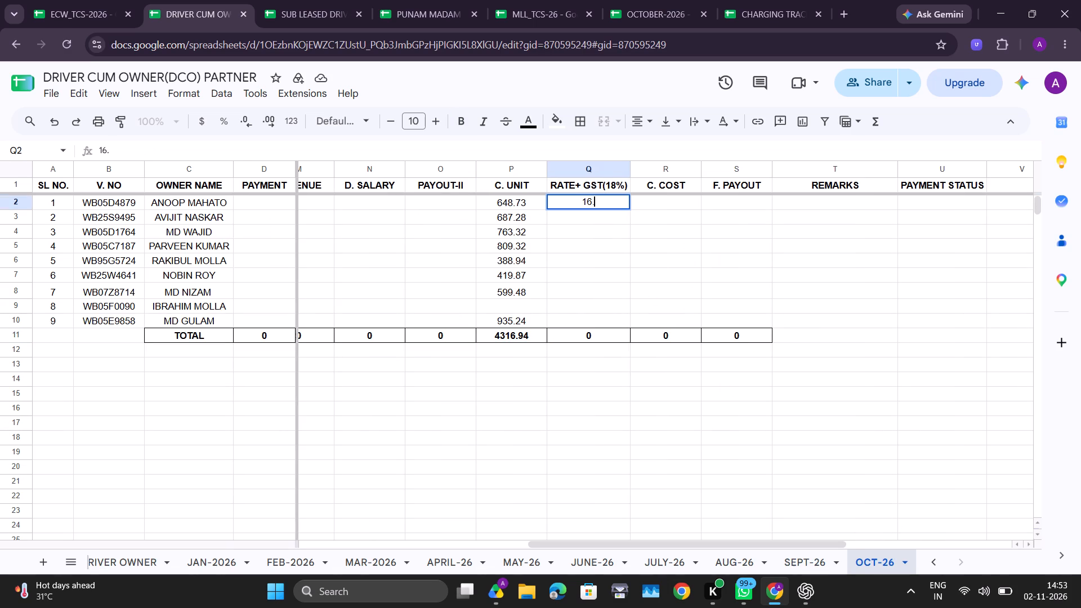
{"action": "type", "text": "52"}
{"action": "key", "text": "Return"}
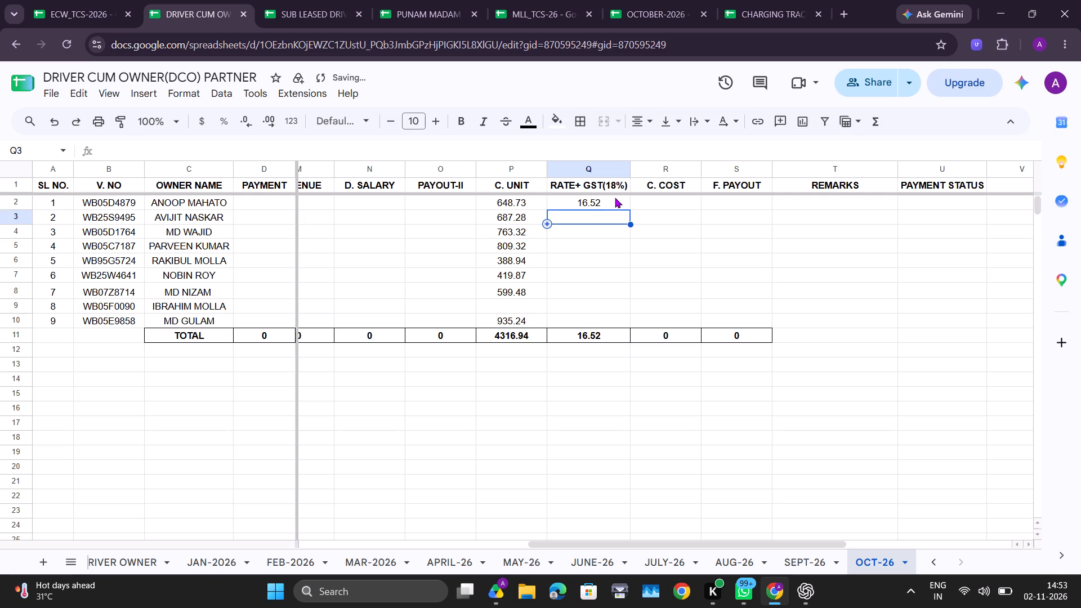
{"action": "left_click", "coordinate": [621, 207]}
{"action": "left_click_drag", "start_coordinate": [631, 207], "coordinate": [603, 321]}
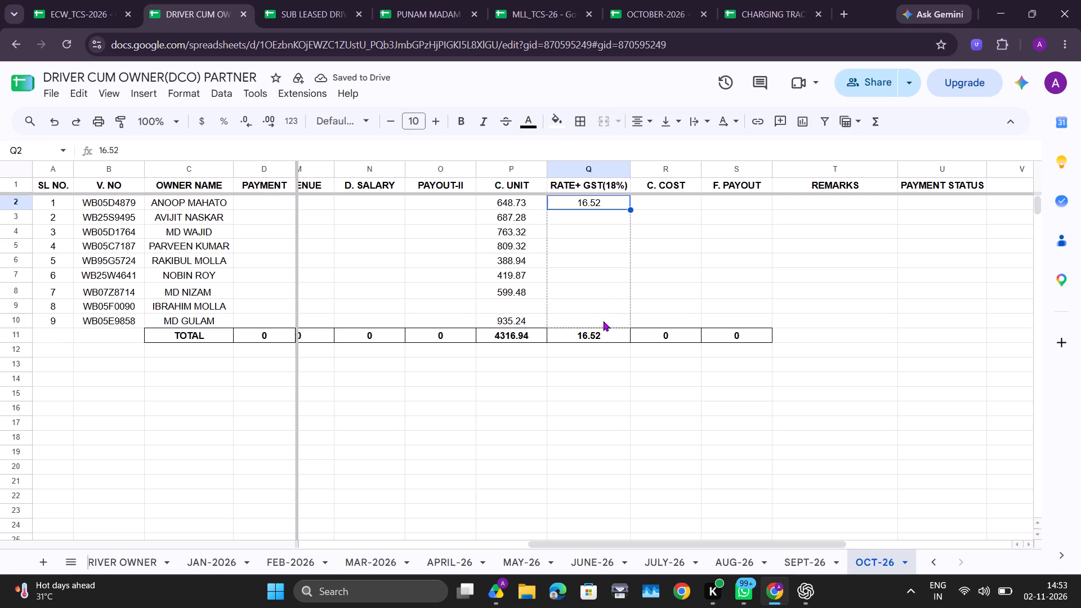
Enter =P2*Q2 as the C. COST in cell R2 and fill it down to R10 for all vehicles.
{"action": "left_click", "coordinate": [665, 202]}
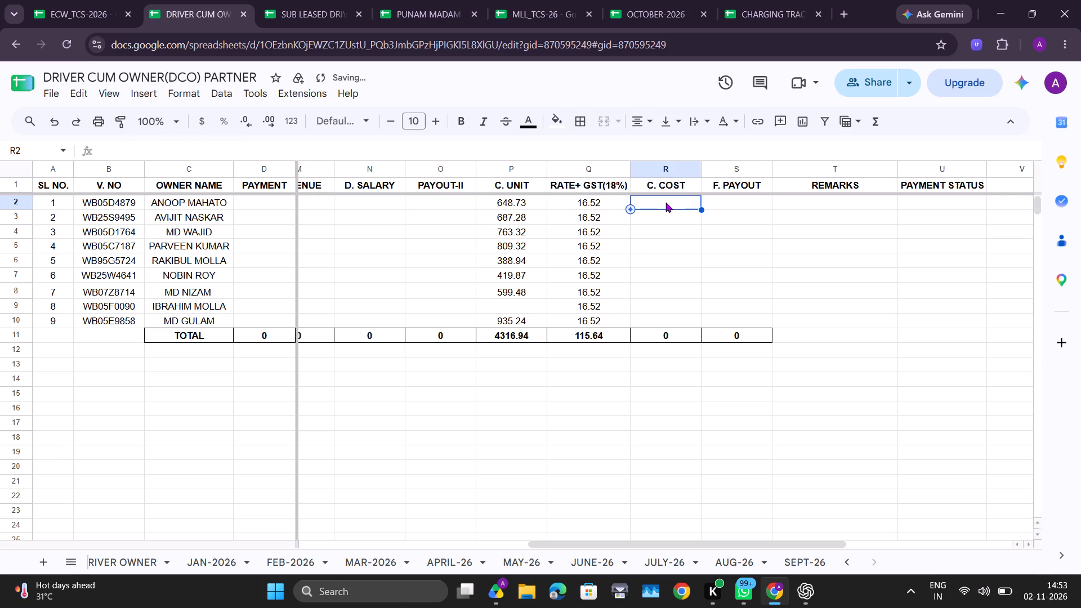
{"action": "key", "text": "equal"}
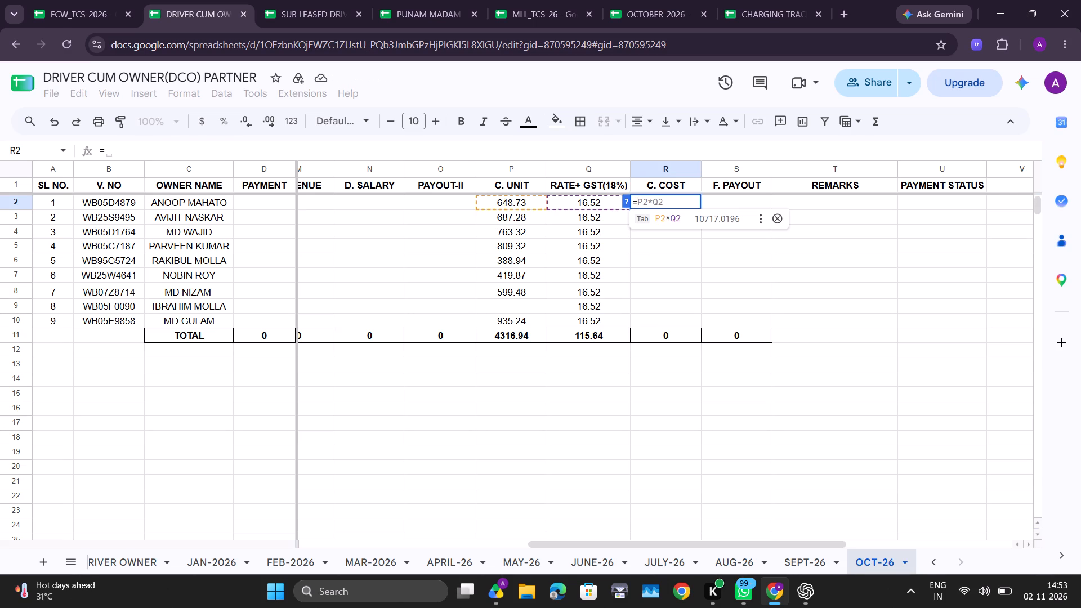
{"action": "key", "text": "Tab"}
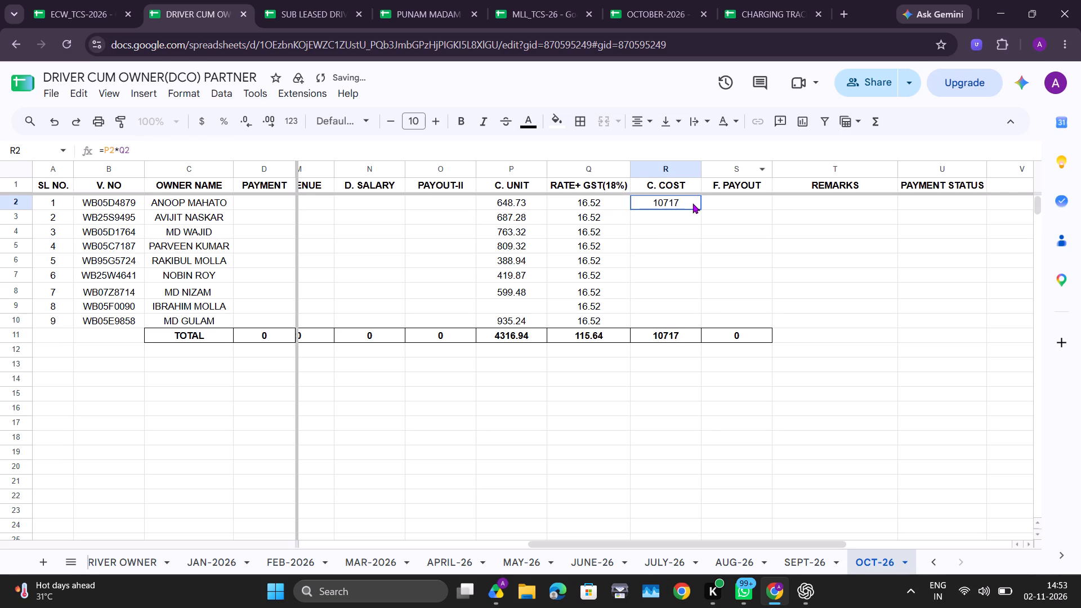
{"action": "left_click", "coordinate": [693, 203]}
{"action": "left_click_drag", "start_coordinate": [700, 209], "coordinate": [679, 327]}
{"action": "left_click", "coordinate": [745, 262]}
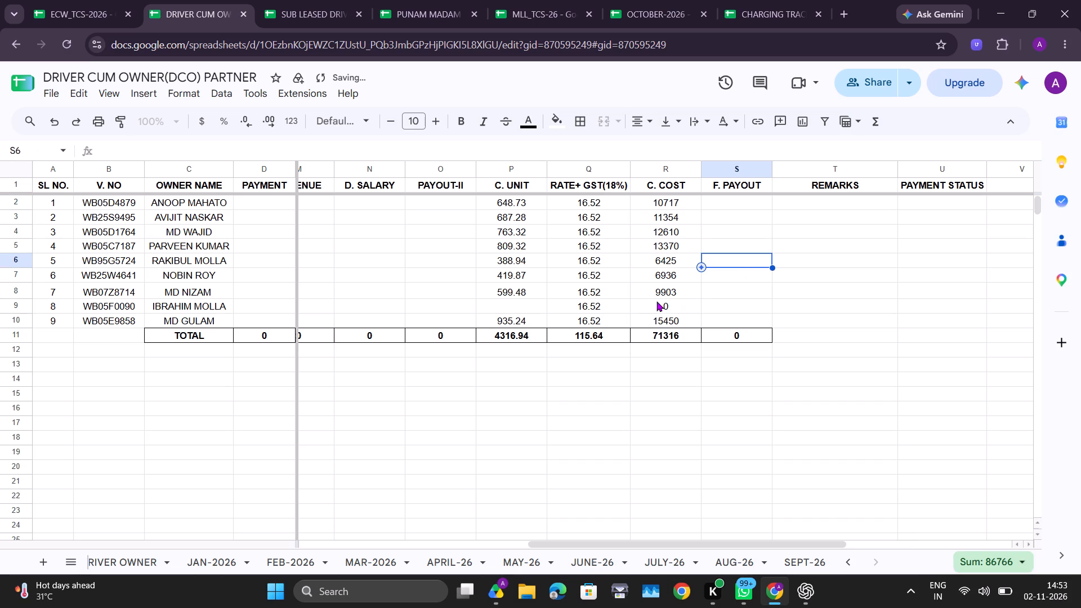
{"action": "left_click", "coordinate": [655, 321]}
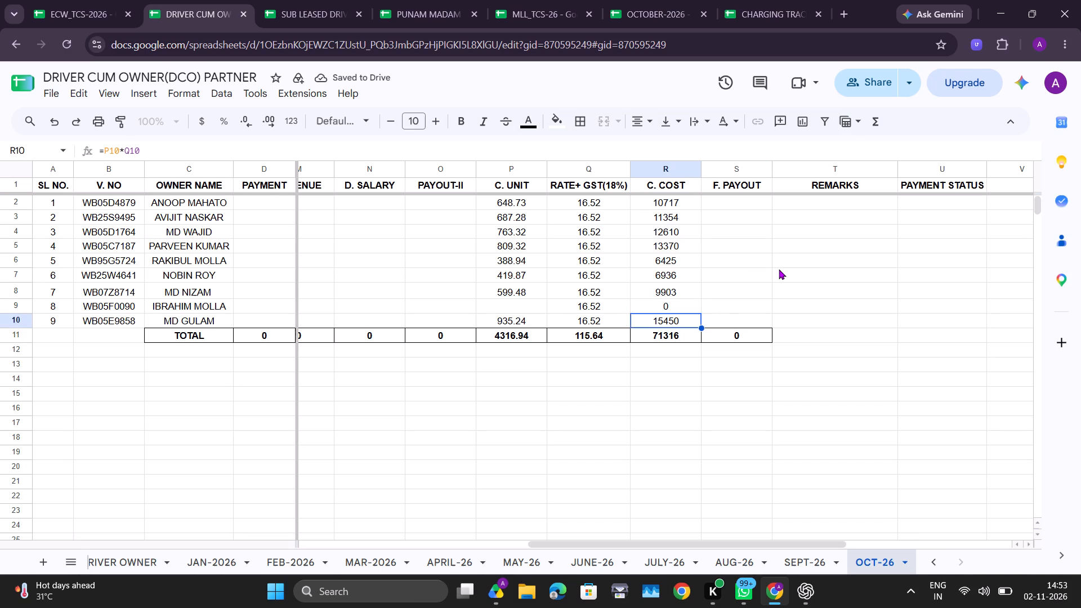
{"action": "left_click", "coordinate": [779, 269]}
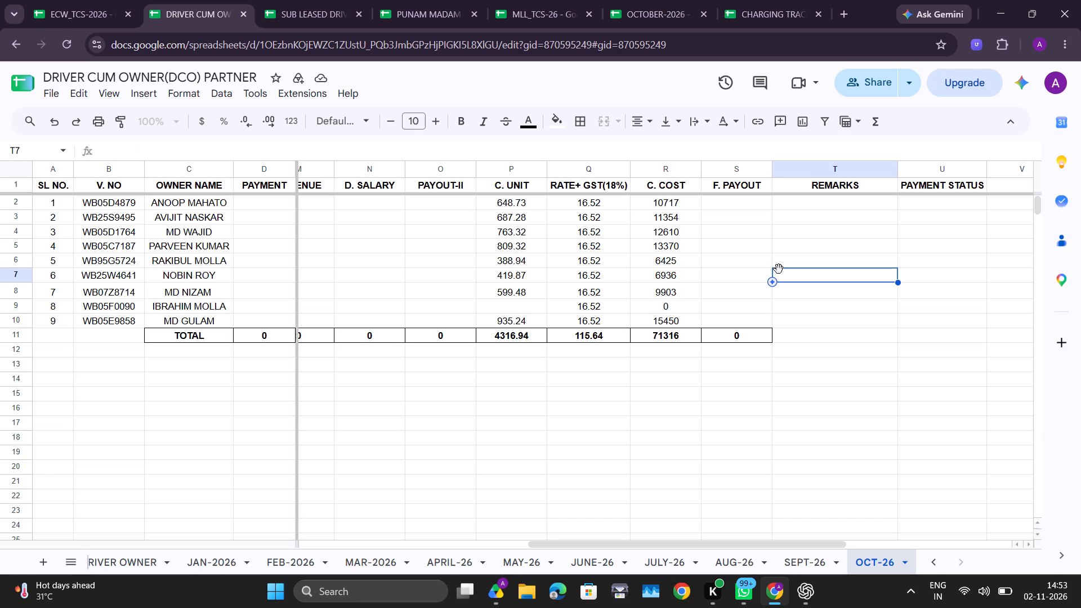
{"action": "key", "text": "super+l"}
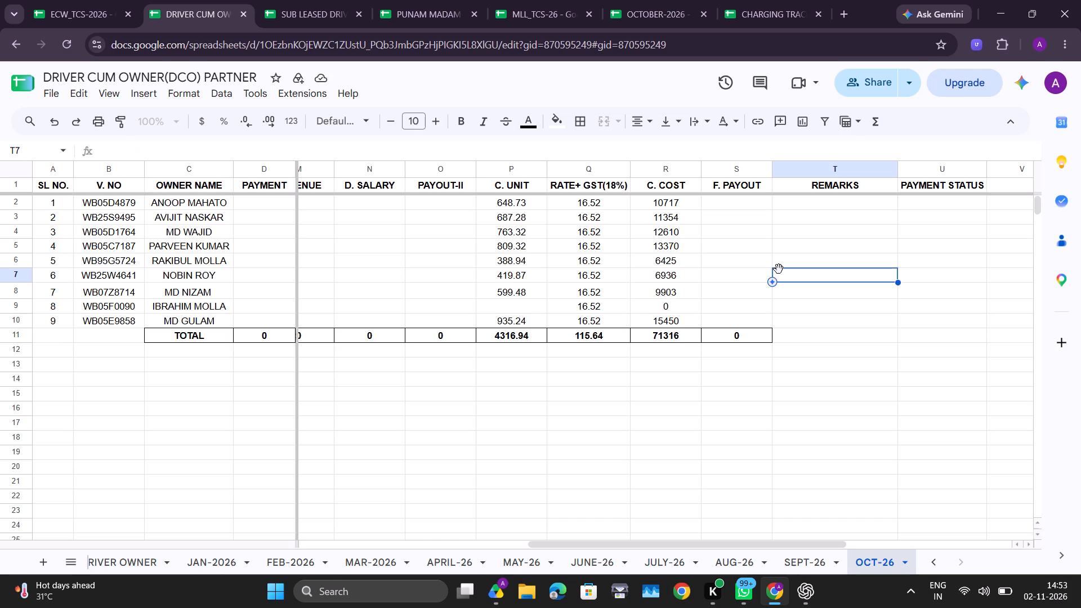